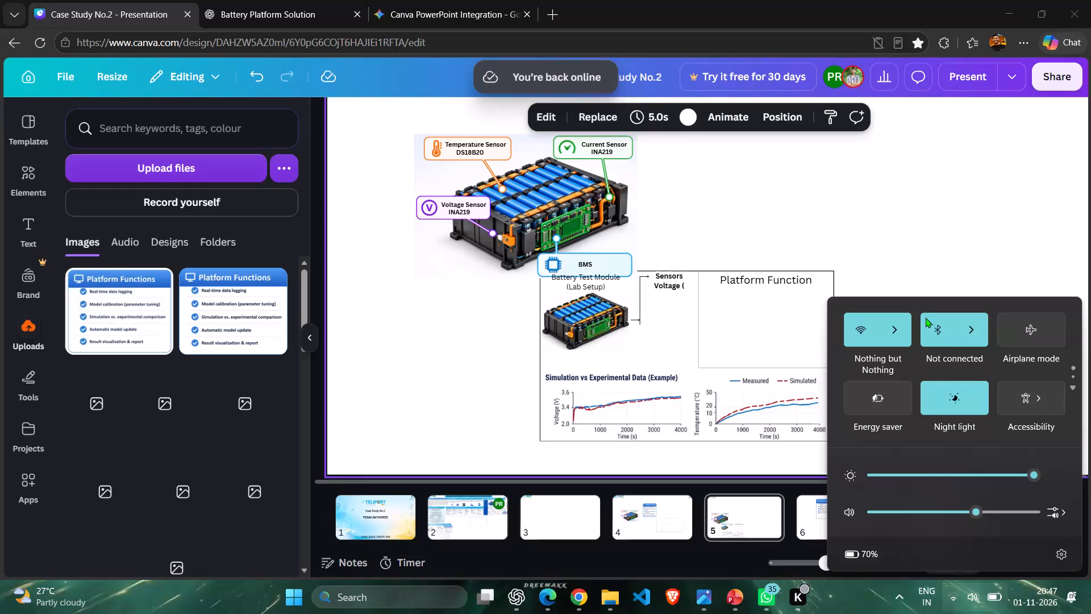
# Refresh the available Wi-Fi networks and switch the connection to the open network Nothing 2.
pyautogui.click(905, 327)
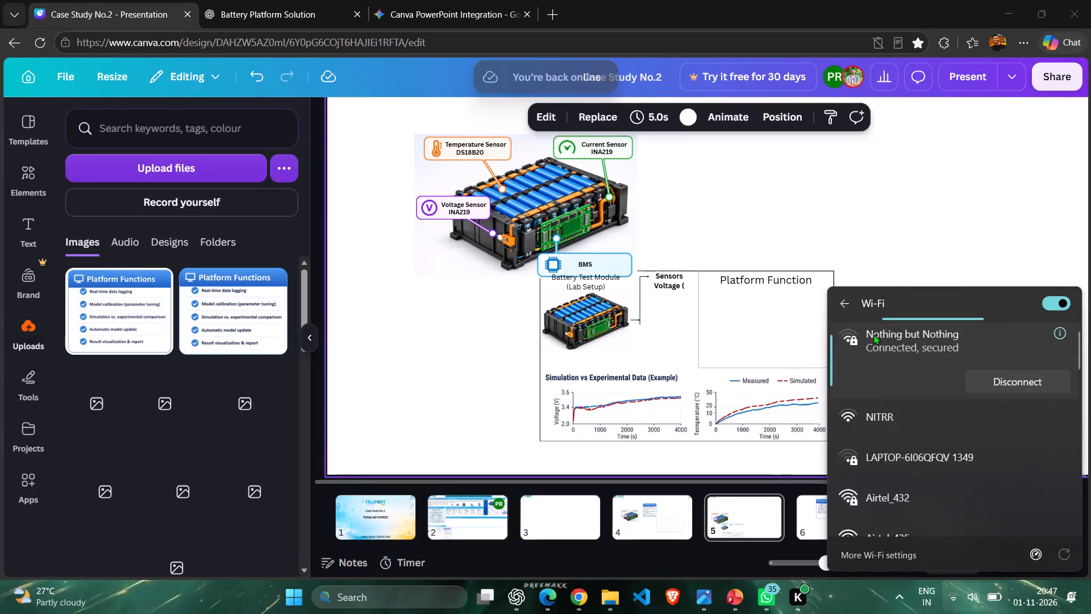
pyautogui.tripleClick(1067, 547)
pyautogui.click(1066, 547)
pyautogui.doubleClick(1066, 547)
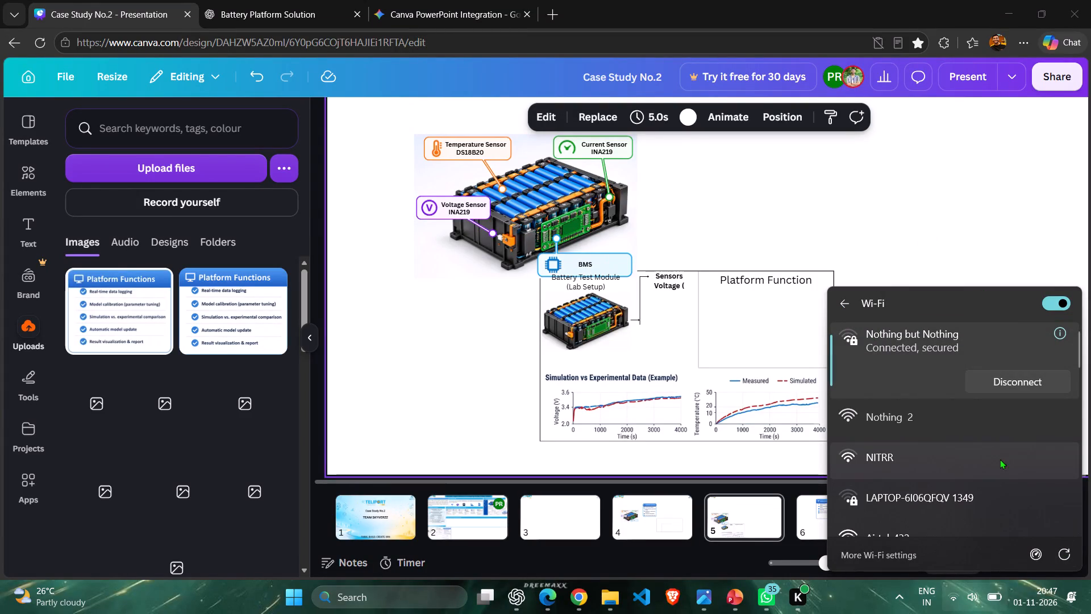
pyautogui.click(984, 424)
pyautogui.click(1009, 486)
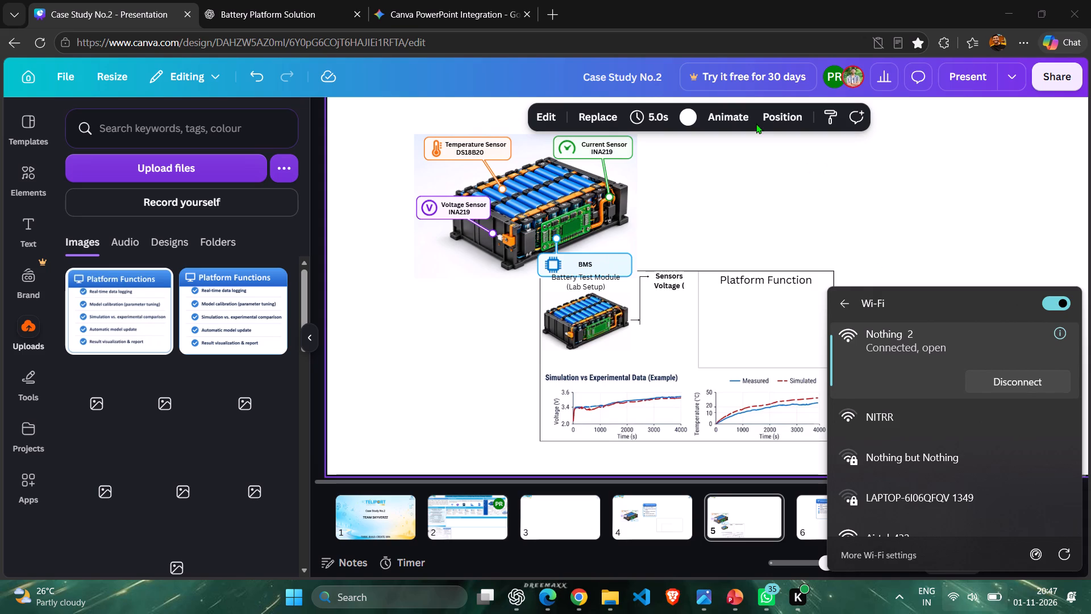
pyautogui.click(889, 168)
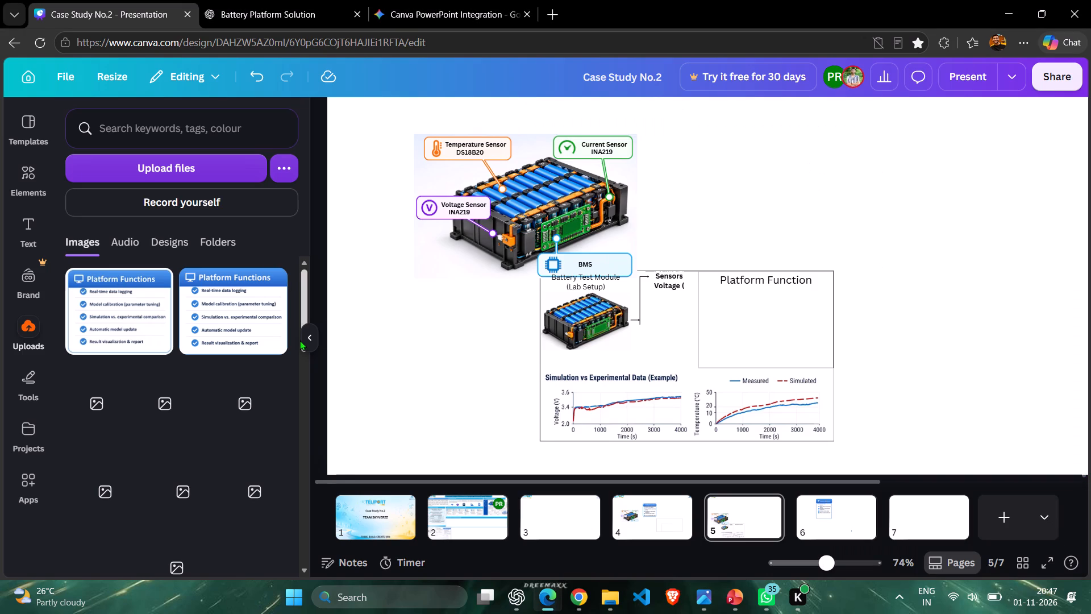
# Collapse the uploads panel and review the title slide and slide 2 of the presentation at full-page view.
pyautogui.click(303, 340)
pyautogui.click(321, 521)
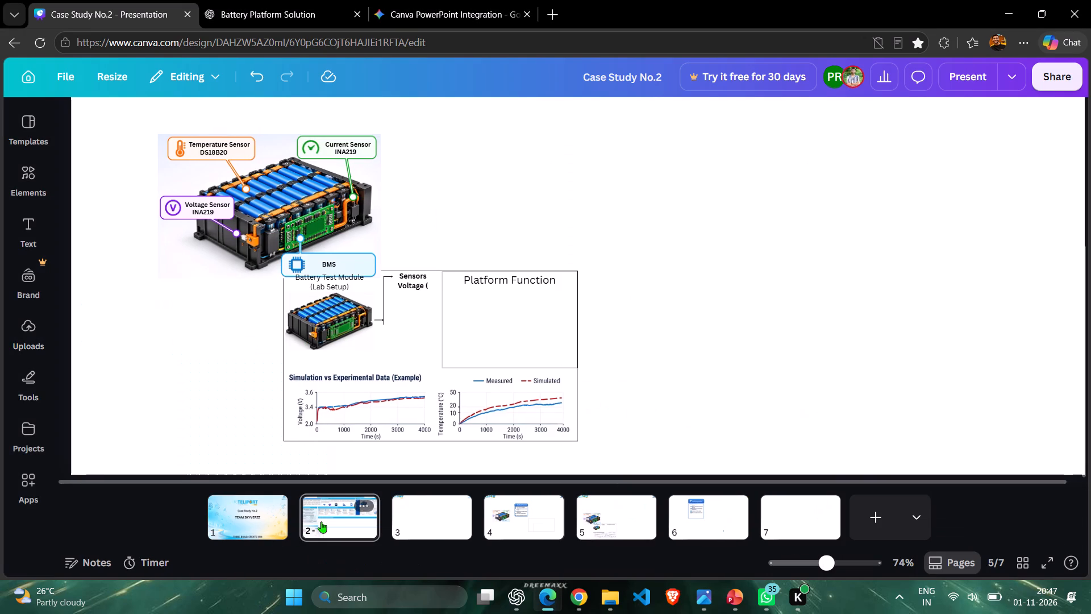
pyautogui.click(250, 526)
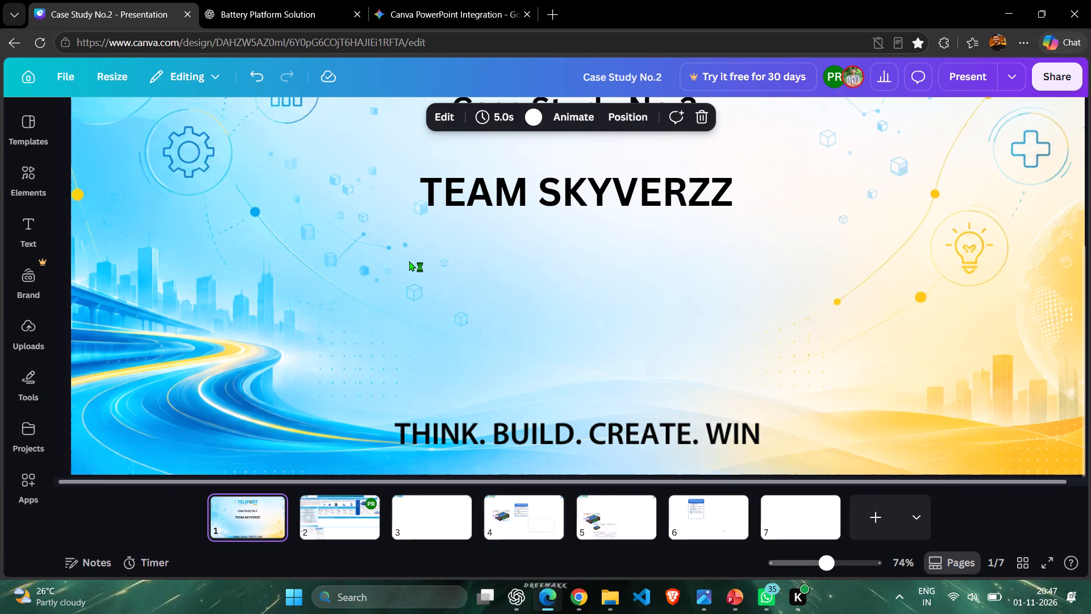
pyautogui.keyDown('ctrl'); pyautogui.scroll(-5, 413, 261); pyautogui.keyUp('ctrl')
pyautogui.keyDown('ctrl'); pyautogui.scroll(2, 413, 261); pyautogui.keyUp('ctrl')
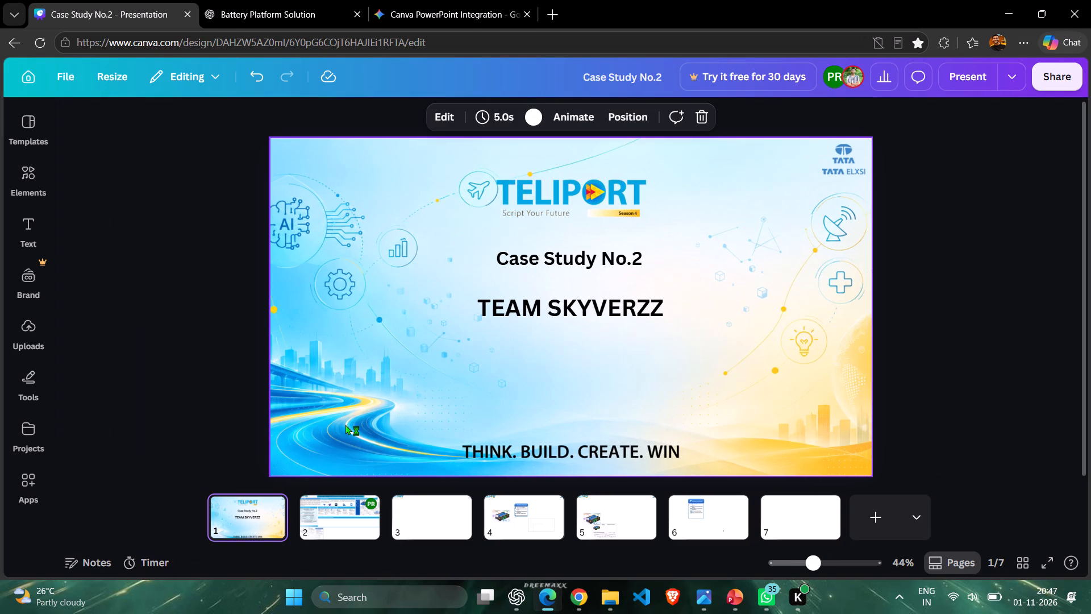
pyautogui.click(340, 501)
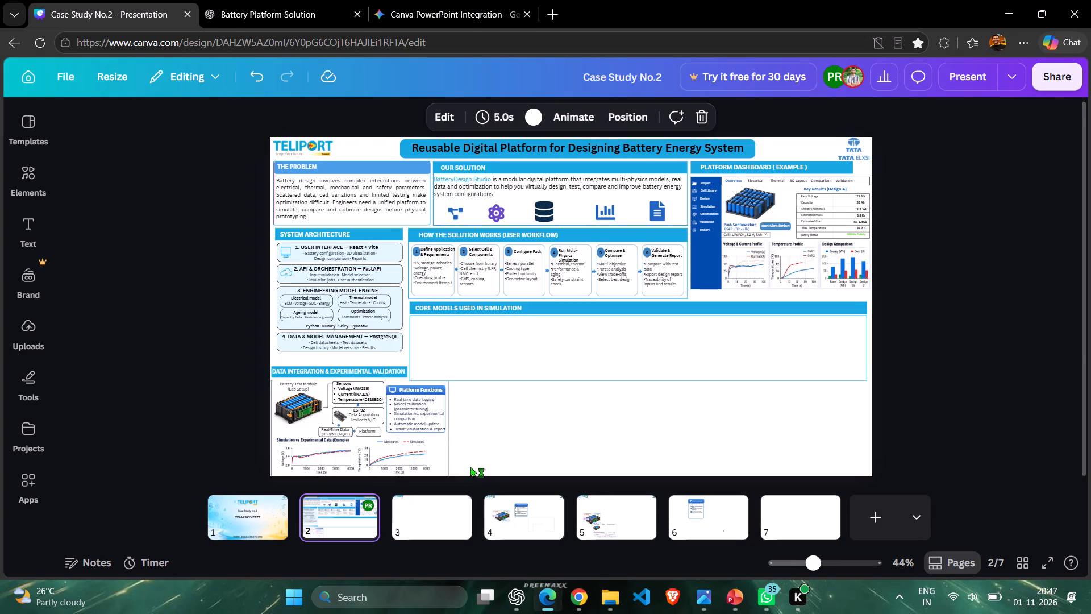
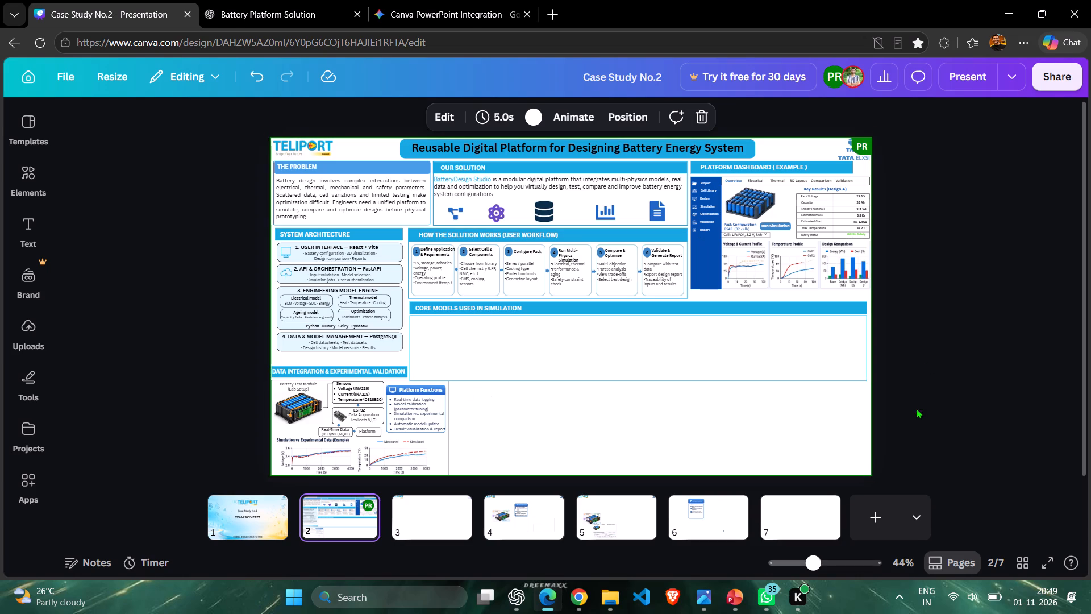
# Examine the layout of slide 2, from the Problem section down to Data Integration & Experimental Validation.
pyautogui.doubleClick(647, 440)
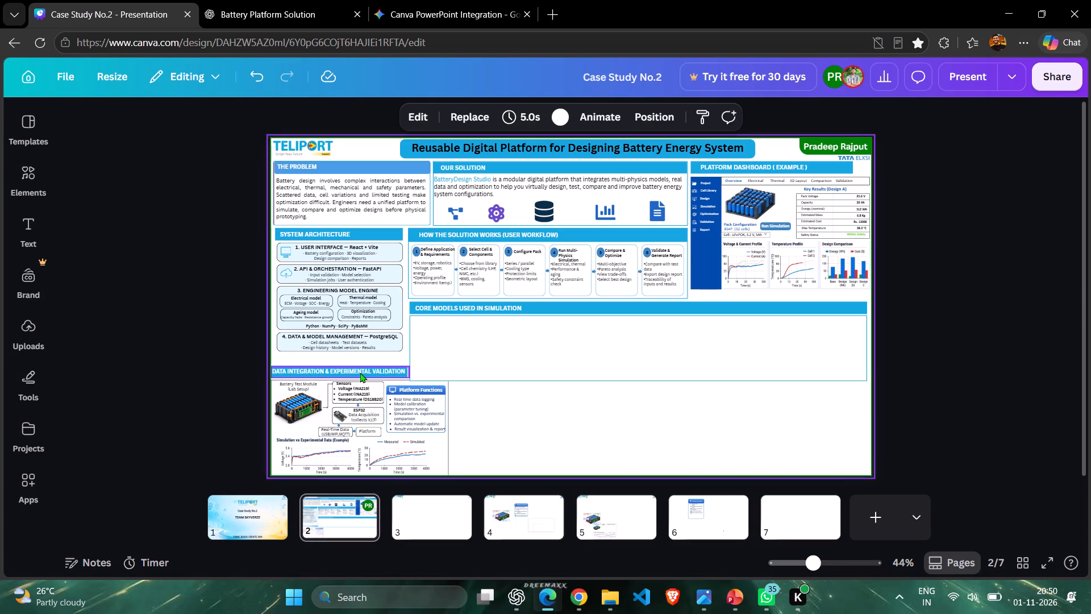
pyautogui.click(671, 463)
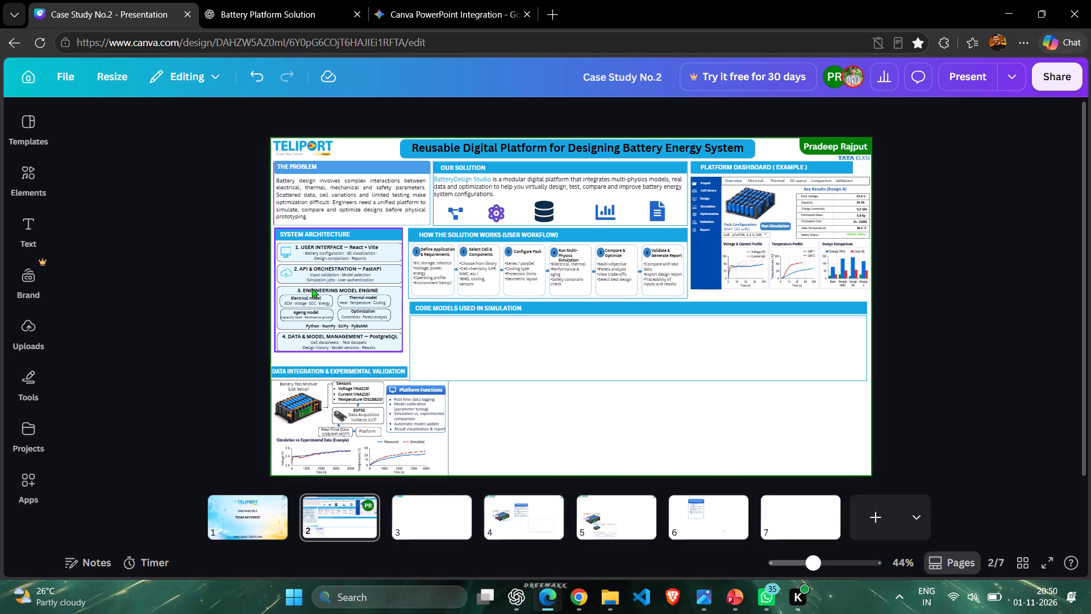
pyautogui.keyDown('ctrl'); pyautogui.scroll(-3, 312, 288); pyautogui.keyUp('ctrl')
pyautogui.keyDown('ctrl'); pyautogui.scroll(10, 312, 288); pyautogui.keyUp('ctrl')
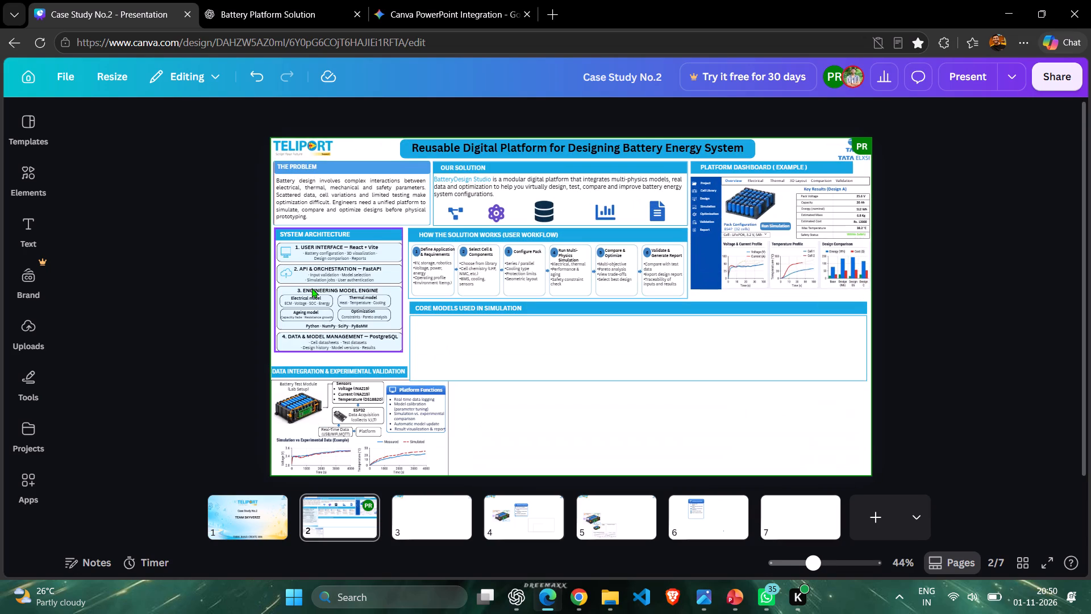
pyautogui.keyDown('ctrl'); pyautogui.scroll(4, 312, 288); pyautogui.keyUp('ctrl')
pyautogui.hotkey('shift', 'a')
pyautogui.hotkey('shift', 'a')
pyautogui.hotkey('shift', 'a')
pyautogui.hotkey('shift', 'a')
pyautogui.hotkey('shift', 'a')
pyautogui.hotkey('shift', 'a')
pyautogui.hotkey('shift', 'a')
pyautogui.hotkey('shift', 'a')
pyautogui.hotkey('shift', 'a')
pyautogui.hotkey('shift', 'a')
pyautogui.hotkey('shift', 'a')
pyautogui.hotkey('shift', 'a')
pyautogui.hotkey('shift', 'a')
pyautogui.hotkey('shift', 'a')
pyautogui.hotkey('shift', 'a')
pyautogui.hotkey('shift', 'a')
pyautogui.hotkey('shift', 'a')
pyautogui.hotkey('shift', 'a')
pyautogui.hotkey('shift', 'a')
pyautogui.hotkey('shift', 'a')
pyautogui.keyDown('shift'); pyautogui.scroll(4, 312, 288); pyautogui.keyUp('shift')
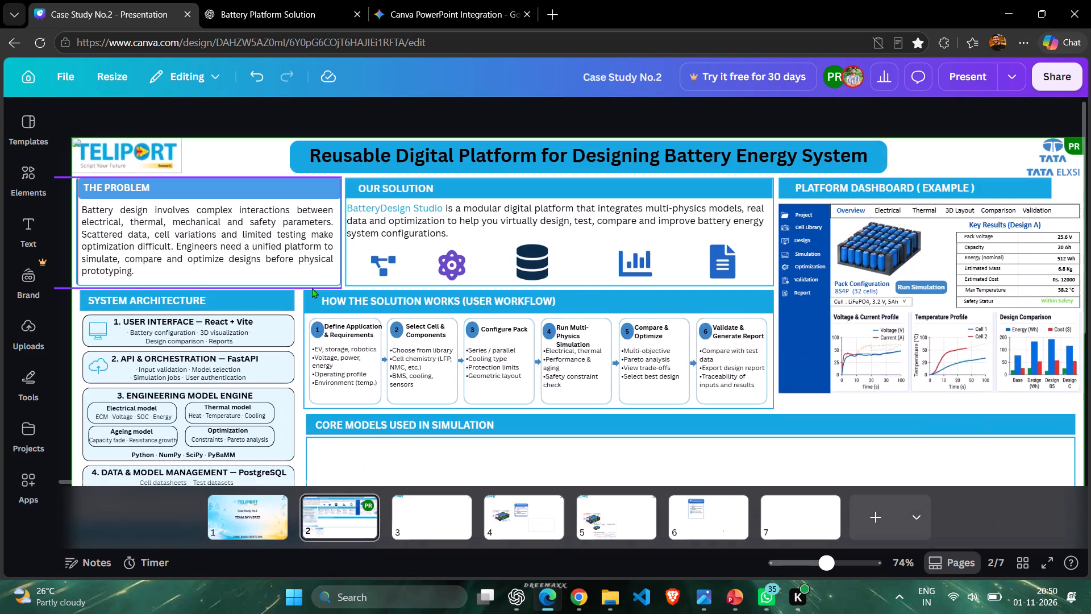
pyautogui.keyDown('shift'); pyautogui.scroll(-3, 312, 288); pyautogui.keyUp('shift')
pyautogui.keyDown('shift'); pyautogui.scroll(1, 312, 288); pyautogui.keyUp('shift')
pyautogui.scroll(1, 312, 288)
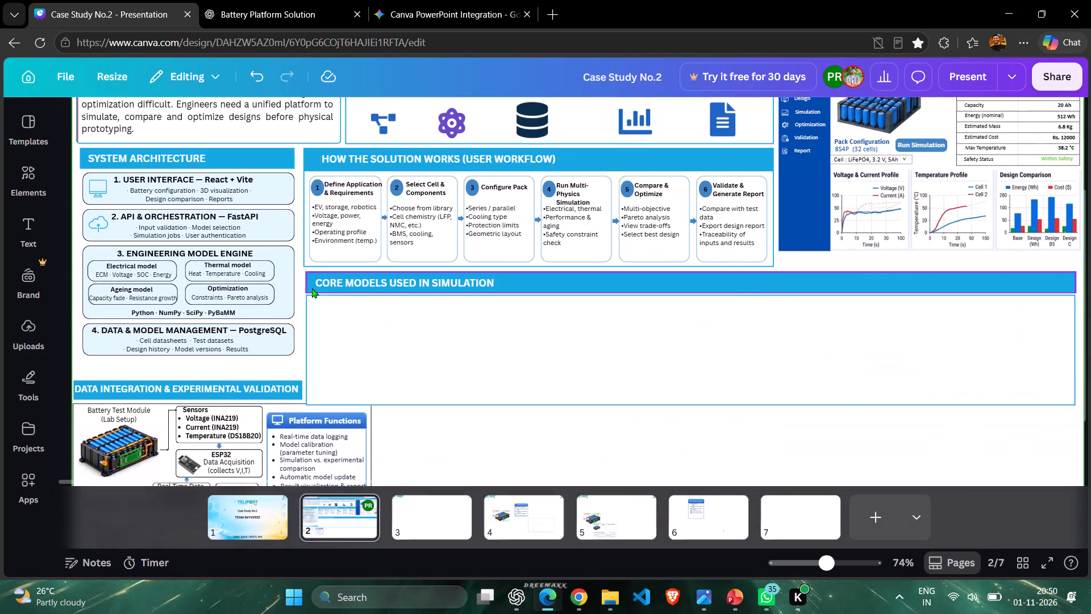
pyautogui.scroll(1, 312, 288)
pyautogui.keyDown('shift'); pyautogui.scroll(2, 312, 285); pyautogui.keyUp('shift')
pyautogui.keyDown('shift'); pyautogui.scroll(-1, 312, 282); pyautogui.keyUp('shift')
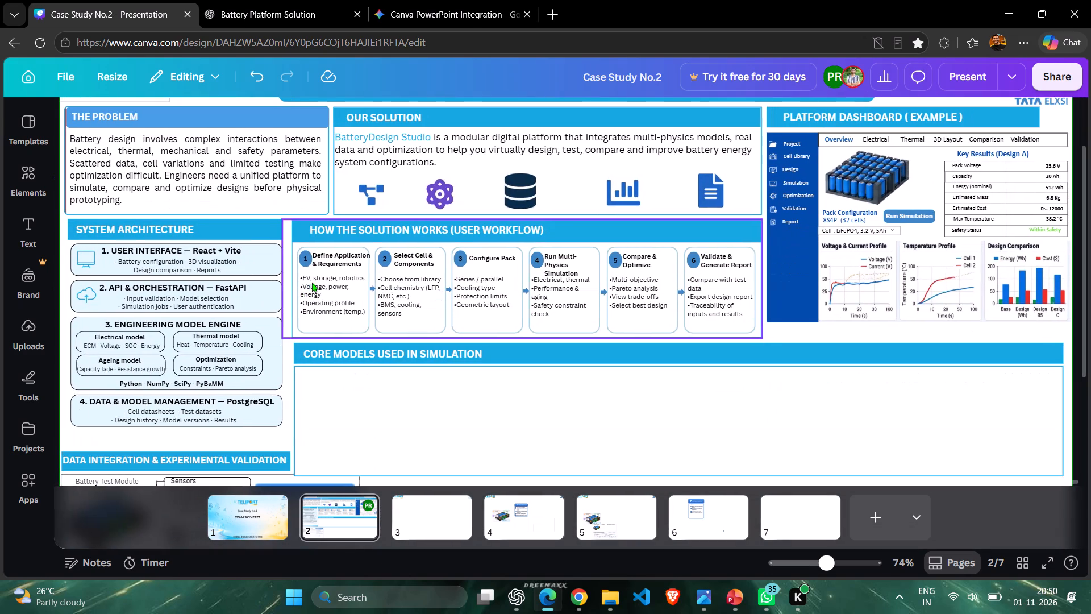
pyautogui.keyDown('ctrl'); pyautogui.scroll(2, 312, 282); pyautogui.keyUp('ctrl')
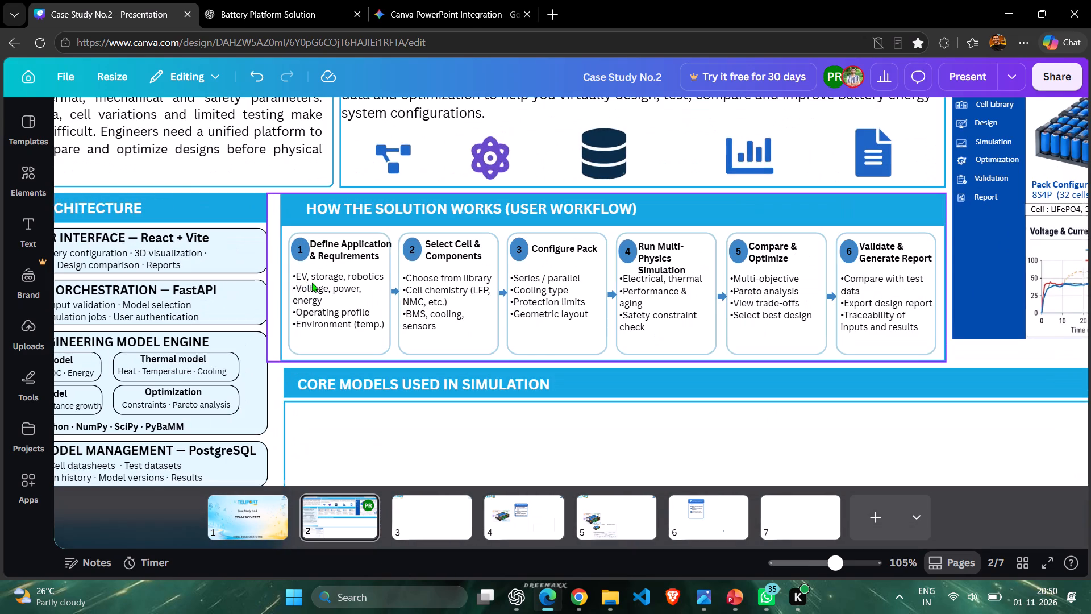
pyautogui.keyDown('shift'); pyautogui.scroll(6, 312, 282); pyautogui.keyUp('shift')
pyautogui.scroll(-3, 312, 282)
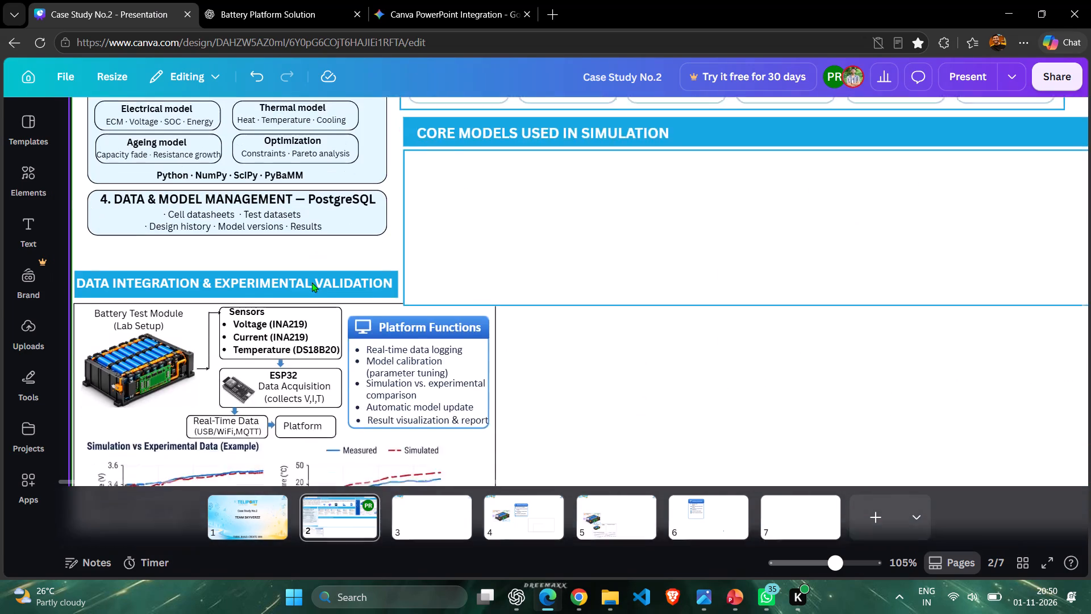
pyautogui.scroll(2, 312, 282)
# Duplicate the Data & Model Management card's background shape and place the copy directly beneath it, aligned with the other System Architecture cards.
pyautogui.click(269, 286)
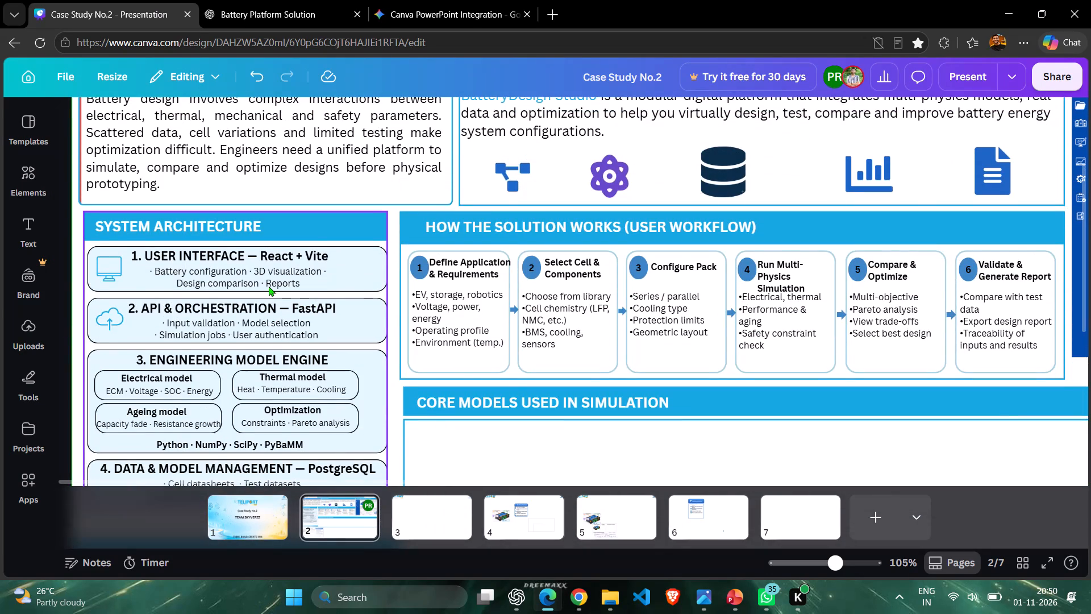
pyautogui.click(353, 278)
pyautogui.scroll(-3, 353, 278)
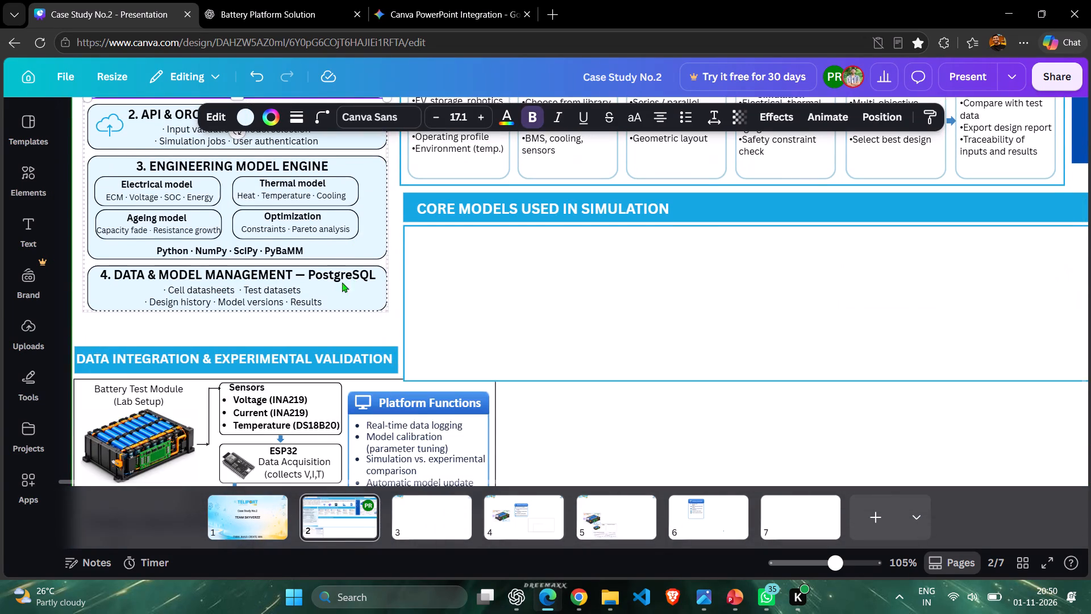
pyautogui.click(334, 287)
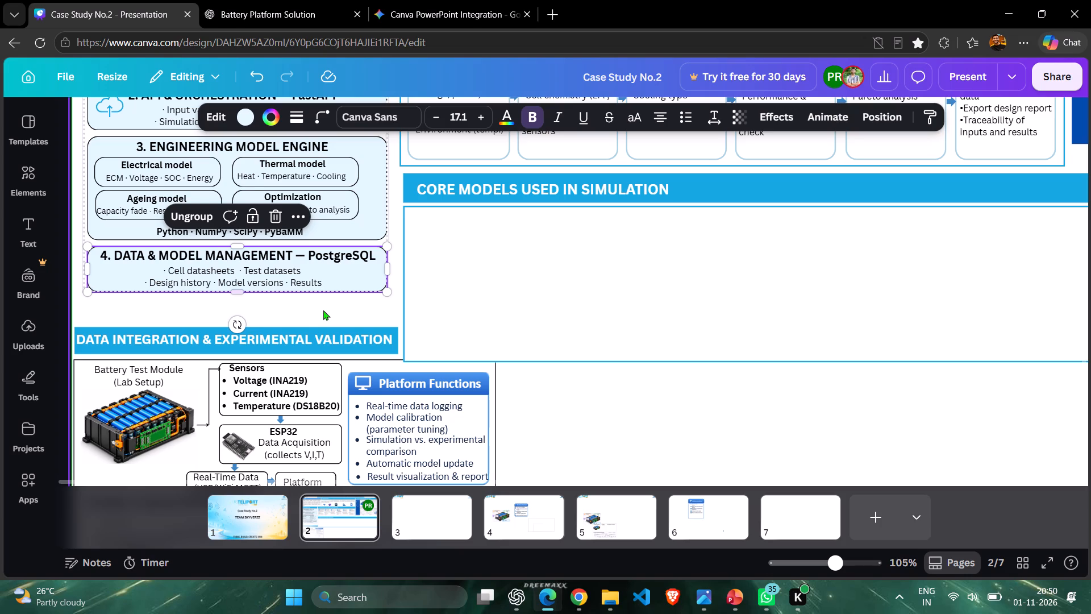
pyautogui.hotkey('ctrl', 'd')
pyautogui.moveTo(321, 288); pyautogui.dragTo(304, 324)
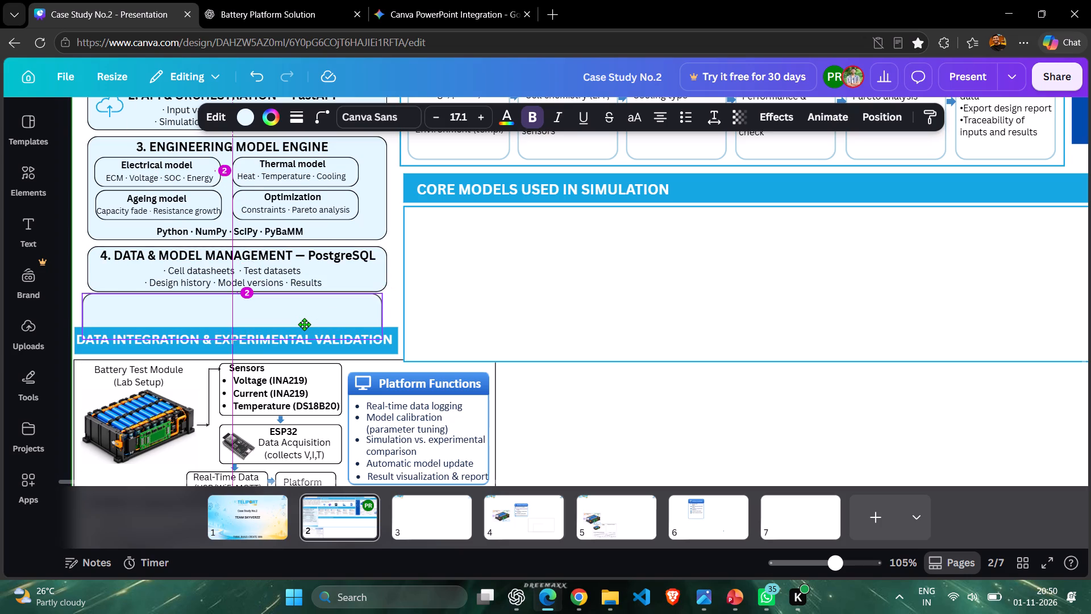
pyautogui.moveTo(304, 324); pyautogui.dragTo(310, 325)
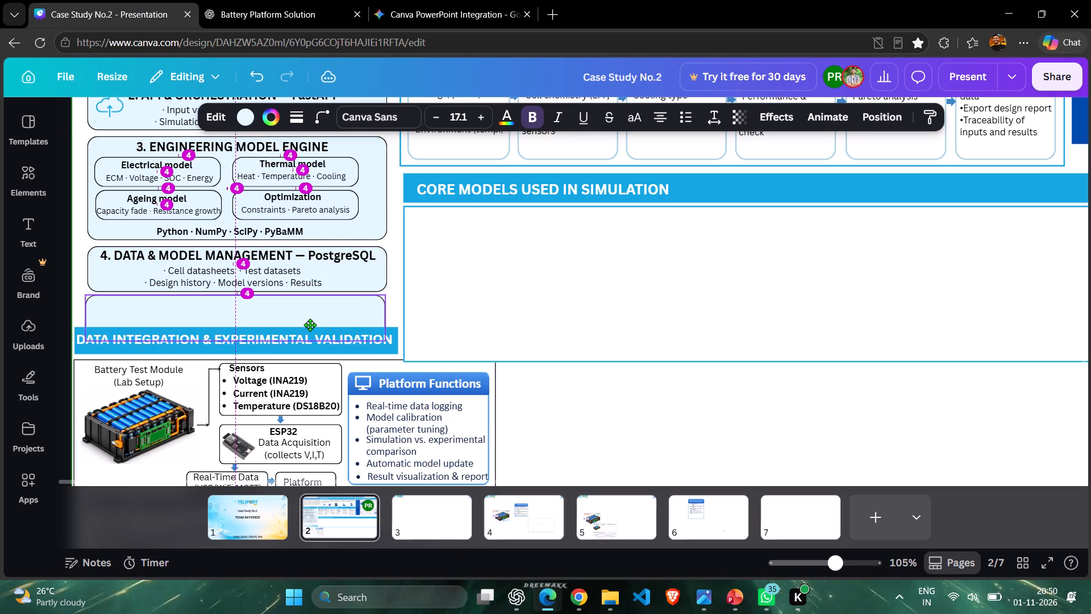
pyautogui.moveTo(310, 325); pyautogui.dragTo(310, 329)
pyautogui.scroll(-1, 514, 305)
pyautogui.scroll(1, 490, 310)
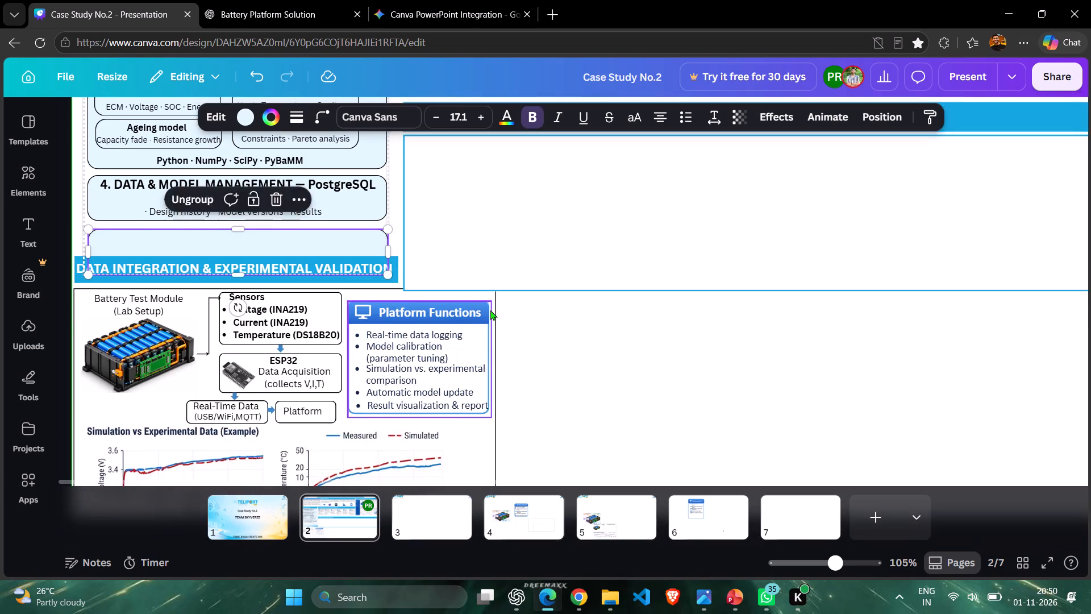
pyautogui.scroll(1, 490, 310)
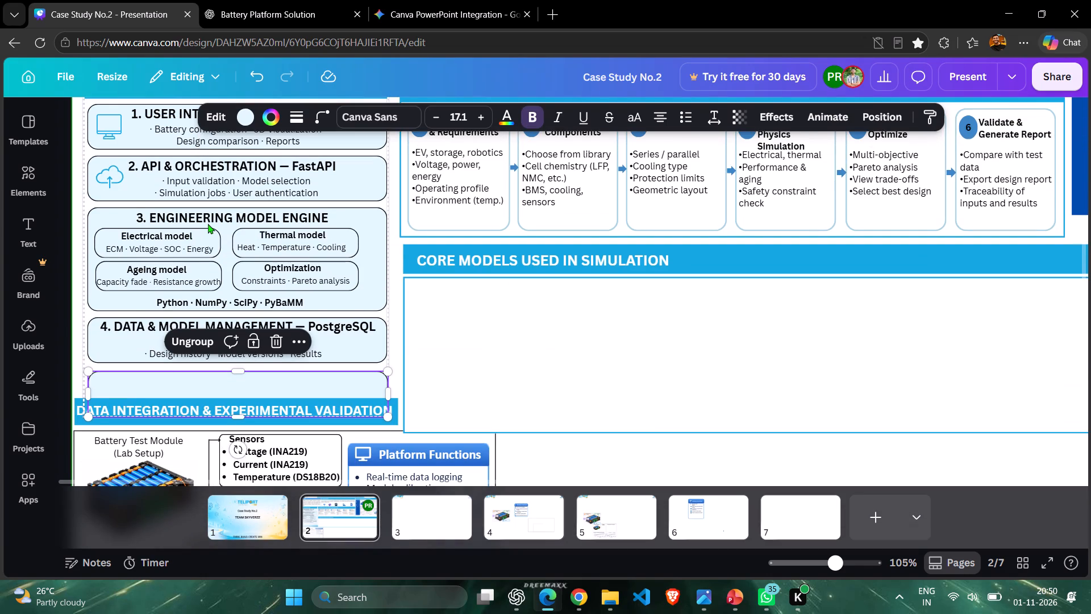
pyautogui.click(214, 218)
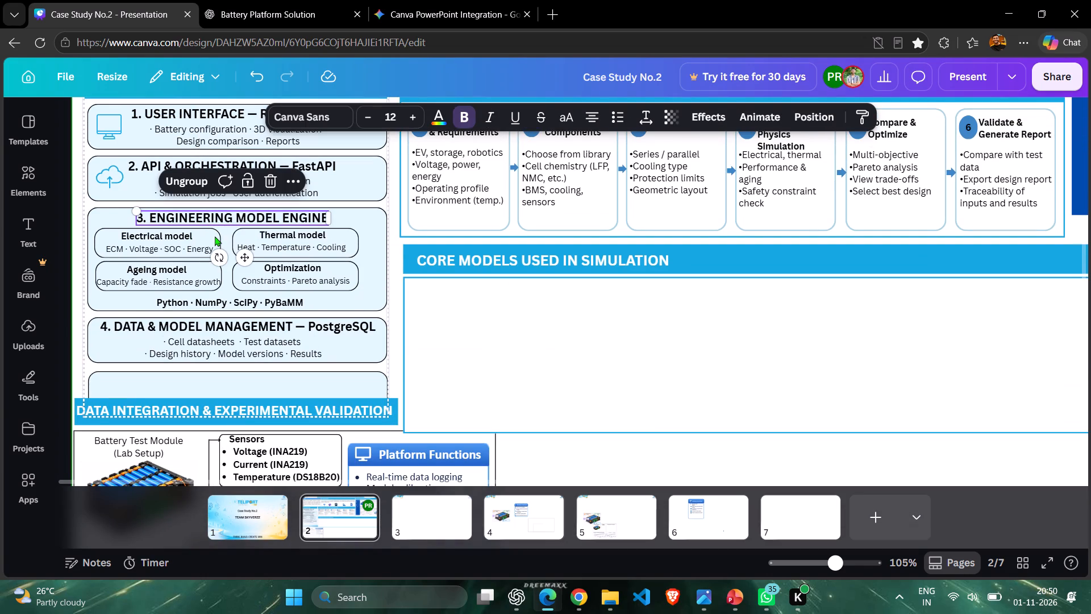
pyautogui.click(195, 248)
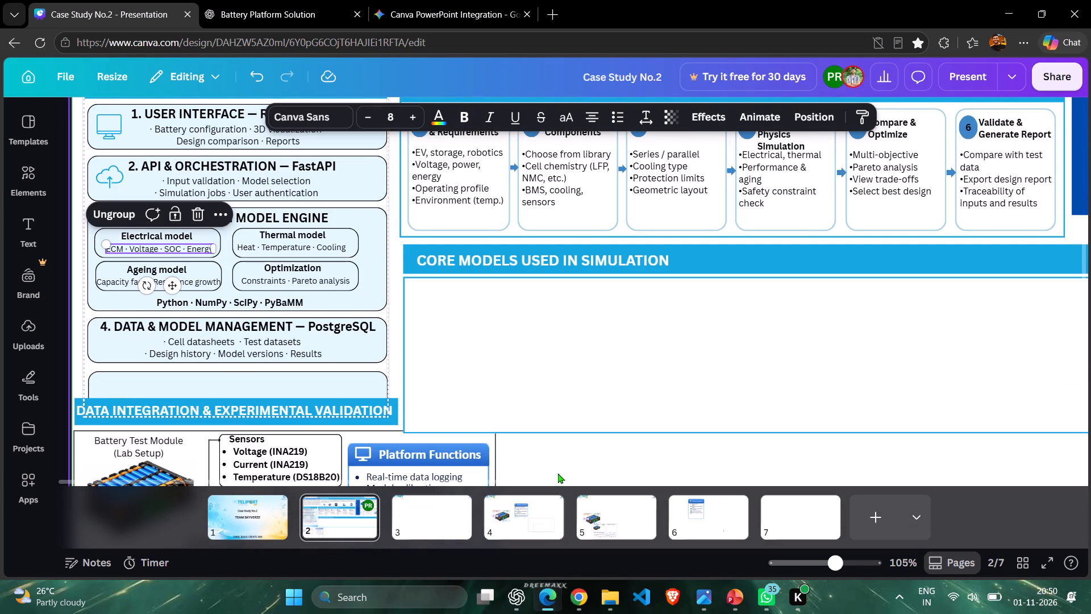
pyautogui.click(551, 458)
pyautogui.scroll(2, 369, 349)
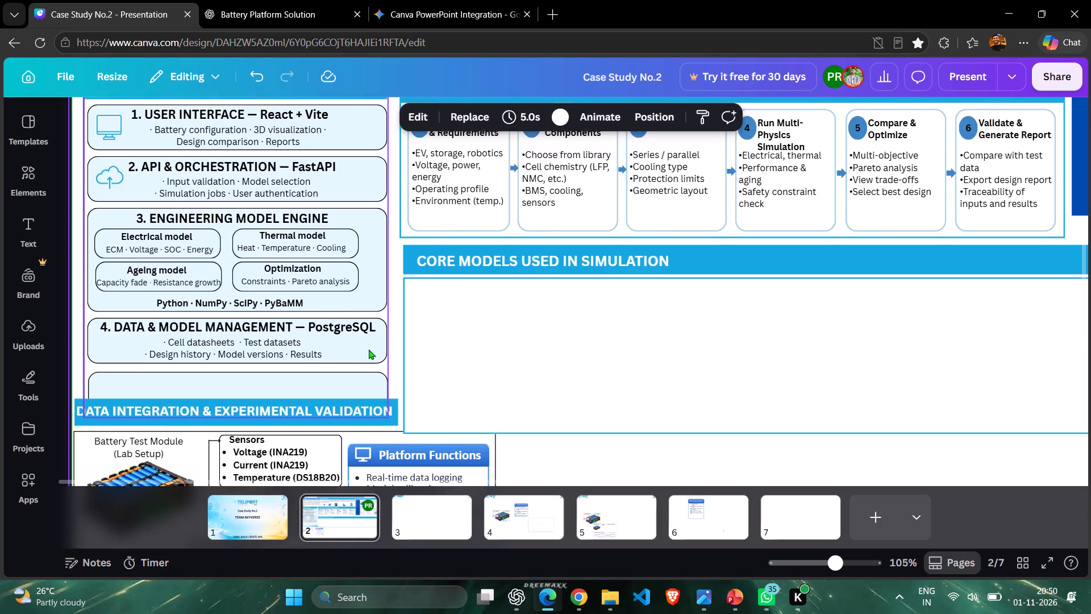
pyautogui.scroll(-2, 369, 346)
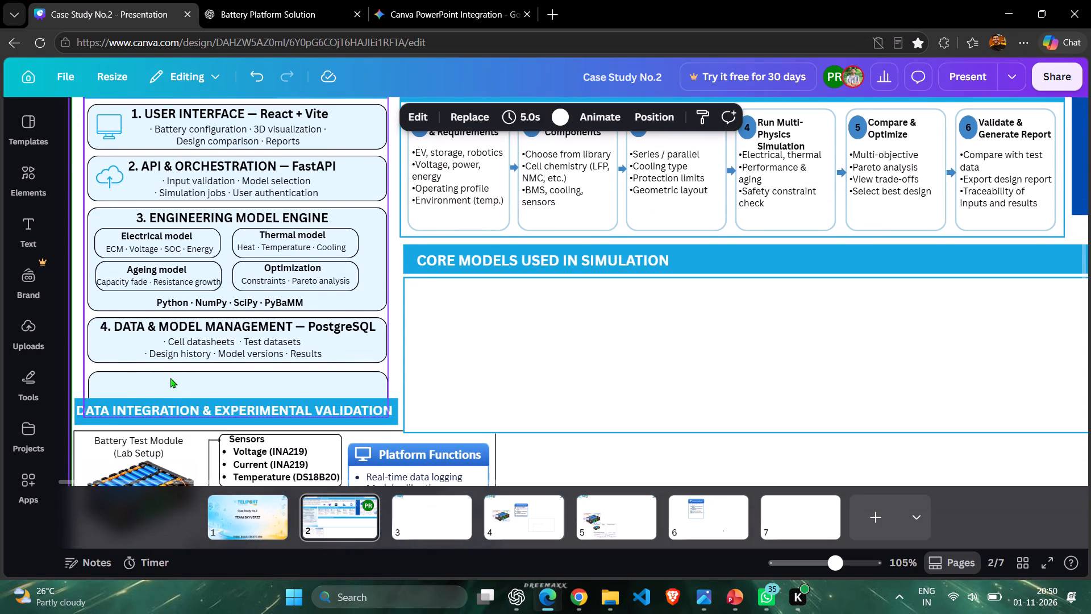
# Nudge the whole System Architecture group slightly upward, closer to the Problem section.
pyautogui.scroll(1, 277, 296)
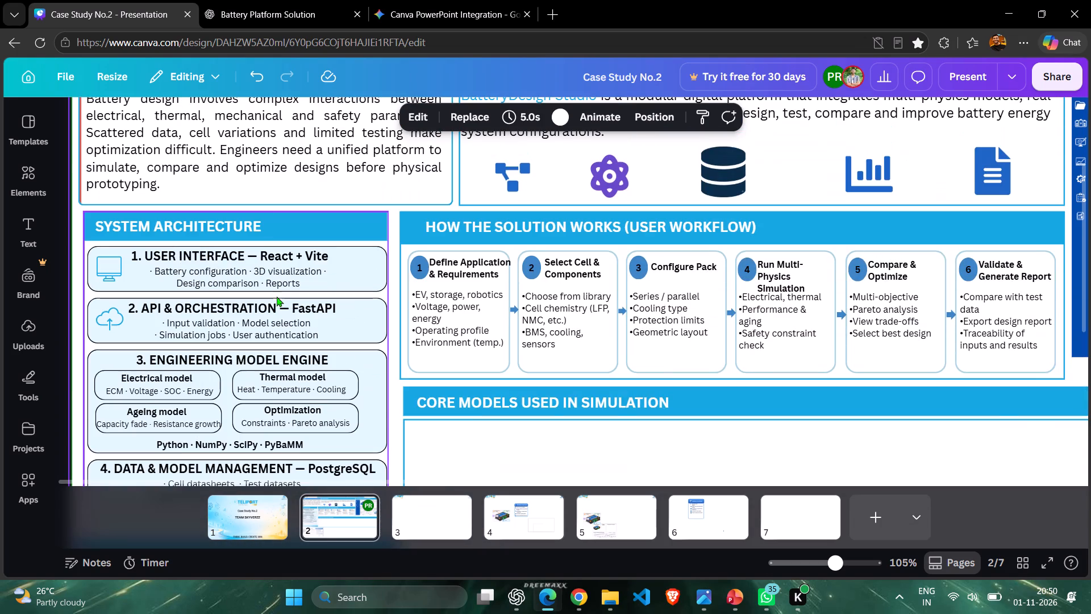
pyautogui.click(267, 227)
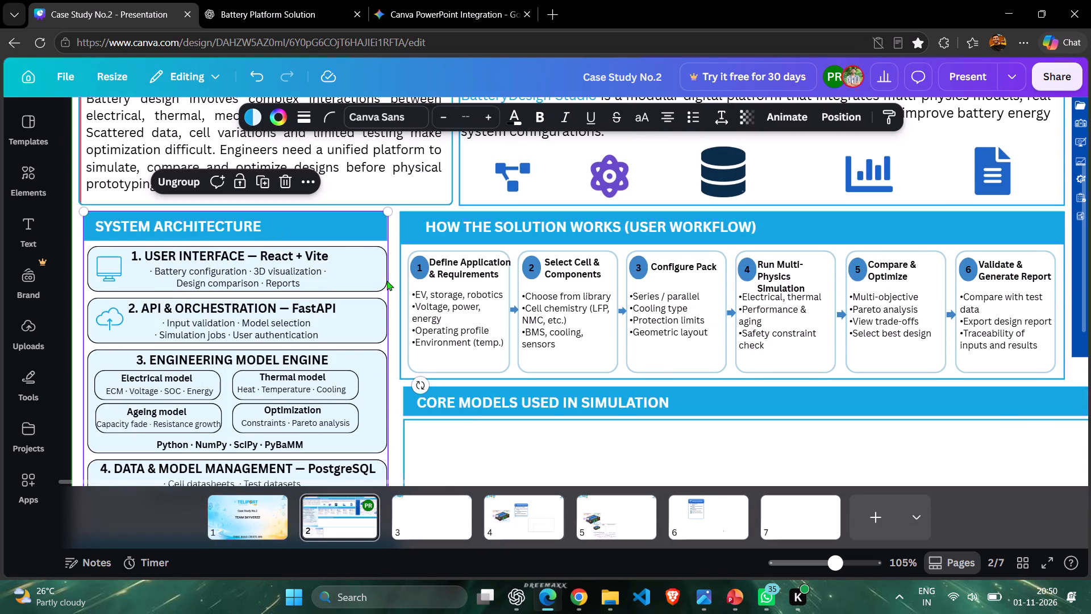
pyautogui.press('Up')
pyautogui.press('Up')
pyautogui.press('Up')
pyautogui.press('Up')
pyautogui.press('Up')
pyautogui.press('Down')
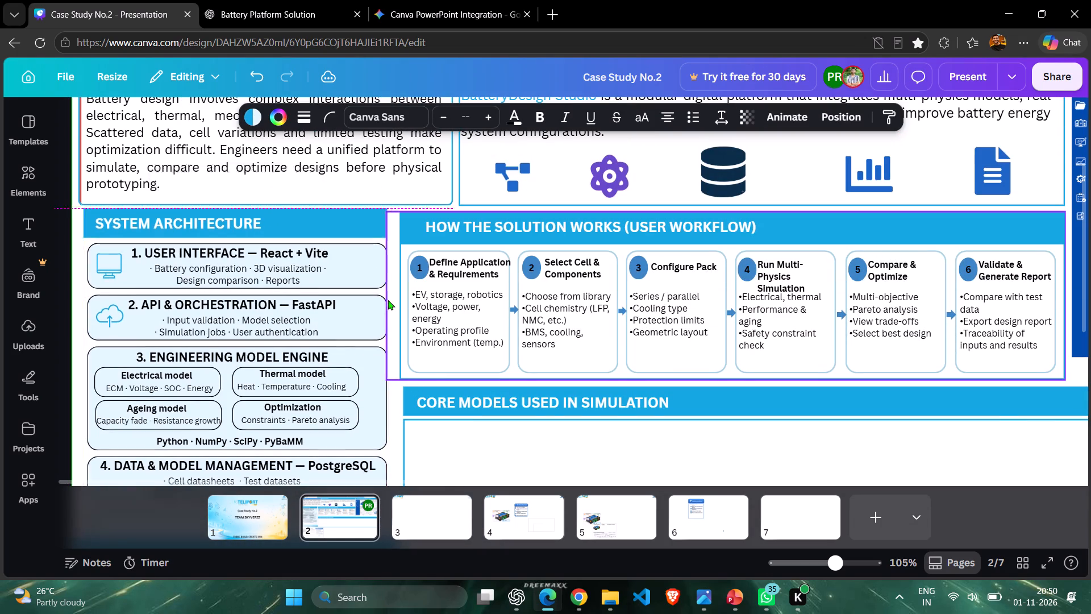
pyautogui.press('Down')
pyautogui.press('Down')
pyautogui.press('Up')
pyautogui.press('Up')
pyautogui.press('Up')
pyautogui.press('Up')
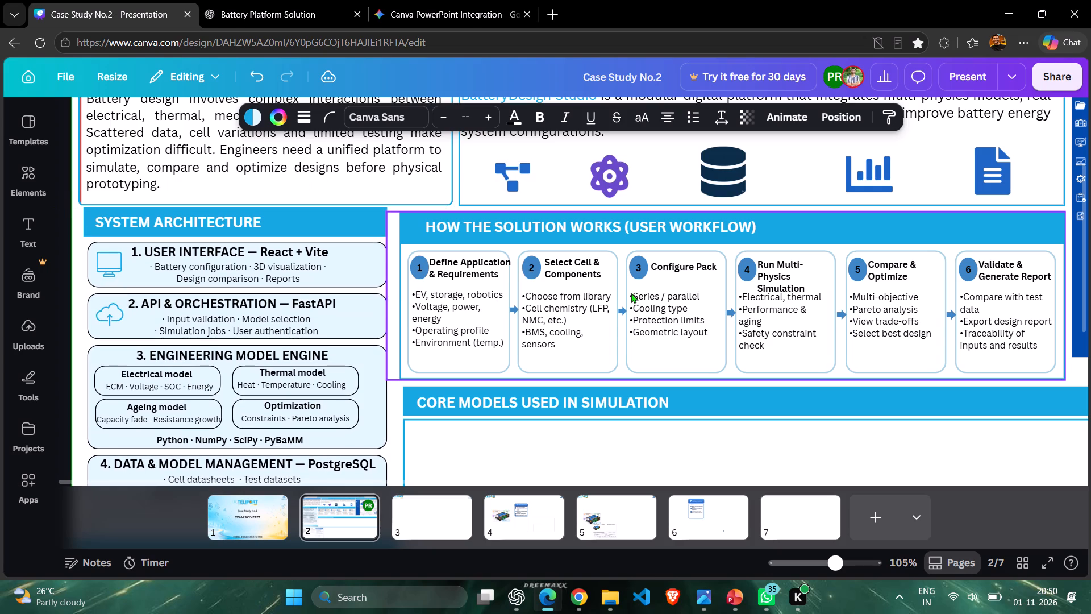
pyautogui.press('Down')
# Nudge the How the Solution Works (User Workflow) group slightly upward to line up with the System Architecture group's top edge.
pyautogui.click(617, 230)
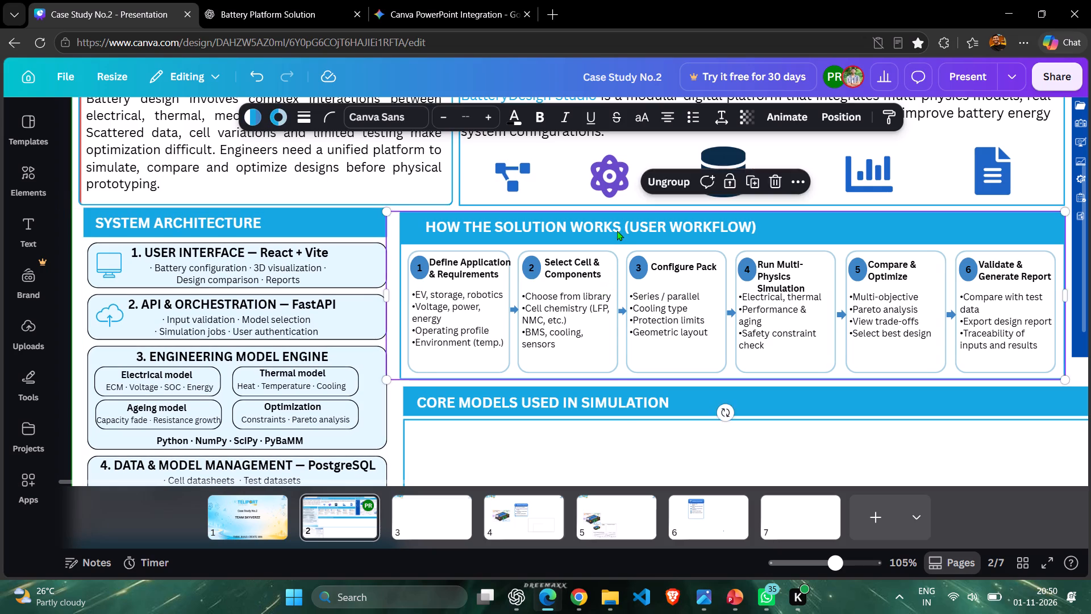
pyautogui.press('Up')
pyautogui.press('Up')
pyautogui.press('Up')
pyautogui.press('Up')
pyautogui.press('Up')
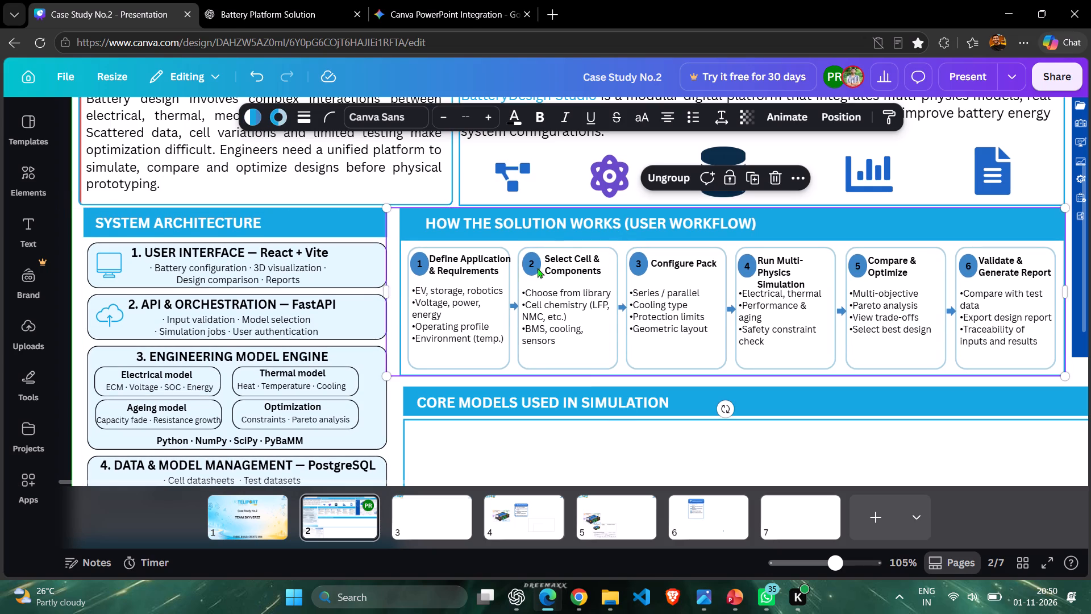
pyautogui.scroll(-2, 332, 316)
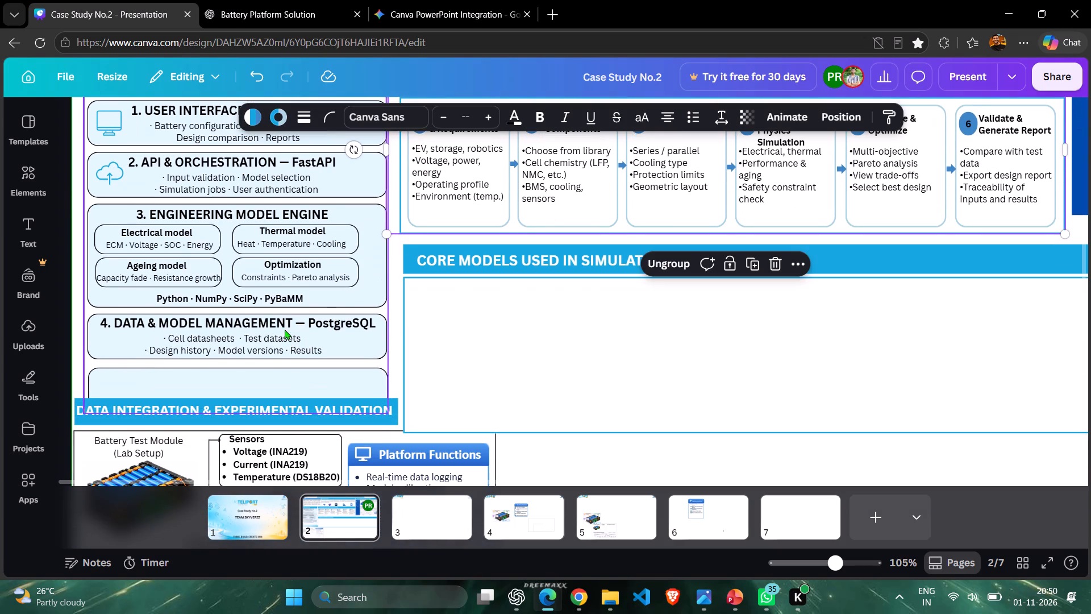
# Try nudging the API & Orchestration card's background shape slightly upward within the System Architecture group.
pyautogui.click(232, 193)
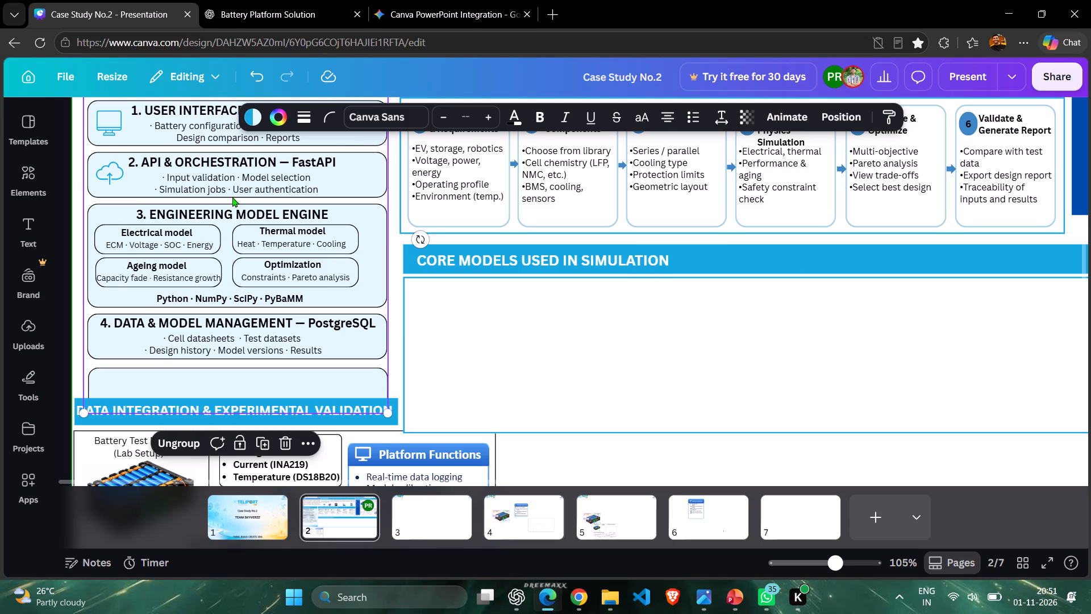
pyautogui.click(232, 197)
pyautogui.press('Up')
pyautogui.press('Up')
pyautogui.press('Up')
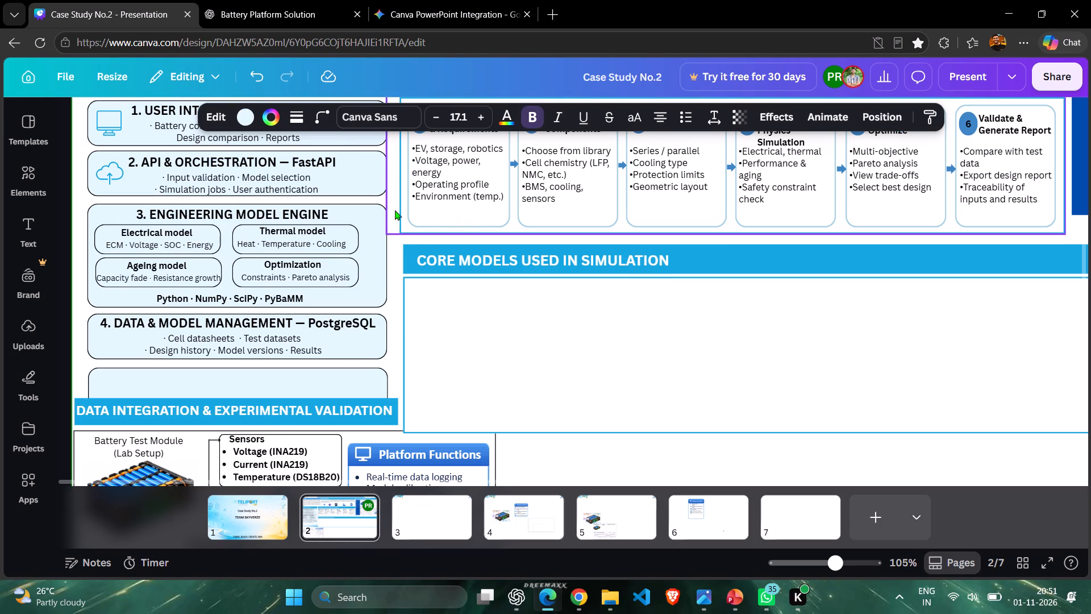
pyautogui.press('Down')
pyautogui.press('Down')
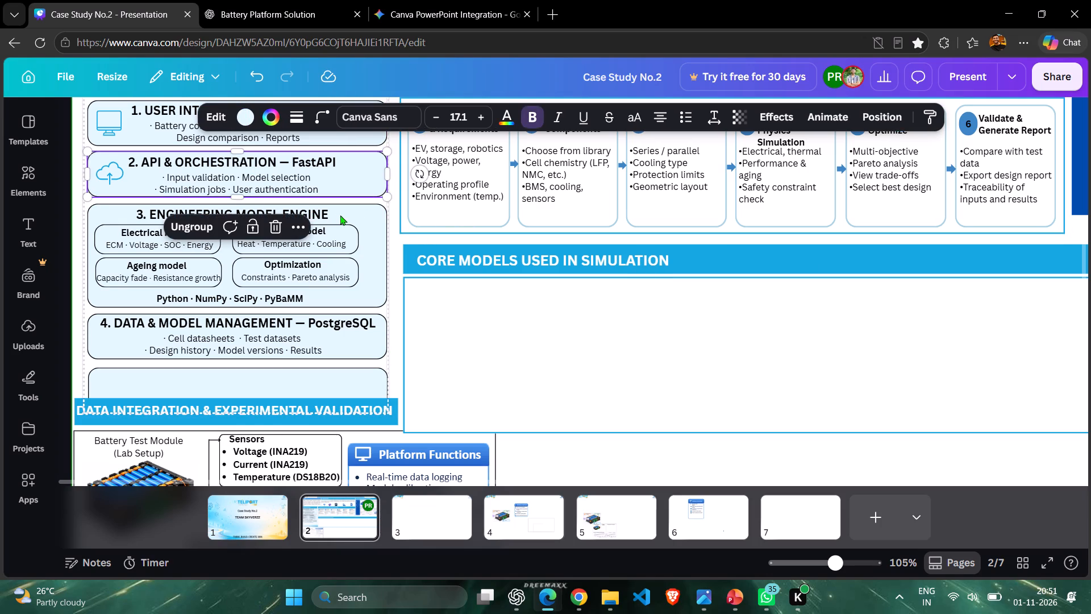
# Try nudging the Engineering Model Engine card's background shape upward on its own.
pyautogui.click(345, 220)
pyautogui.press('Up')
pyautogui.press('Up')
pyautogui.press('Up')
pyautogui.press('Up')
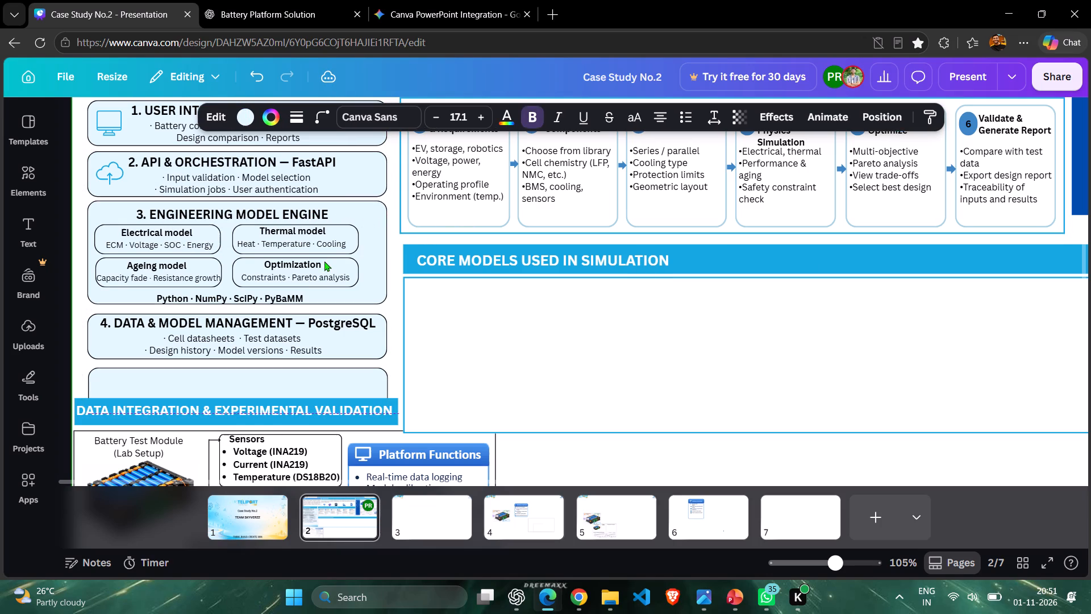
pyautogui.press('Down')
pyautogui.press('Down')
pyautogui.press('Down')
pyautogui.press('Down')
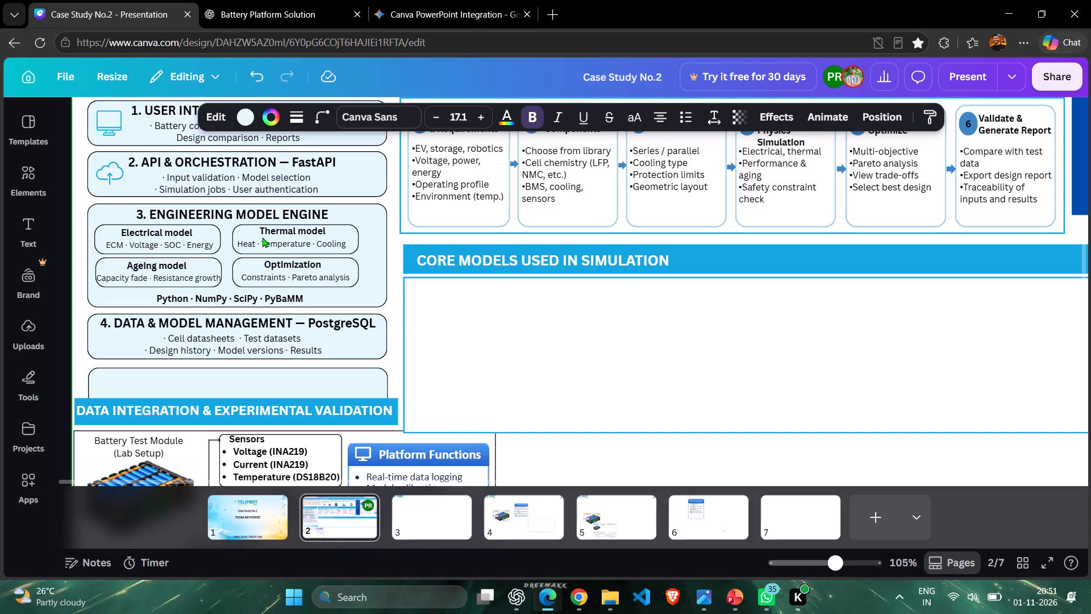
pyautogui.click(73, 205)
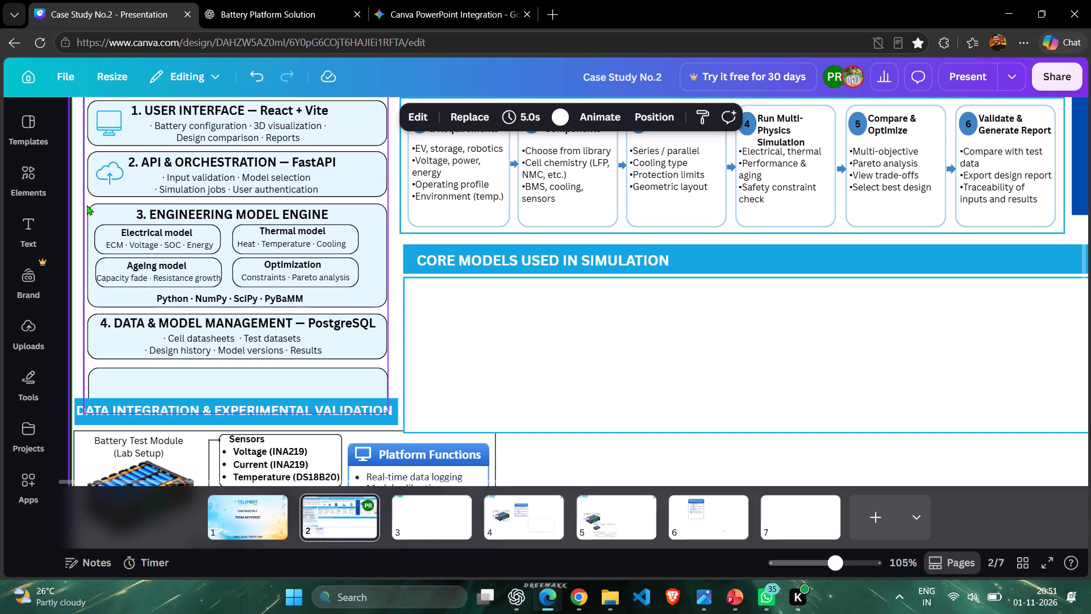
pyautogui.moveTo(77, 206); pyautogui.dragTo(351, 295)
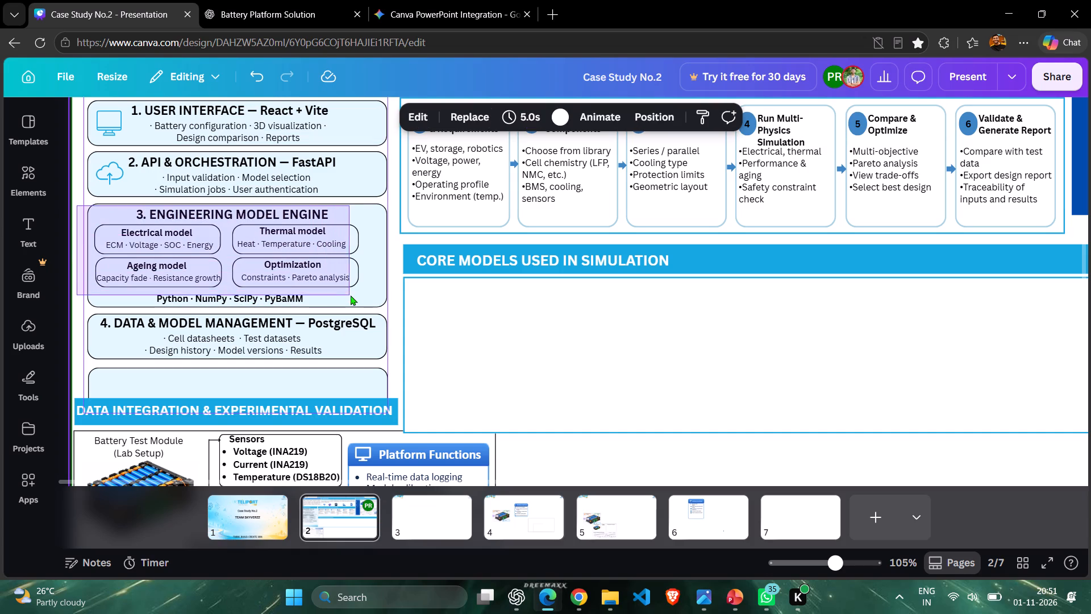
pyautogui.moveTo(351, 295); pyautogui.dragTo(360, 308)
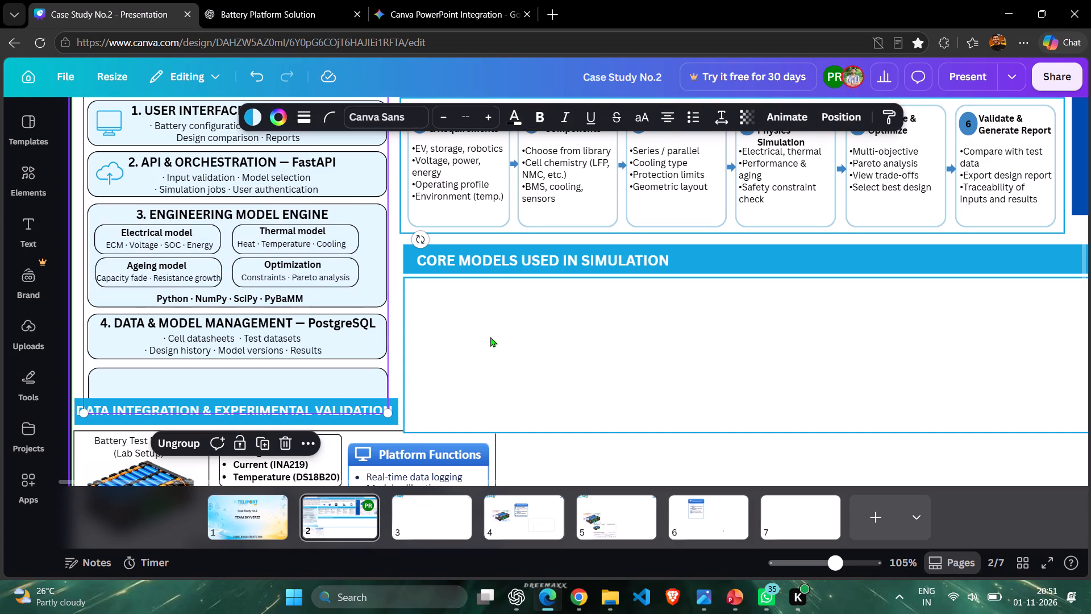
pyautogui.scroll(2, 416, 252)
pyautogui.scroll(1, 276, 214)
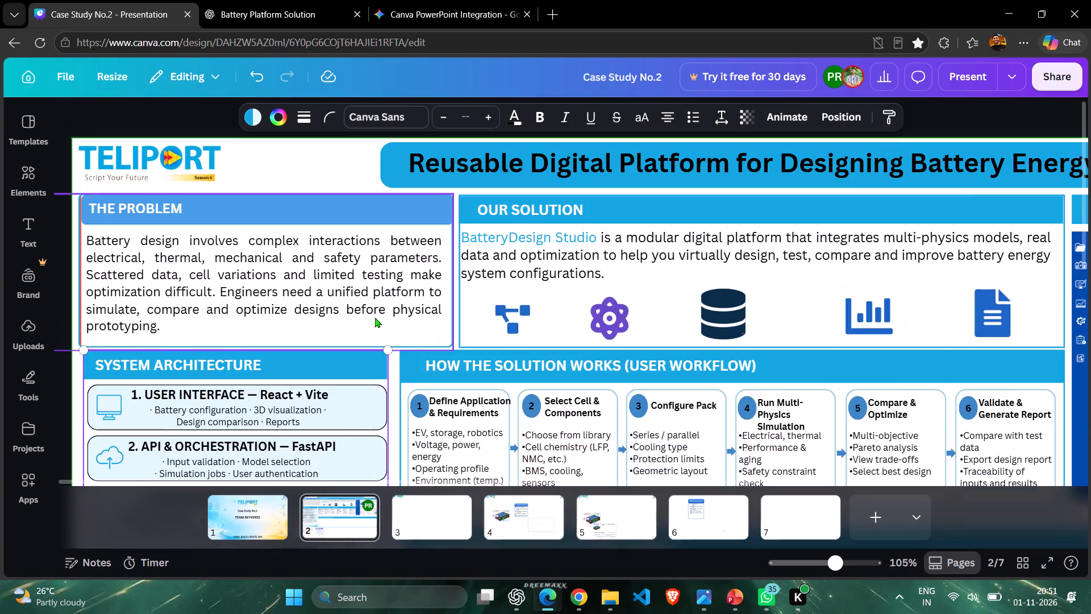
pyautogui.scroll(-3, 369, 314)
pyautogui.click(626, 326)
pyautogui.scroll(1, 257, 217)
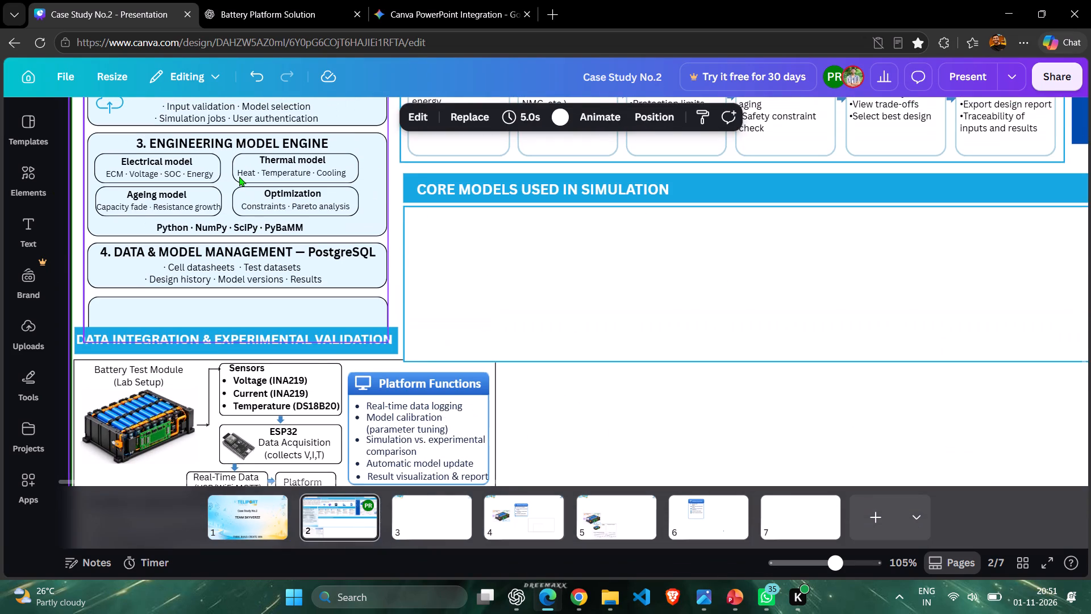
# Ungroup the System Architecture section so that its cards can be moved separately.
pyautogui.click(239, 176)
pyautogui.scroll(3, 243, 179)
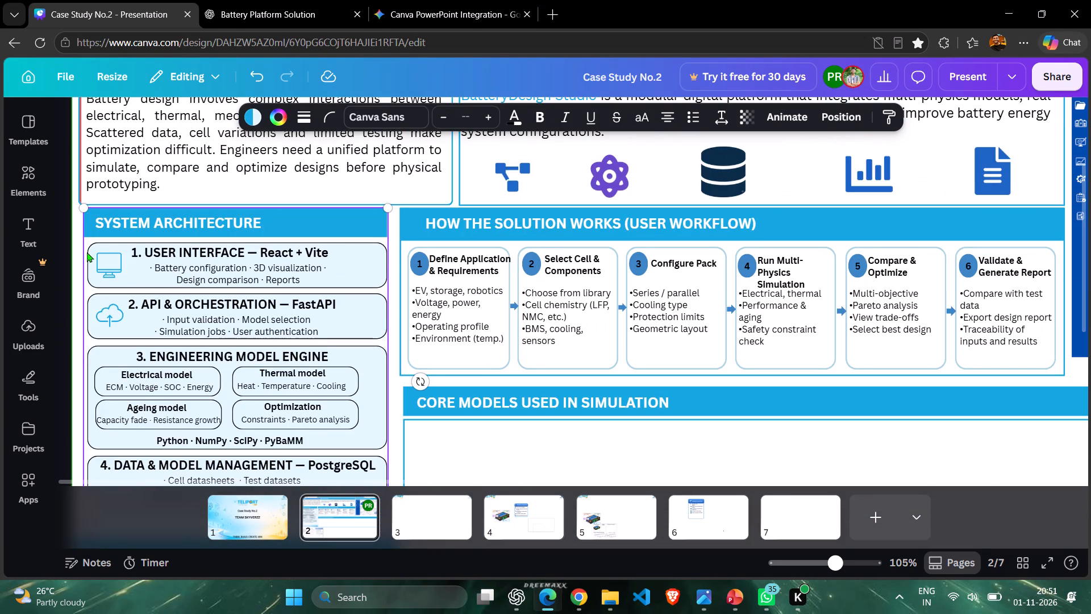
pyautogui.click(114, 271)
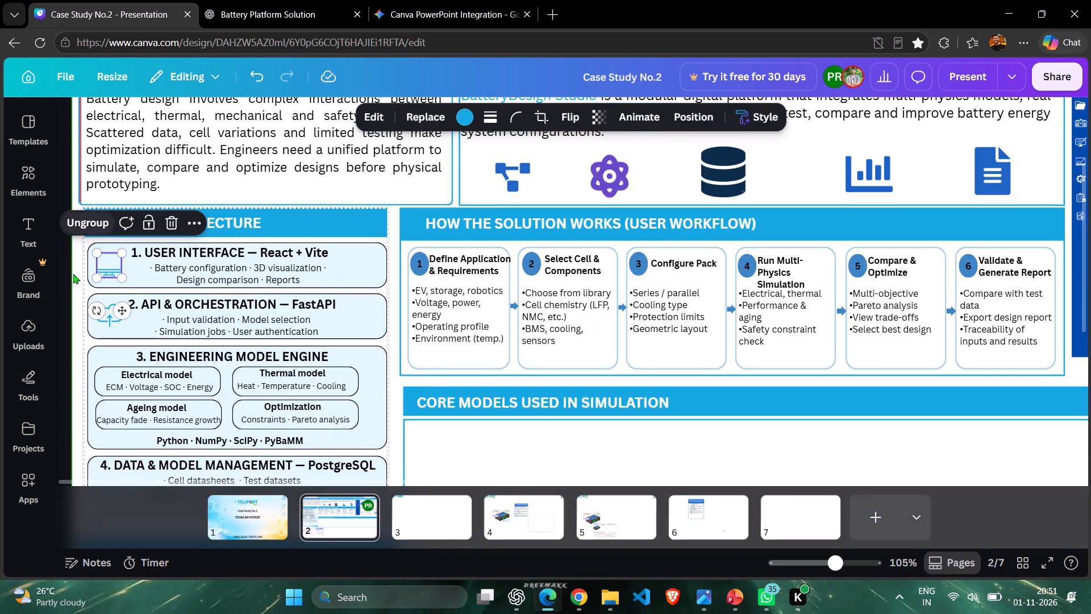
pyautogui.click(77, 283)
pyautogui.click(181, 284)
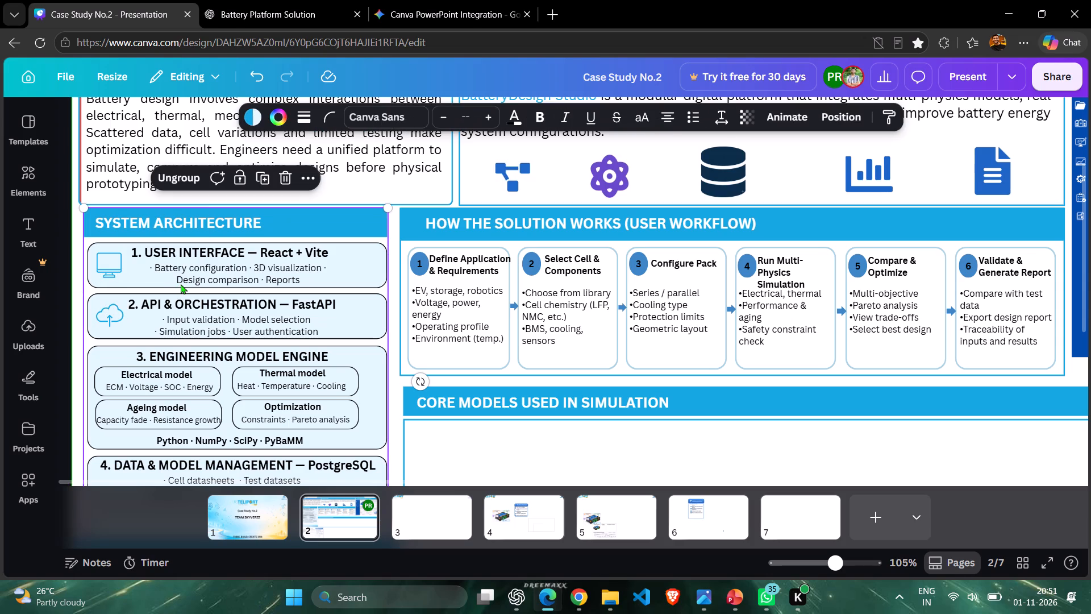
pyautogui.click(190, 178)
pyautogui.scroll(-2, 191, 190)
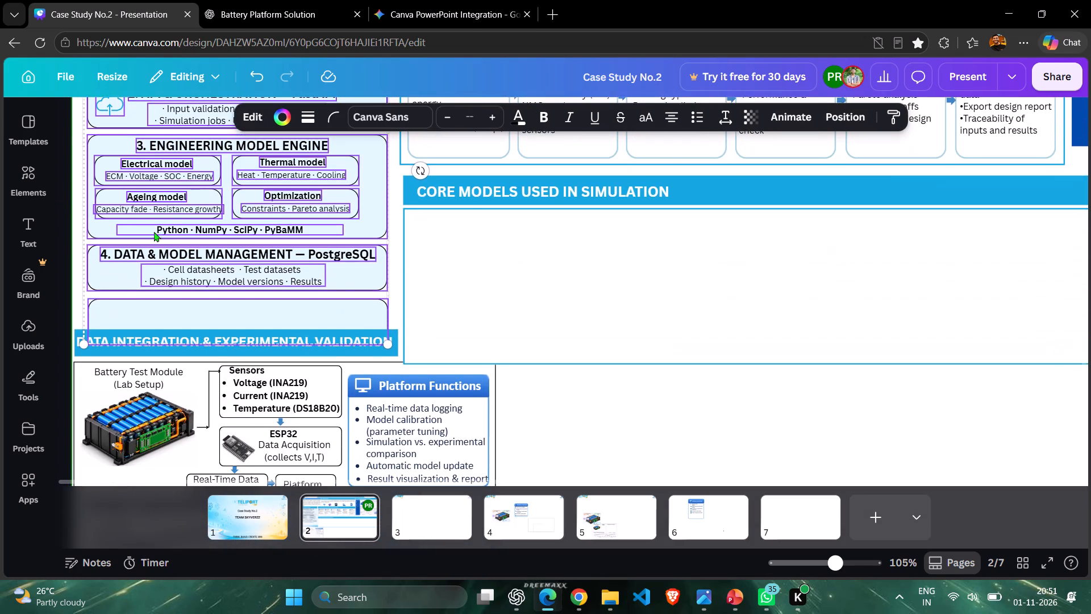
pyautogui.click(72, 292)
# Group the User Interface card's background, monitor icon and texts together, leaving out the System Architecture heading.
pyautogui.scroll(2, 87, 281)
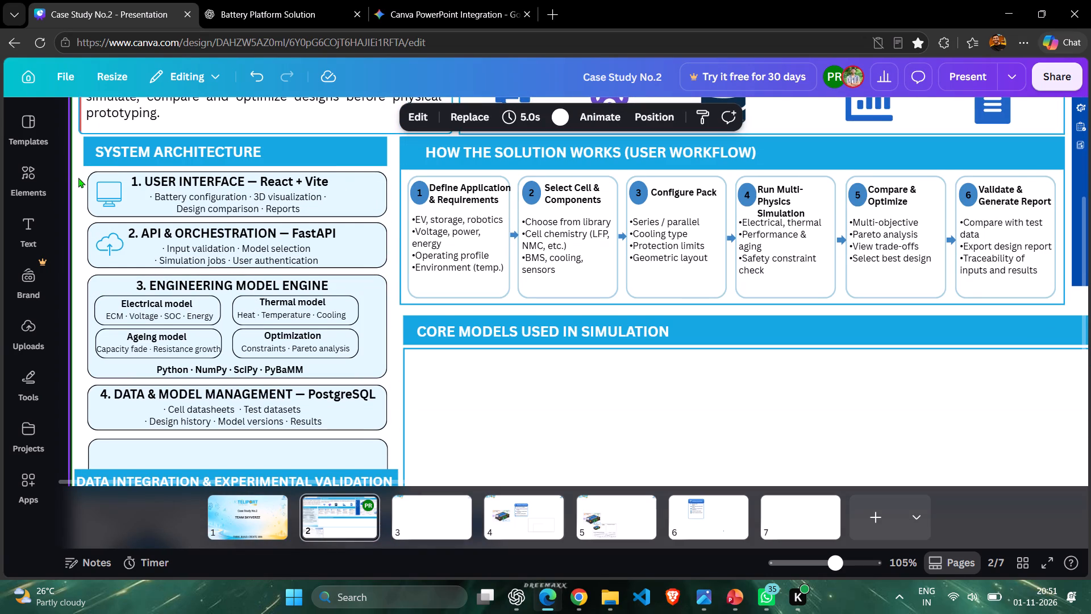
pyautogui.moveTo(80, 176); pyautogui.dragTo(307, 216)
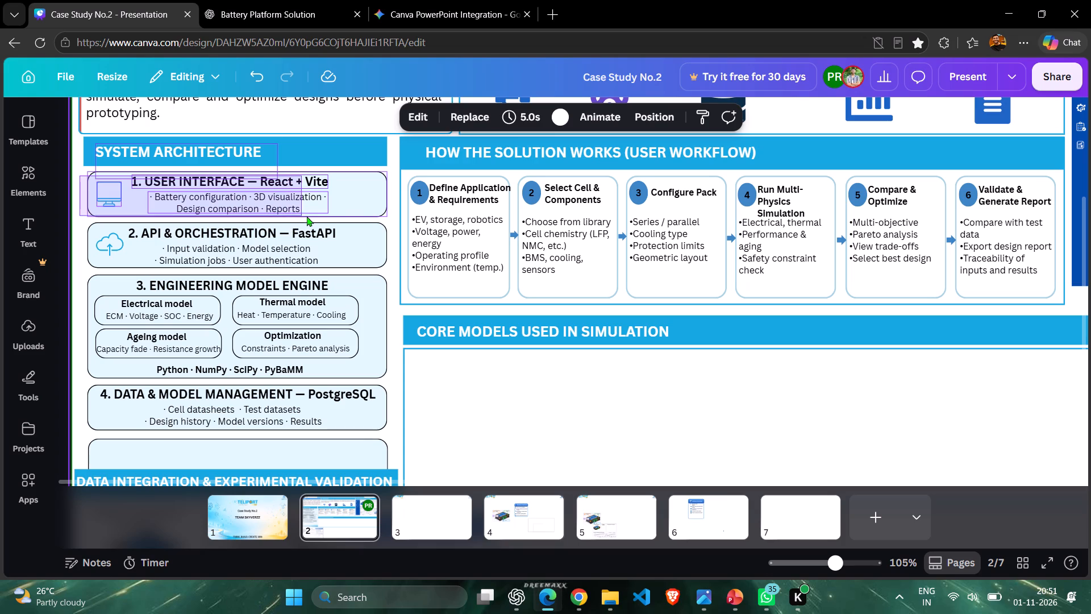
pyautogui.moveTo(307, 216); pyautogui.dragTo(314, 215)
pyautogui.click(81, 200)
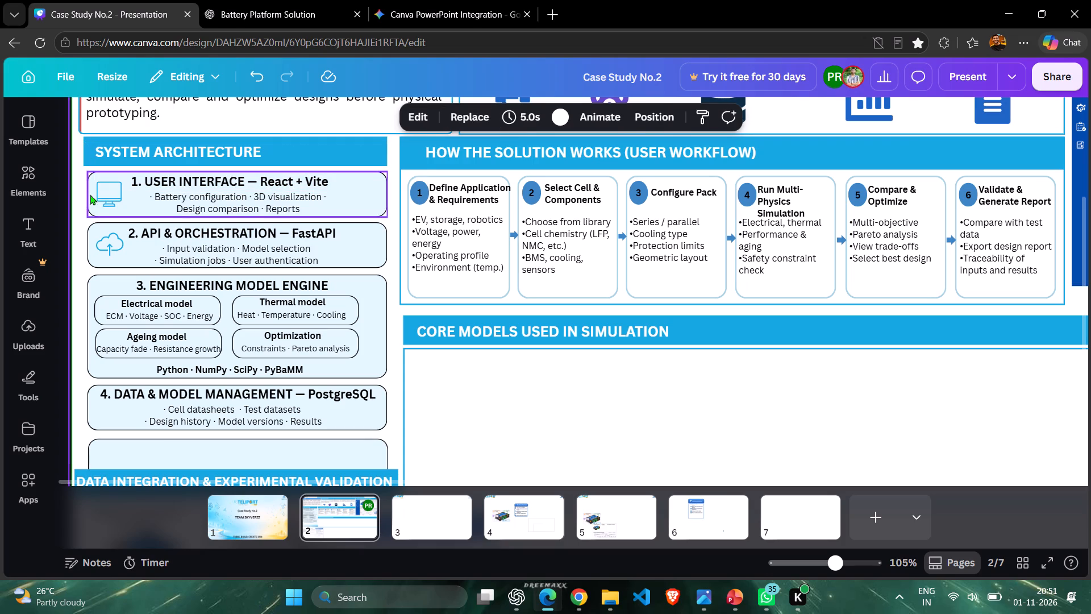
pyautogui.moveTo(73, 179); pyautogui.dragTo(338, 212)
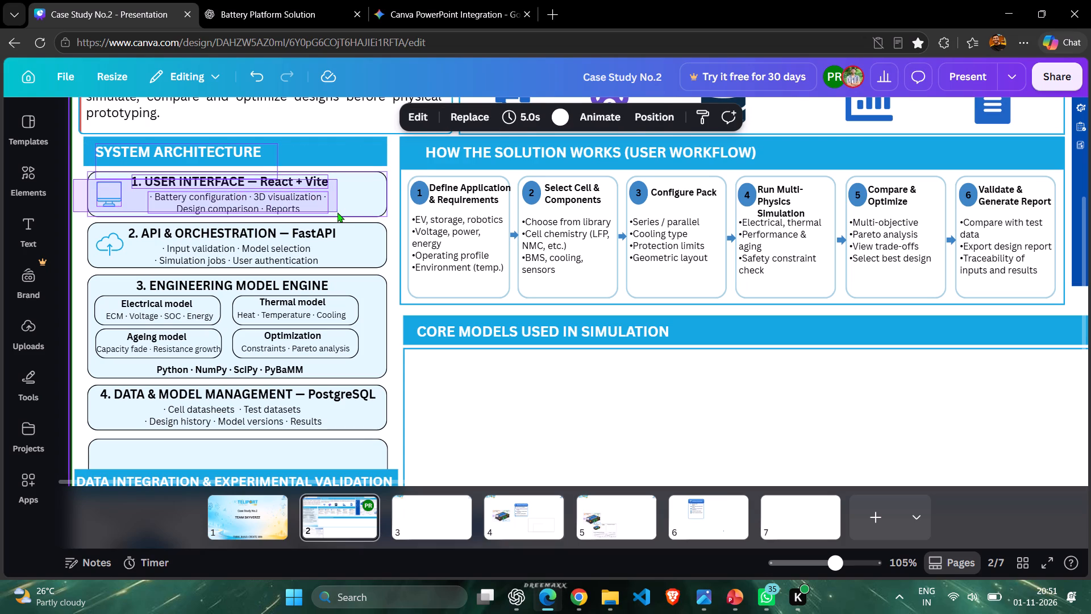
pyautogui.keyDown('shift'); pyautogui.click(140, 143); pyautogui.keyUp('shift')
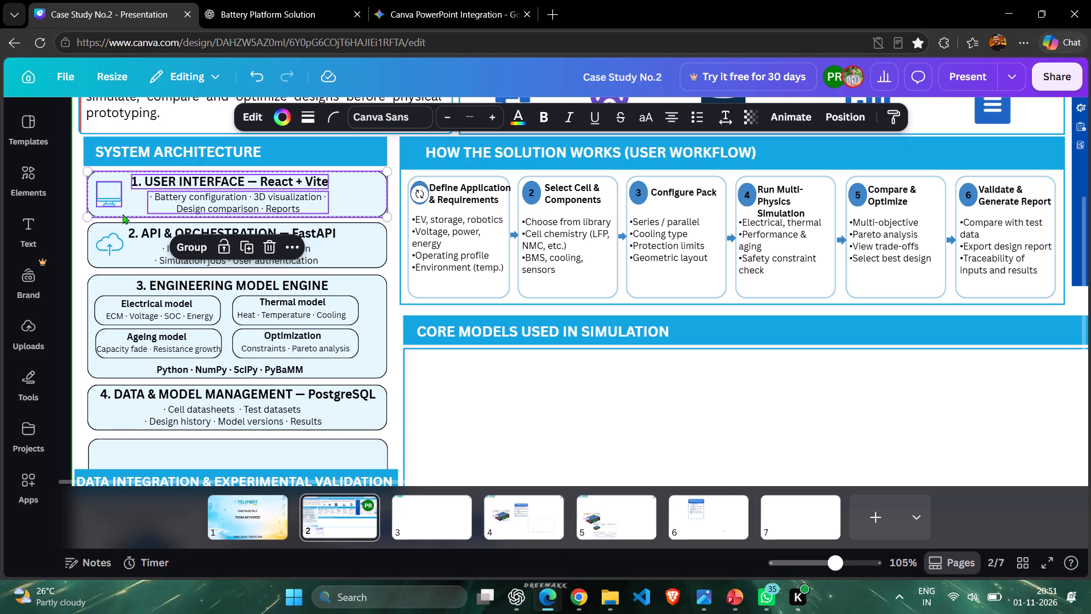
pyautogui.hotkey('ctrl', 'g')
# Nudge the User Interface card upward to sit just beneath the System Architecture heading bar.
pyautogui.press('Up')
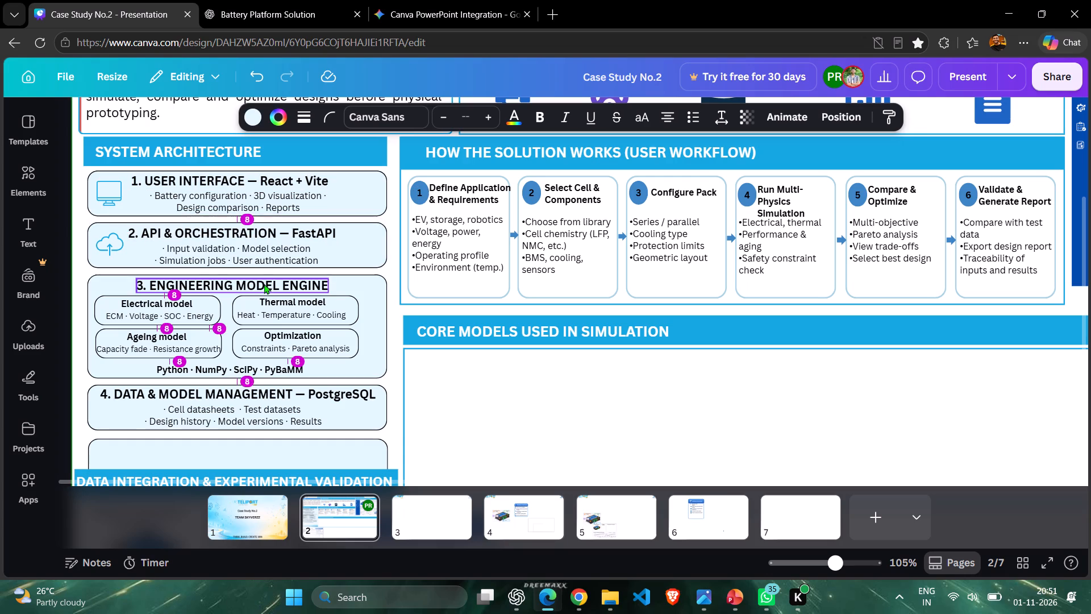
pyautogui.press('Up')
pyautogui.press('Up')
pyautogui.press('Up')
pyautogui.press('Up')
pyautogui.press('Down')
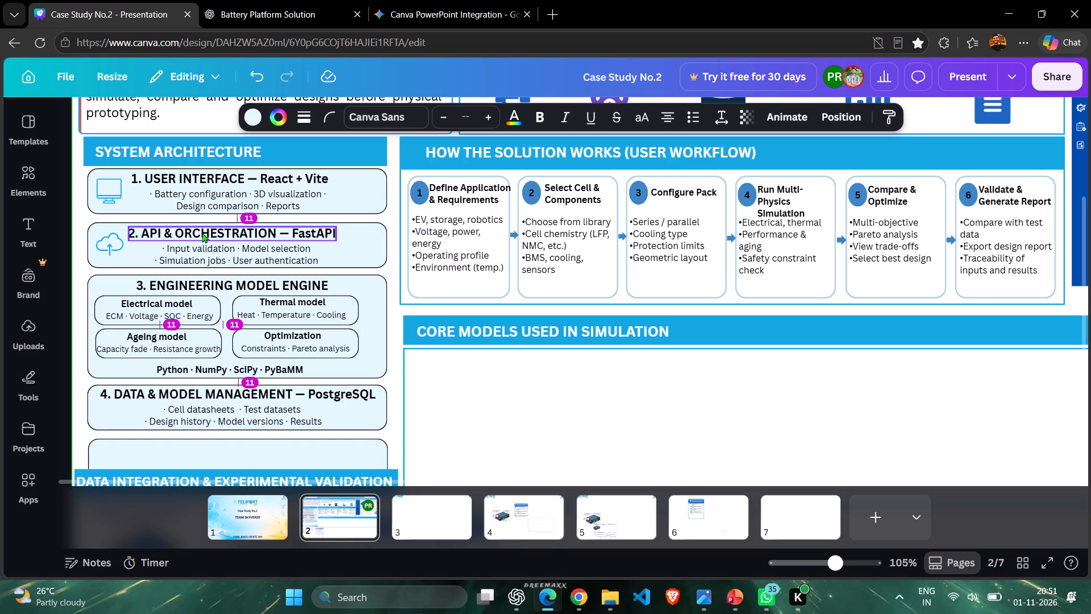
pyautogui.press('Up')
pyautogui.press('Up')
pyautogui.press('Up')
pyautogui.press('Down')
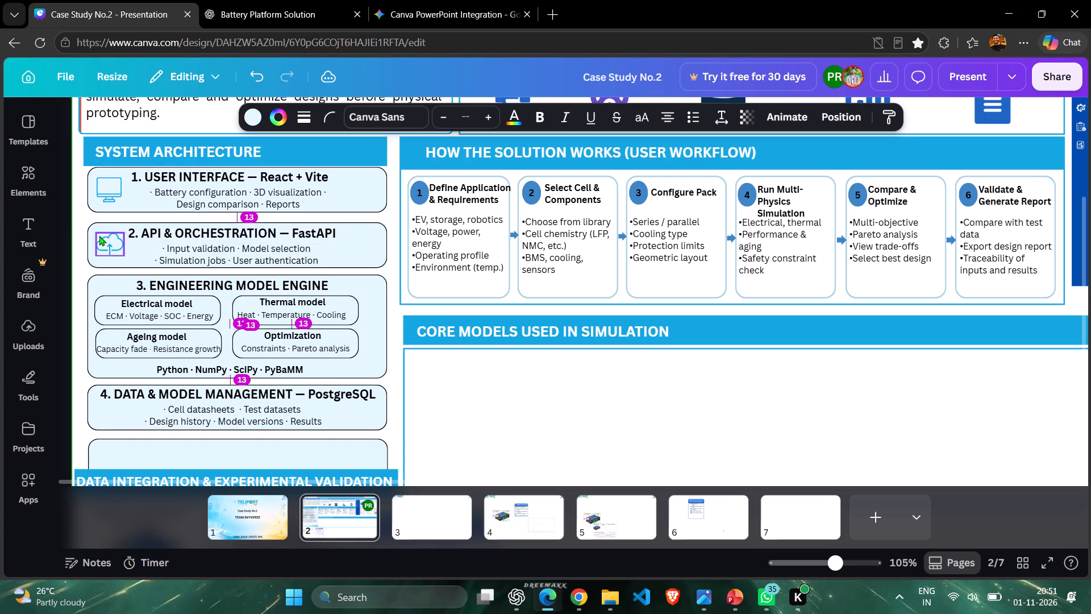
# Move the API & Orchestration card's background, icon and texts together upward, leaving only a narrow gap beneath the User Interface card.
pyautogui.moveTo(78, 222); pyautogui.dragTo(175, 239)
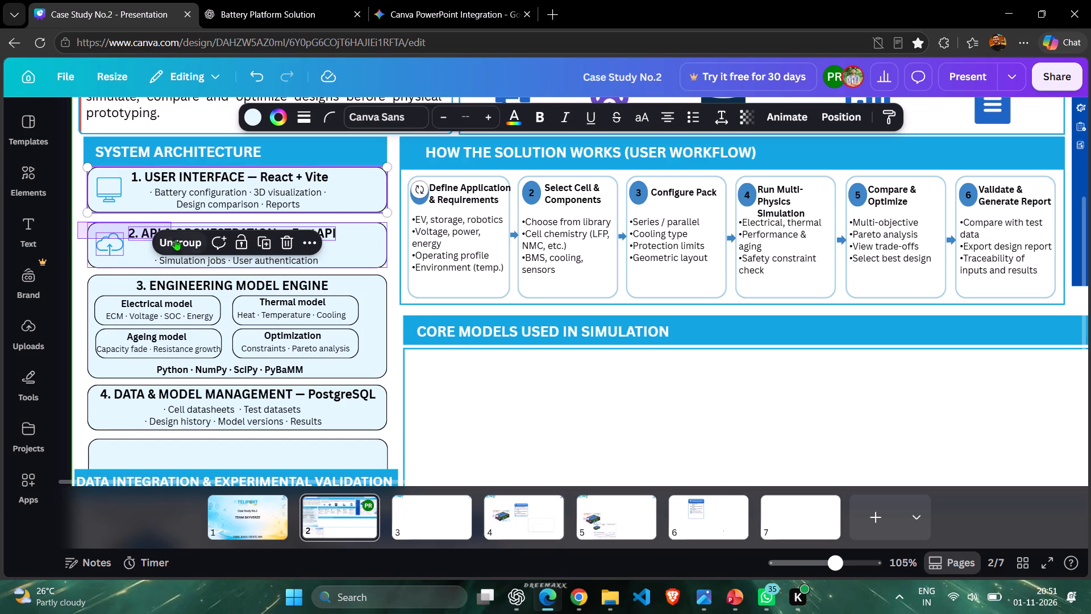
pyautogui.moveTo(175, 239); pyautogui.dragTo(353, 258)
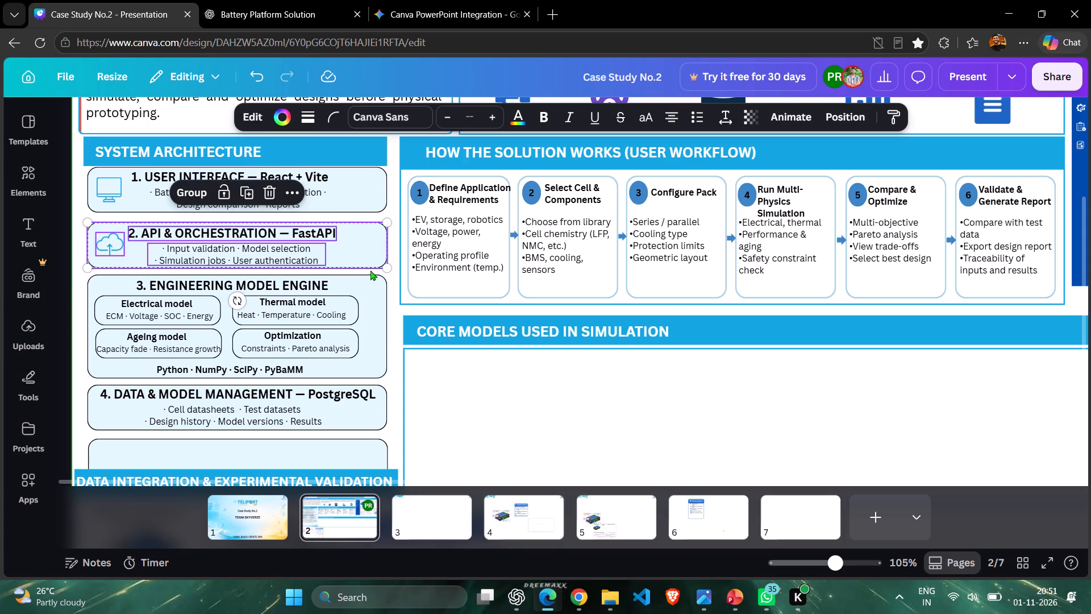
pyautogui.press('Up')
pyautogui.press('Up')
pyautogui.press('Up')
pyautogui.press('Up')
pyautogui.press('Up')
pyautogui.press('Up')
pyautogui.press('Up')
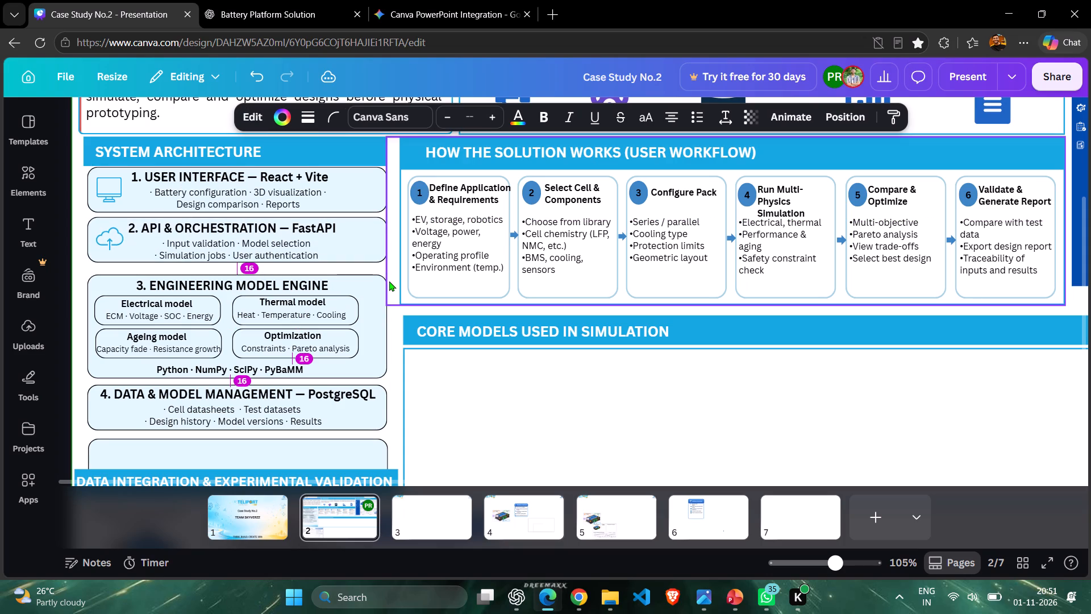
pyautogui.press('Up')
pyautogui.press('Up')
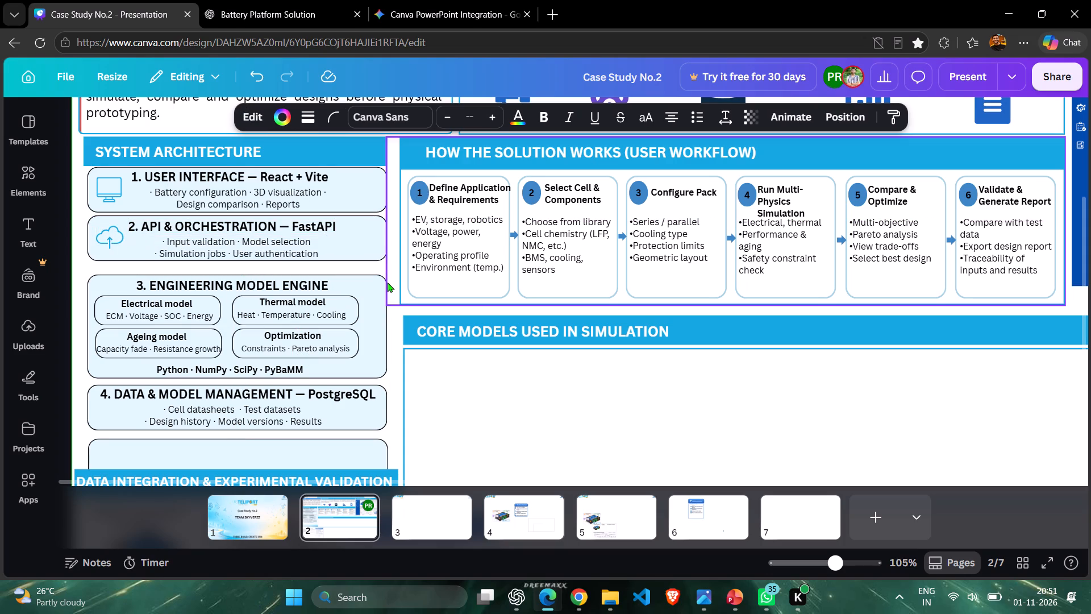
pyautogui.press('Up')
pyautogui.press('Down')
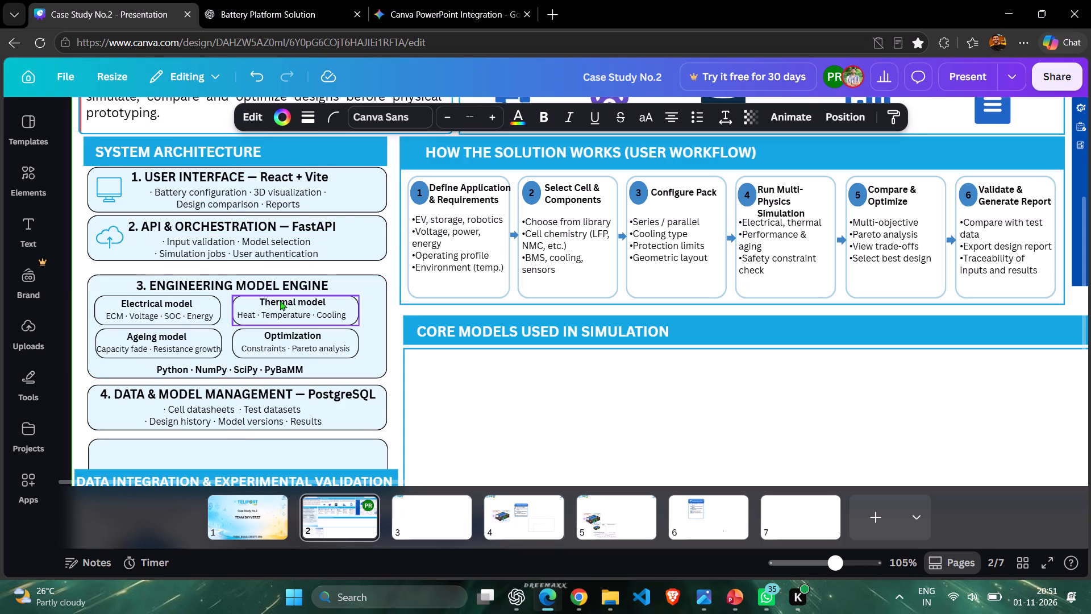
# Move the whole Engineering Model Engine card with its four model boxes upward, close beneath the API & Orchestration card.
pyautogui.moveTo(79, 276); pyautogui.dragTo(142, 294)
pyautogui.click(80, 275)
pyautogui.moveTo(80, 275); pyautogui.dragTo(321, 334)
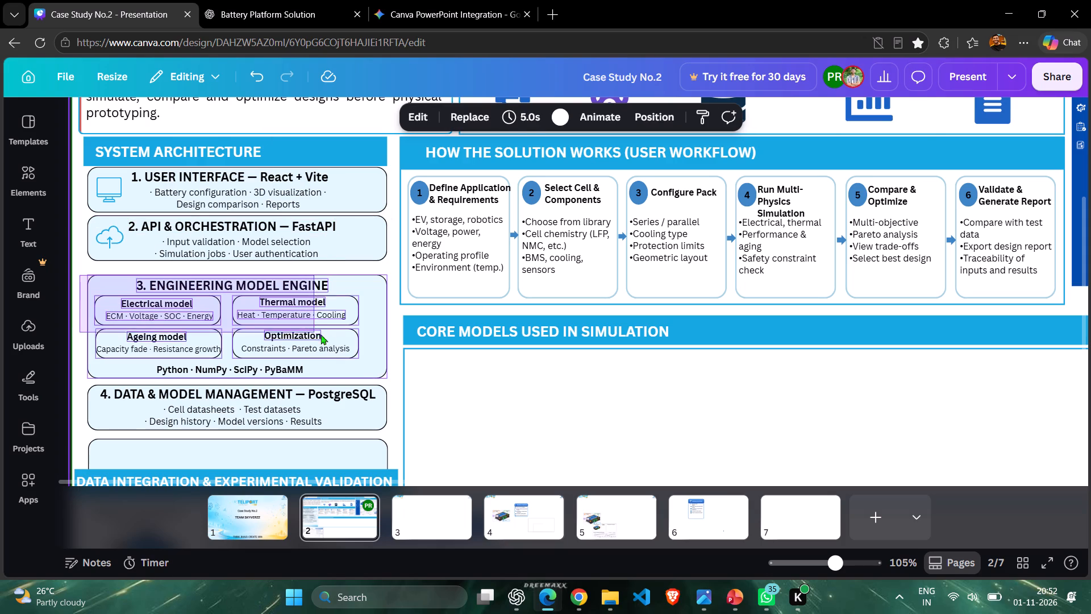
pyautogui.moveTo(321, 334); pyautogui.dragTo(372, 375)
pyautogui.press('Up')
pyautogui.press('Up')
pyautogui.press('Up')
pyautogui.press('Up')
pyautogui.press('Up')
pyautogui.press('Up')
pyautogui.press('Up')
pyautogui.press('Up')
pyautogui.press('Up')
pyautogui.press('Up')
pyautogui.press('Up')
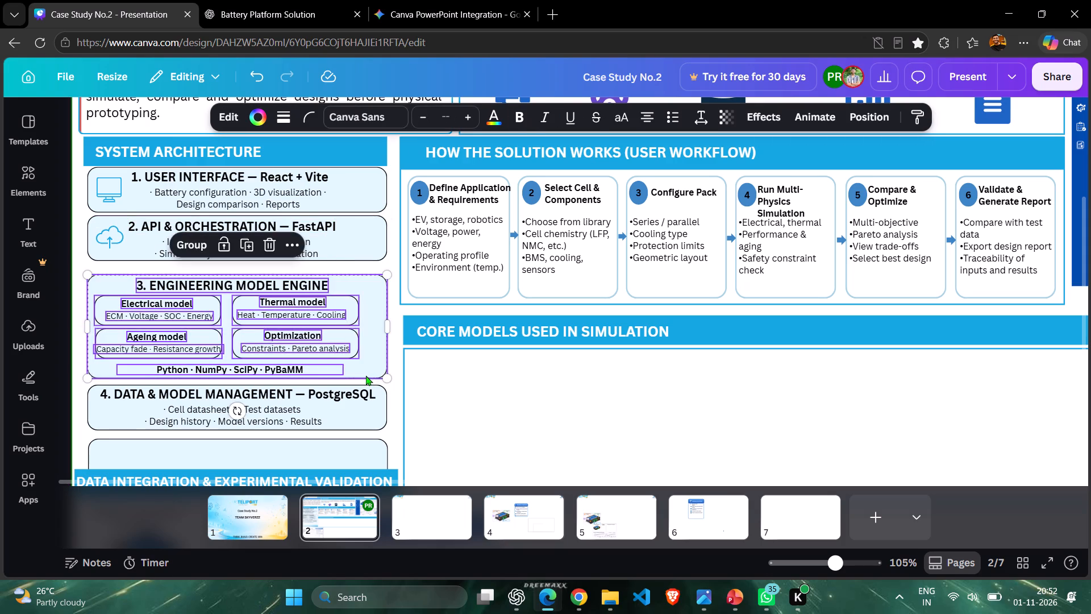
pyautogui.press('Up')
pyautogui.press('Up')
pyautogui.press('Up')
pyautogui.press('Up')
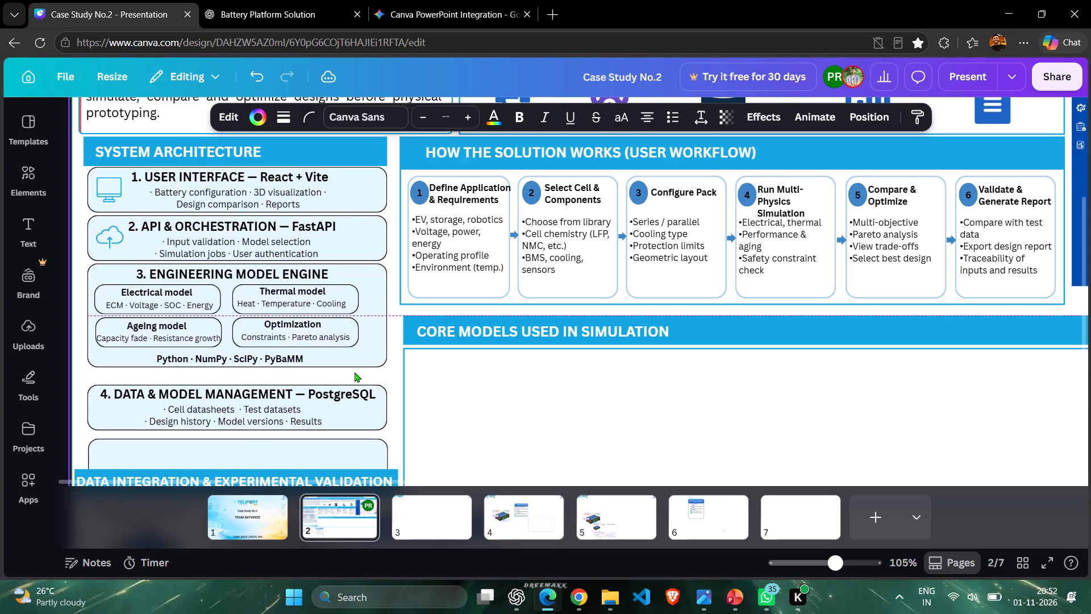
pyautogui.press('Up')
pyautogui.press('Down')
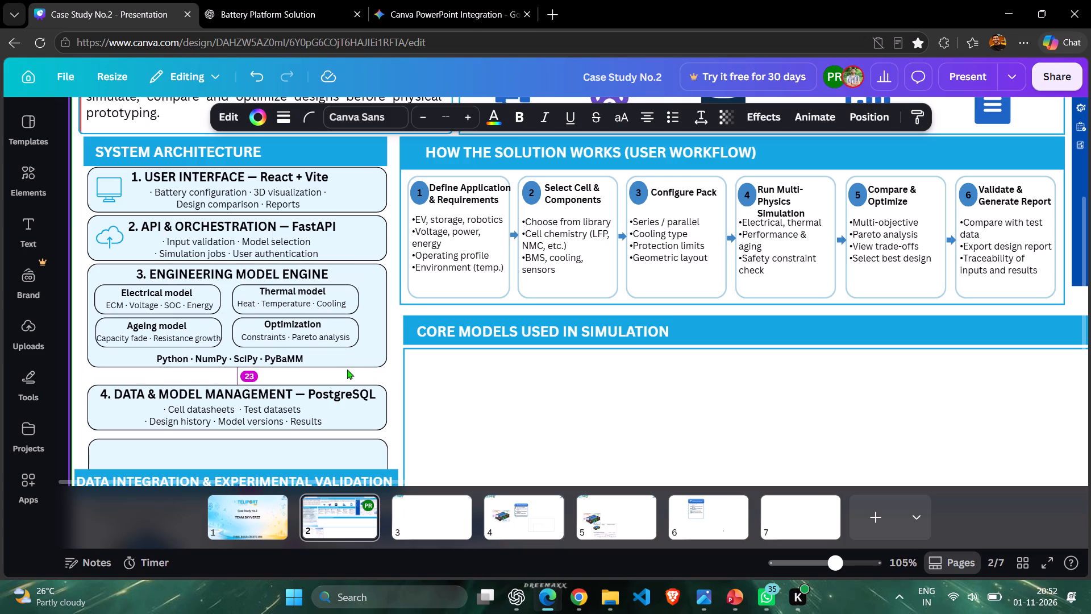
# Move the Data & Model Management card's background and texts upward, leaving a gap of about 4 beneath the Engineering Model Engine card.
pyautogui.scroll(-1, 101, 392)
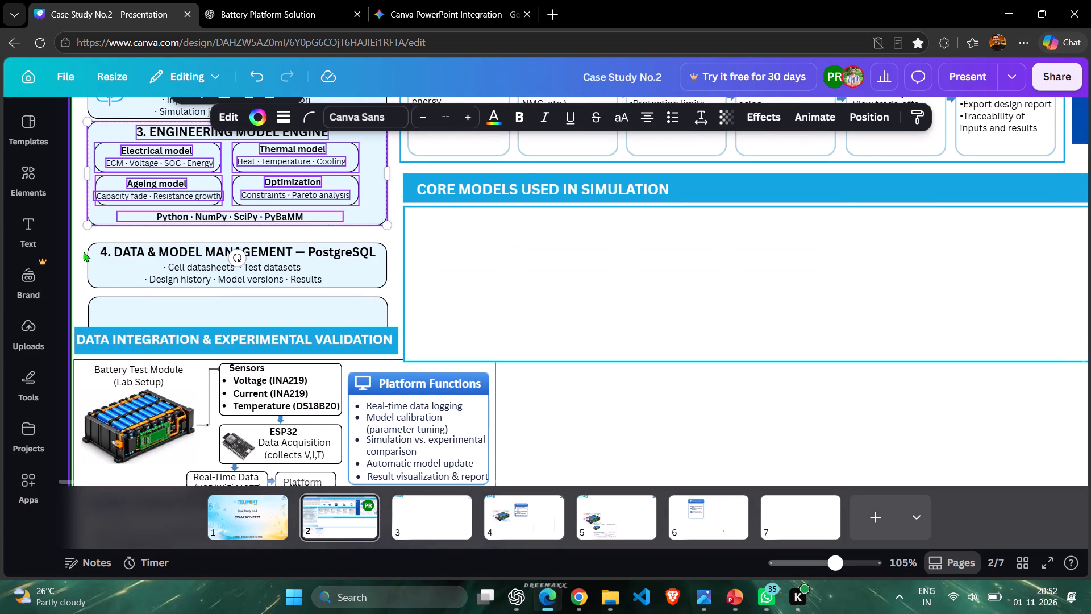
pyautogui.click(76, 263)
pyautogui.moveTo(78, 239); pyautogui.dragTo(310, 275)
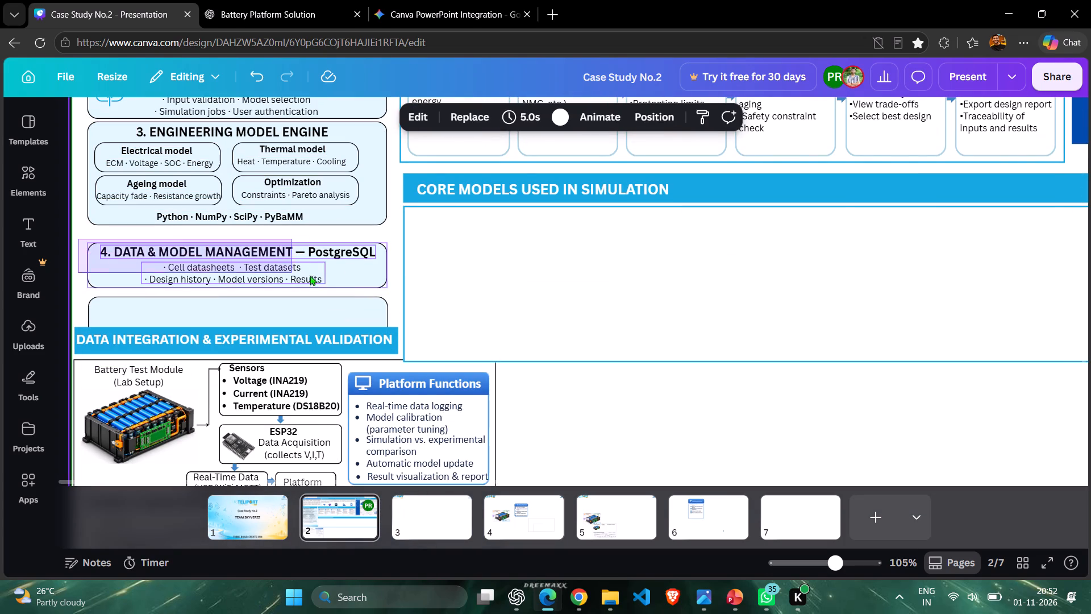
pyautogui.moveTo(310, 275); pyautogui.dragTo(382, 288)
pyautogui.press('Up')
pyautogui.press('Up')
pyautogui.press('Up')
pyautogui.press('Up')
pyautogui.press('Up')
pyautogui.press('Up')
pyautogui.press('Up')
pyautogui.press('Up')
pyautogui.press('Up')
pyautogui.press('Up')
pyautogui.press('Up')
pyautogui.press('Up')
pyautogui.press('Up')
pyautogui.press('Up')
pyautogui.press('Up')
pyautogui.press('Up')
pyautogui.press('Up')
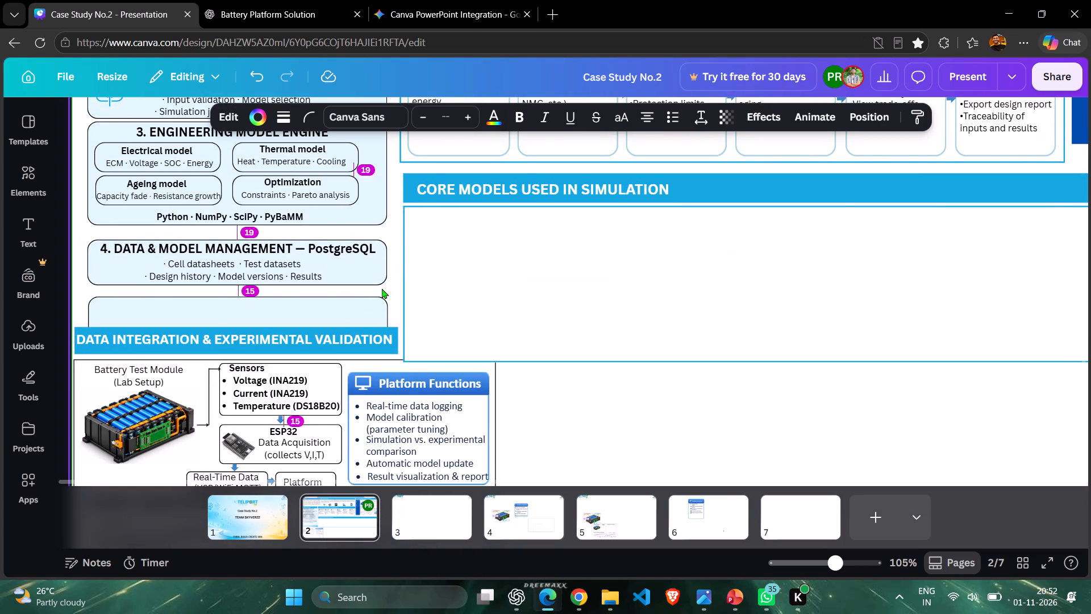
pyautogui.press('Up')
pyautogui.press('Up')
pyautogui.press('Up')
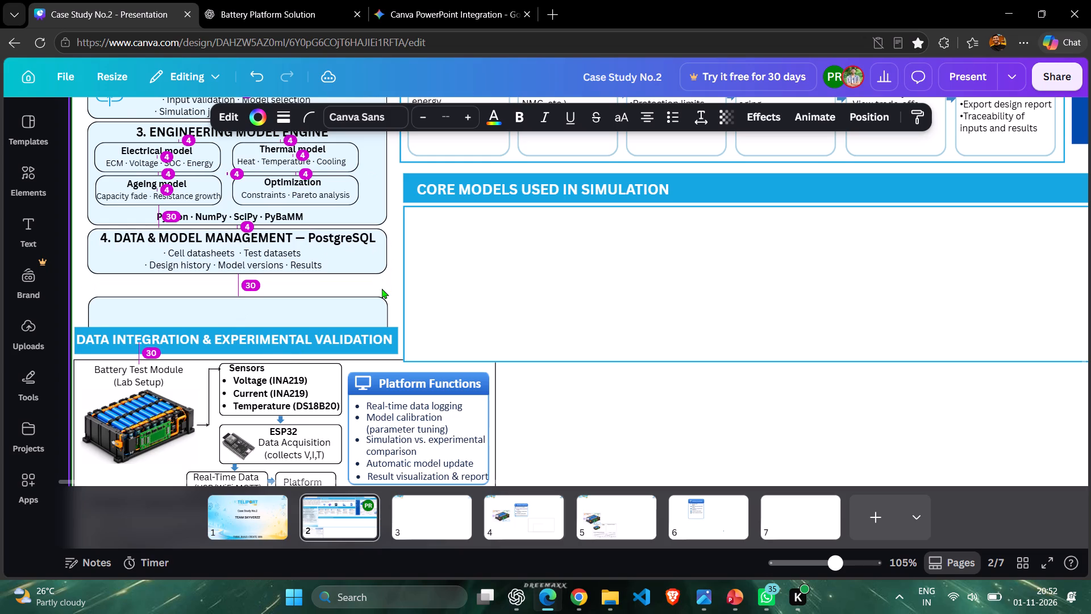
# Fine-tune the Data & Model Management card's vertical position to leave a gap of 4 beneath the Engineering Model Engine card.
pyautogui.press('Up')
pyautogui.press('Down')
pyautogui.scroll(1, 468, 288)
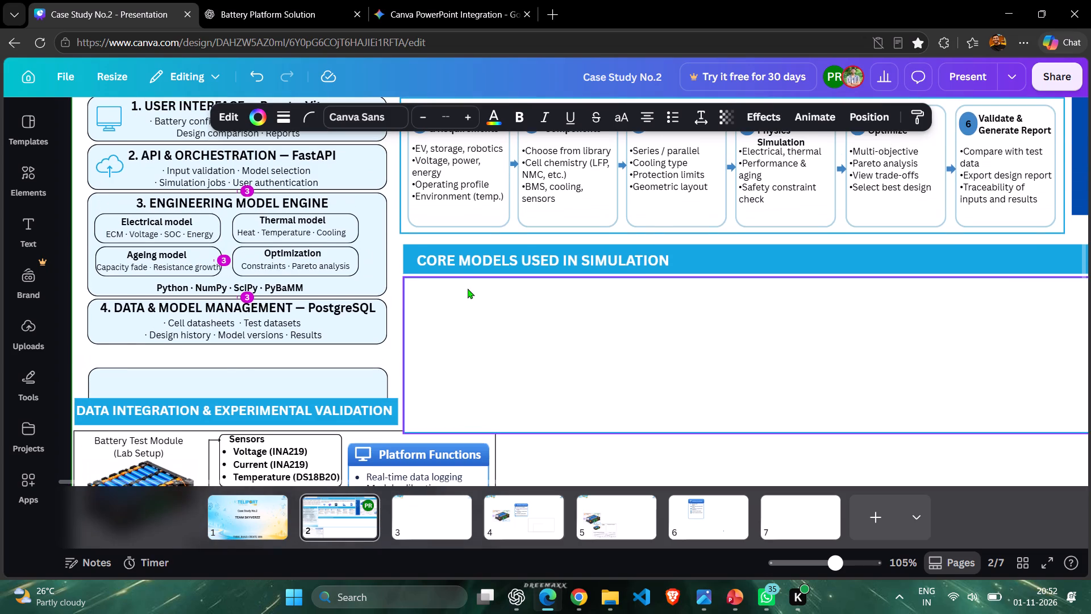
pyautogui.press('Down')
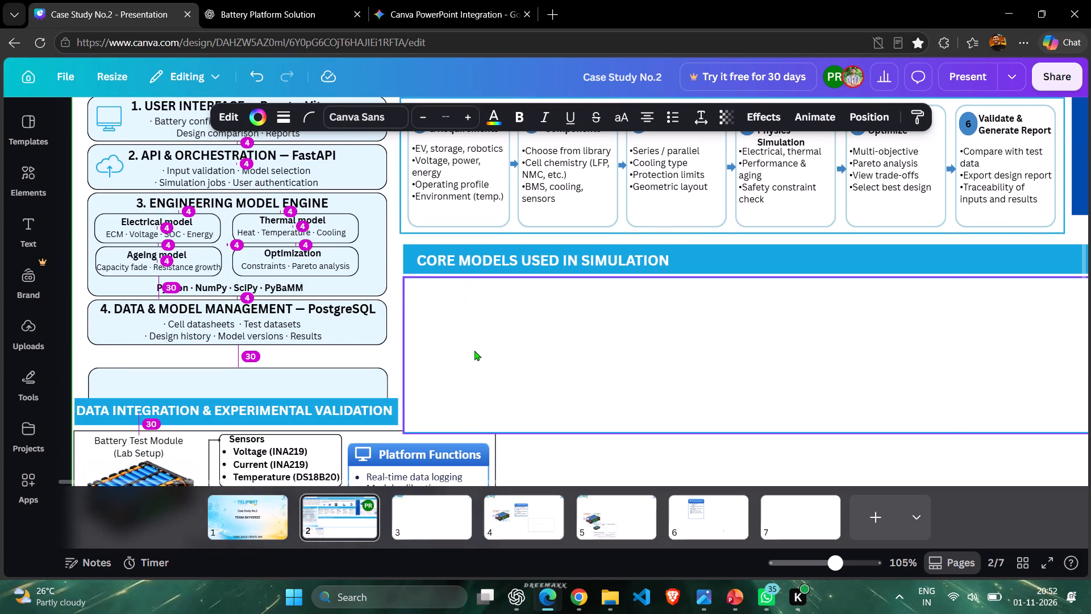
pyautogui.click(474, 350)
# Move the empty fifth card upward, leaving a gap of about 3 beneath the Data & Model Management card.
pyautogui.click(255, 385)
pyautogui.press('Up')
pyautogui.press('Up')
pyautogui.press('Up')
pyautogui.press('Up')
pyautogui.press('Up')
pyautogui.press('Up')
pyautogui.press('Up')
pyautogui.press('Up')
pyautogui.press('Up')
pyautogui.press('Up')
pyautogui.press('Up')
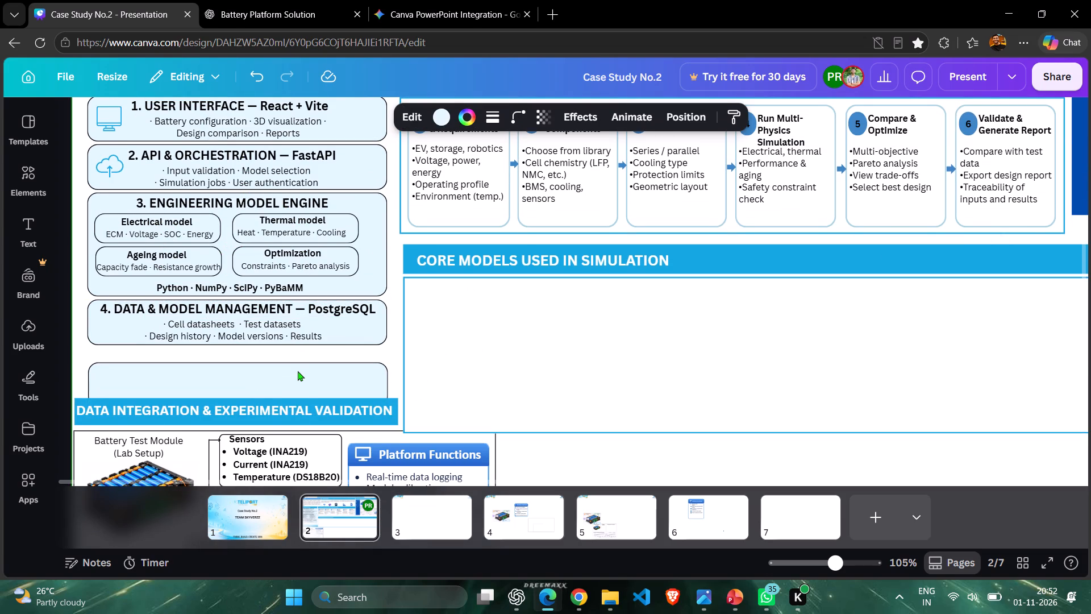
pyautogui.press('Up')
pyautogui.press('Up')
pyautogui.press('Up')
pyautogui.press('Up')
pyautogui.press('Up')
pyautogui.press('Up')
pyautogui.press('Up')
pyautogui.press('Up')
pyautogui.press('Up')
pyautogui.press('Up')
pyautogui.press('Up')
pyautogui.press('Up')
pyautogui.press('Up')
pyautogui.press('Up')
pyautogui.press('Up')
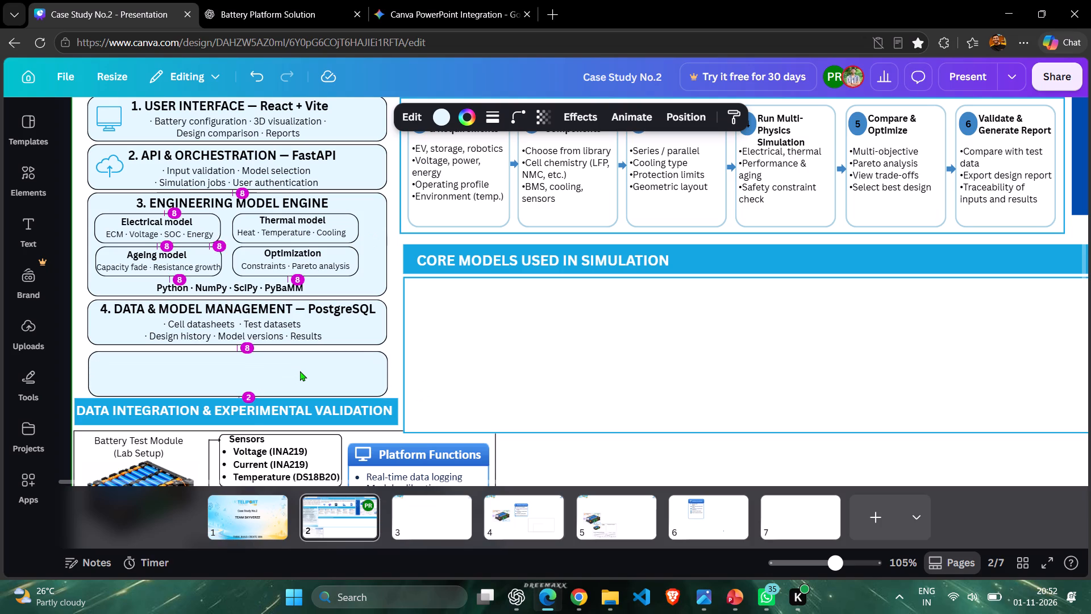
pyautogui.press('Up')
pyautogui.press('Down')
pyautogui.press('Up')
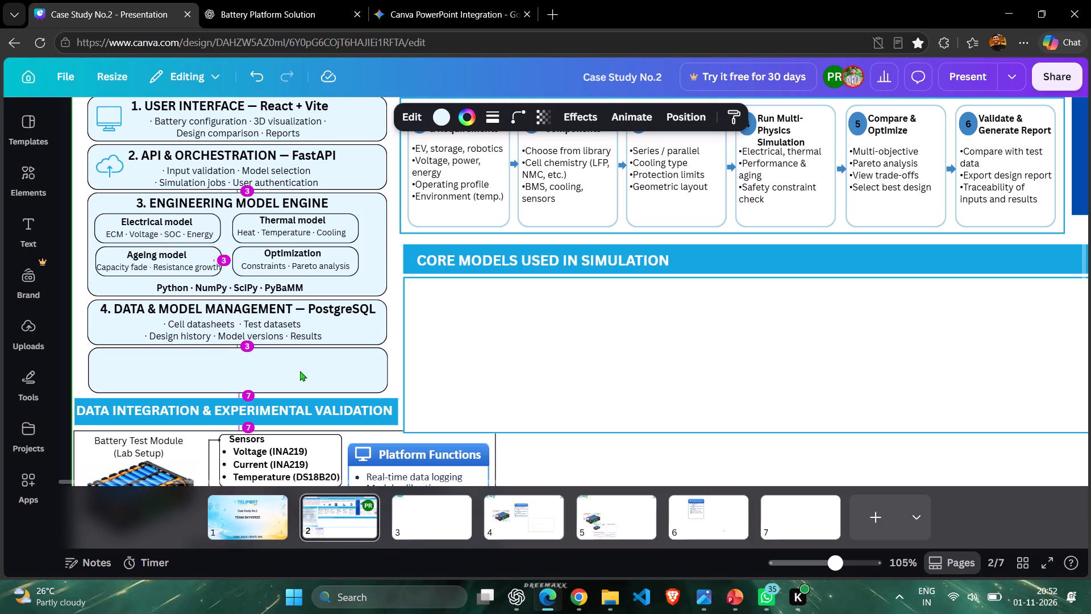
pyautogui.click(555, 457)
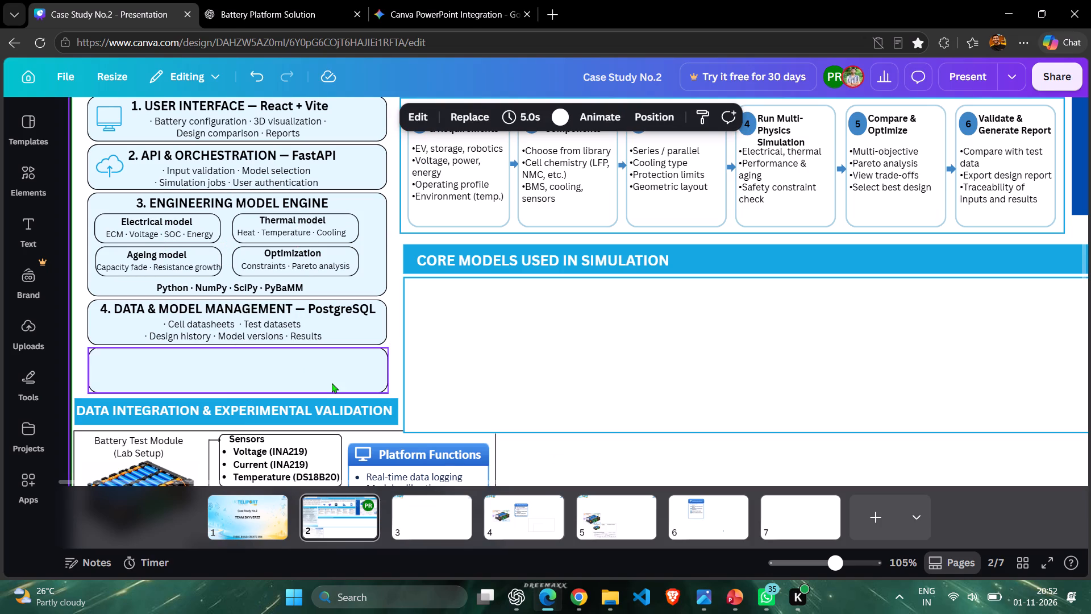
# Nudge the empty fifth card slightly left to line it up with the cards above.
pyautogui.click(330, 381)
pyautogui.press('Left')
pyautogui.press('Left')
pyautogui.press('Left')
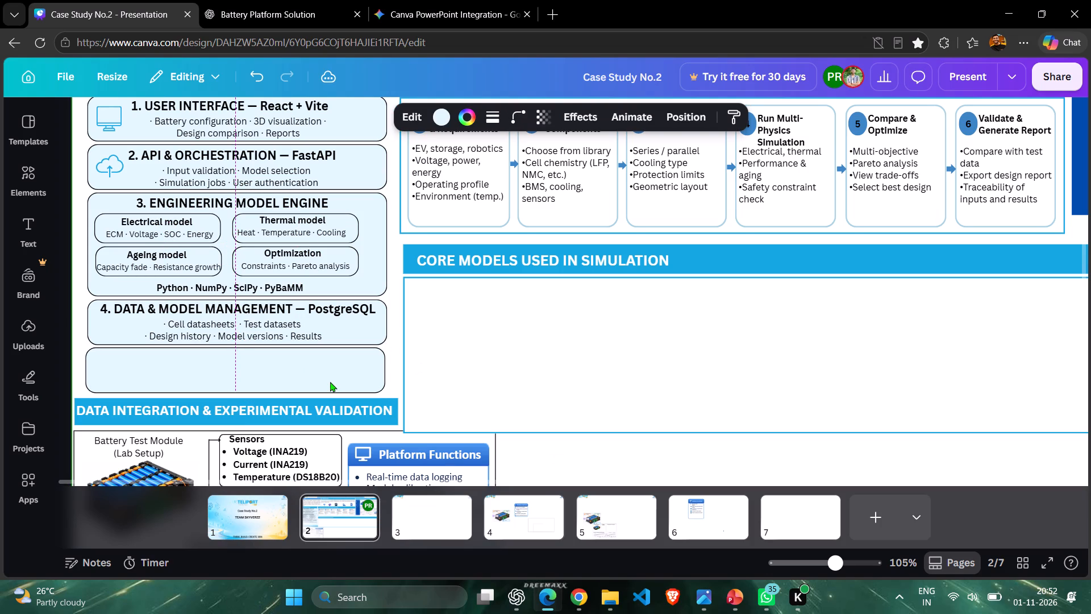
pyautogui.press('Left')
pyautogui.press('Left')
pyautogui.press('Right')
pyautogui.press('Right')
pyautogui.press('Right')
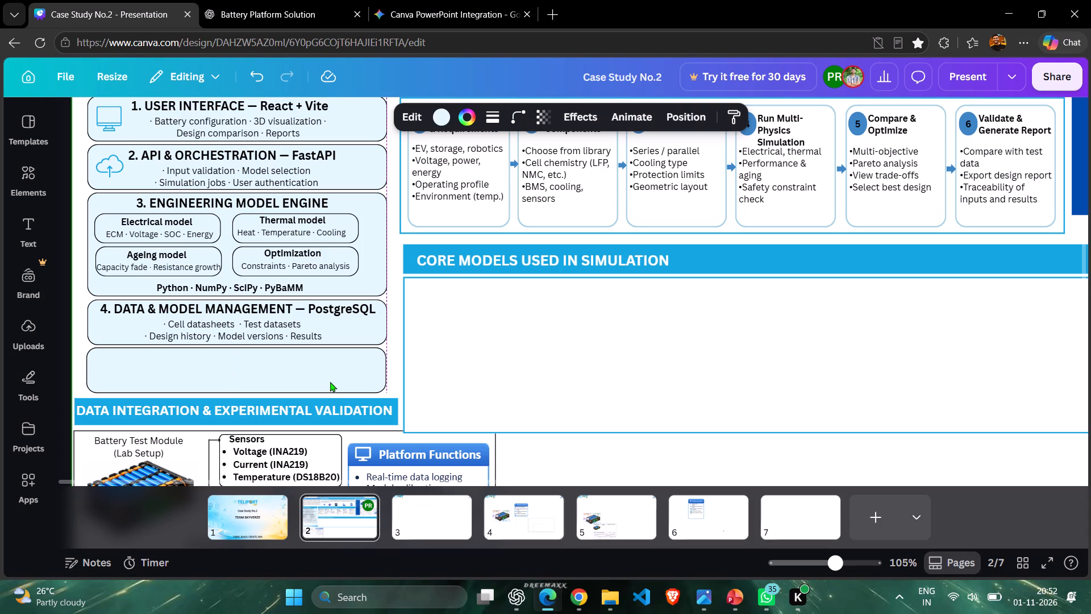
pyautogui.press('Right')
pyautogui.press('Left')
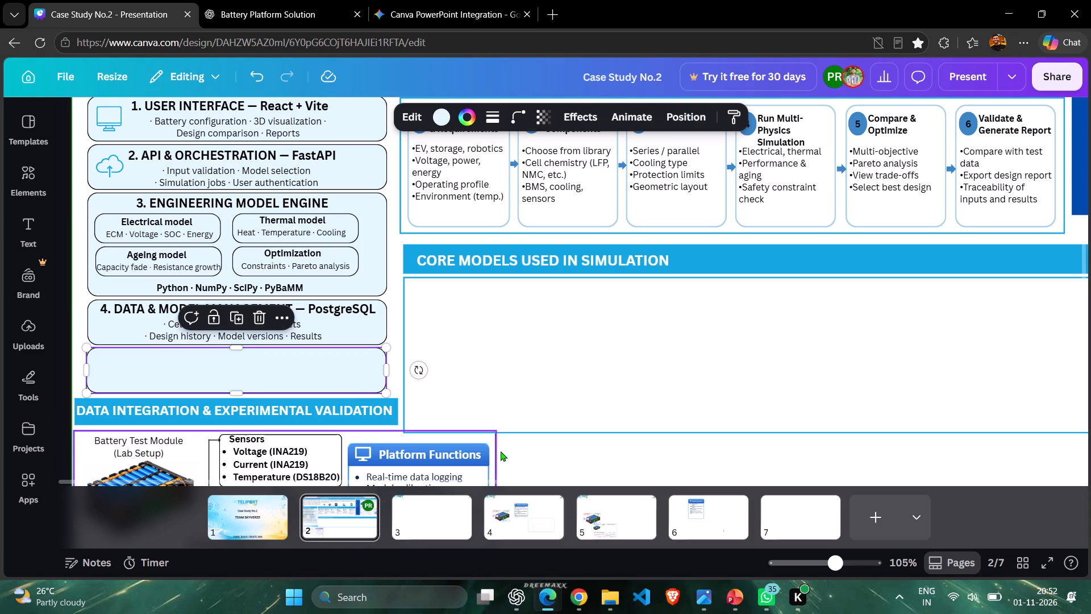
pyautogui.click(534, 454)
# Duplicate the Data & Model Management heading and centre the copy along the top of the empty fifth card.
pyautogui.click(222, 311)
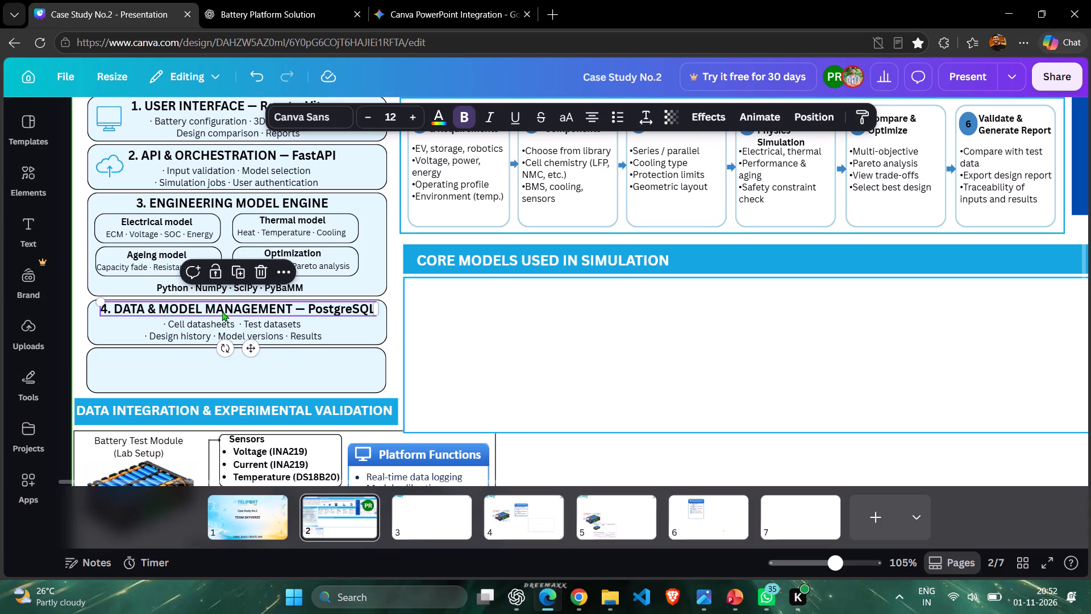
pyautogui.hotkey('ctrl', 'd')
pyautogui.hotkey('ctrl', 's')
pyautogui.moveTo(258, 360); pyautogui.dragTo(245, 398)
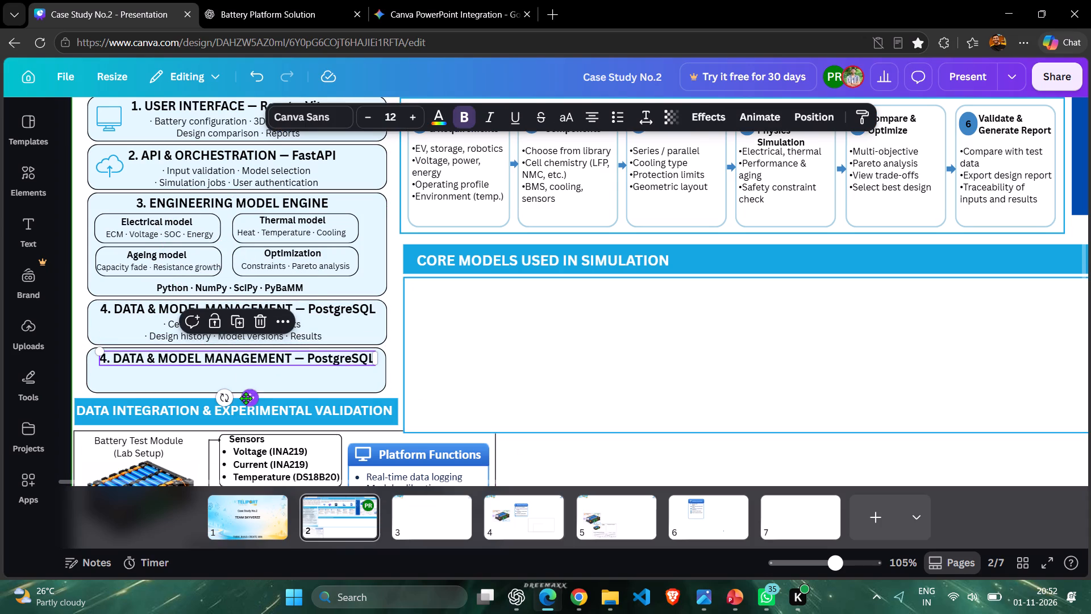
pyautogui.press('Left')
pyautogui.press('Left')
pyautogui.press('Left')
pyautogui.press('Left')
pyautogui.press('Left')
pyautogui.press('Left')
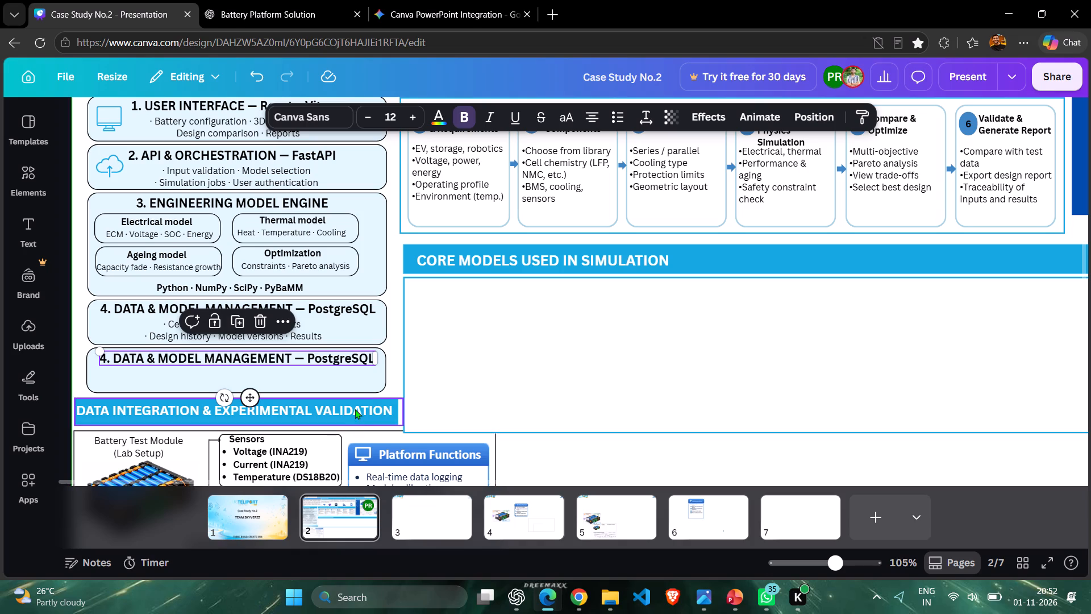
pyautogui.press('Left')
pyautogui.press('Left')
pyautogui.click(527, 446)
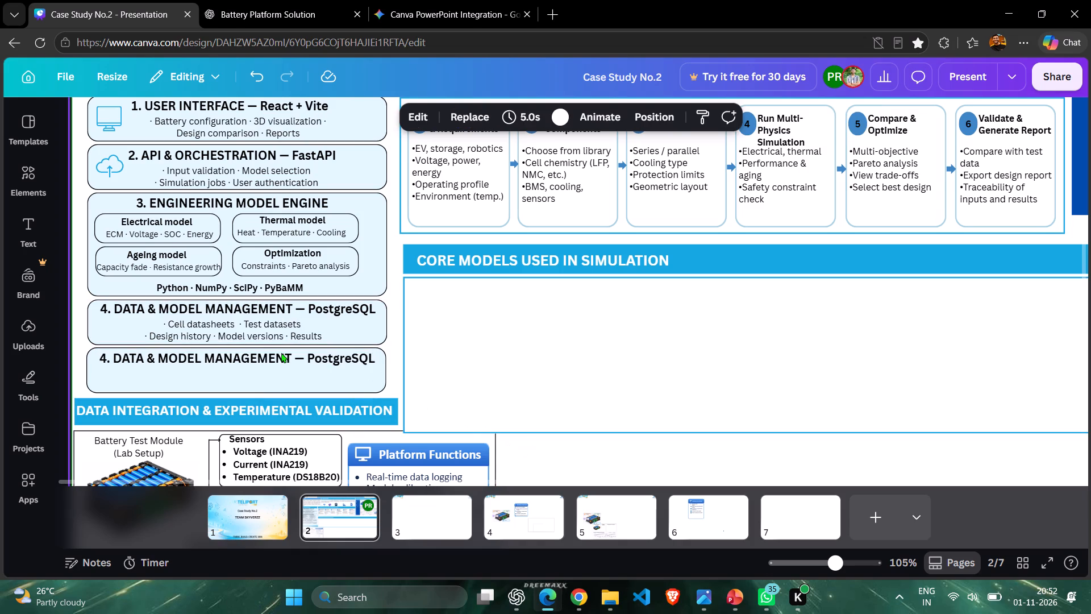
pyautogui.click(281, 352)
pyautogui.press('Left')
pyautogui.press('Left')
pyautogui.press('Right')
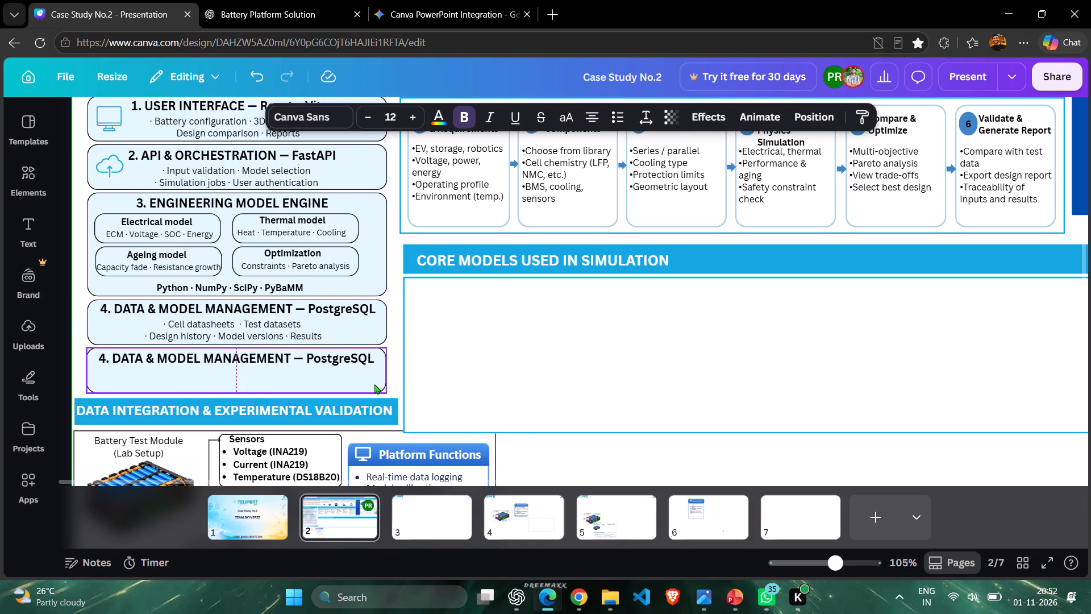
pyautogui.click(277, 389)
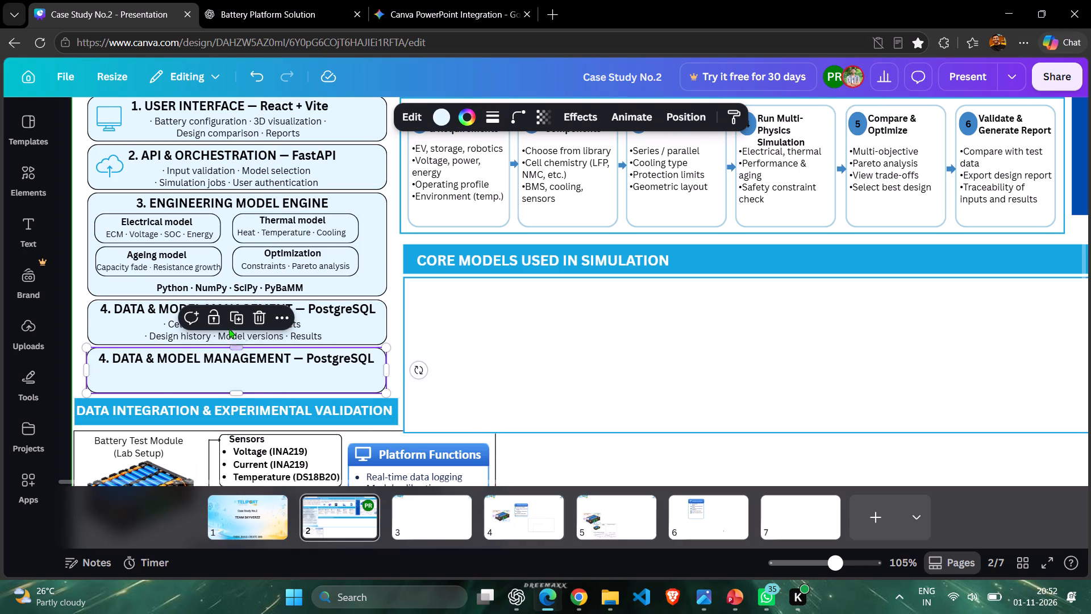
pyautogui.click(157, 384)
# Duplicate the Data & Model Management description text and position the copy beneath the fifth card's heading, aligned with the original.
pyautogui.click(176, 333)
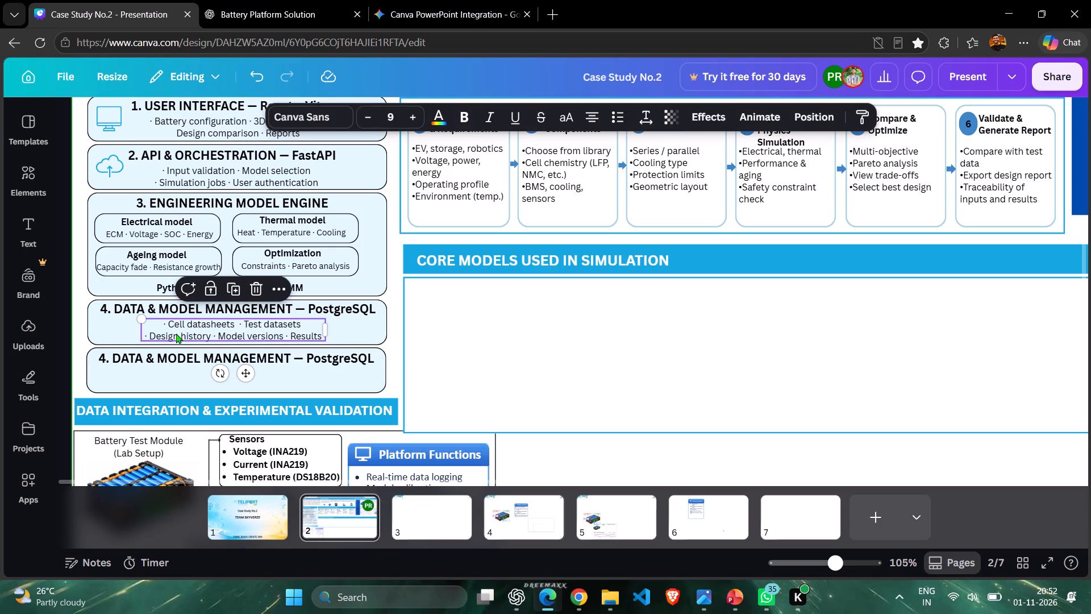
pyautogui.hotkey('ctrl', 'd')
pyautogui.moveTo(253, 390); pyautogui.dragTo(256, 401)
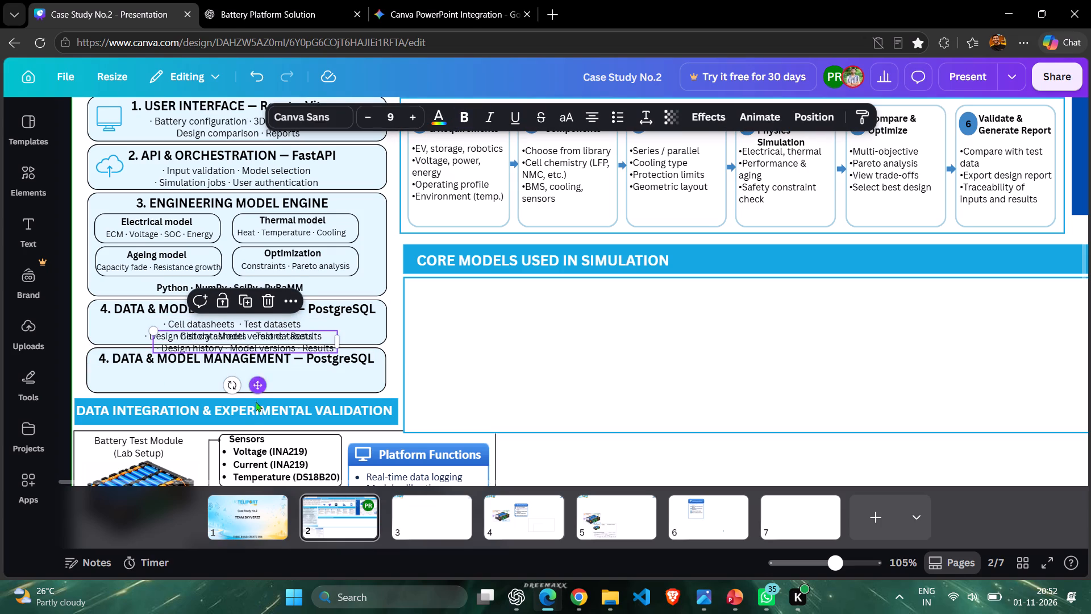
pyautogui.moveTo(256, 401); pyautogui.dragTo(240, 429)
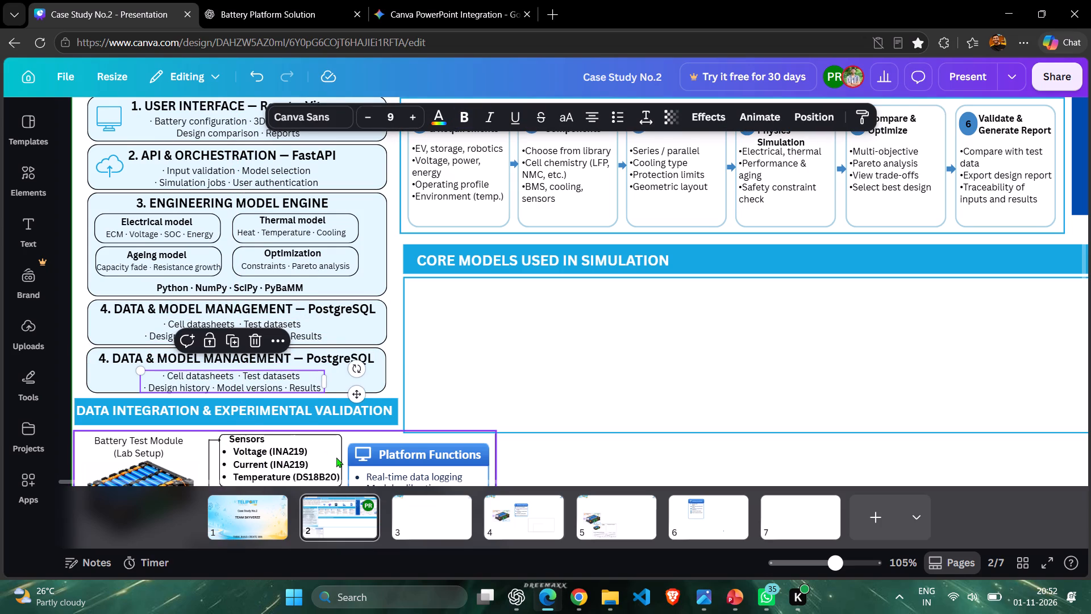
pyautogui.press('Up')
pyautogui.press('Up')
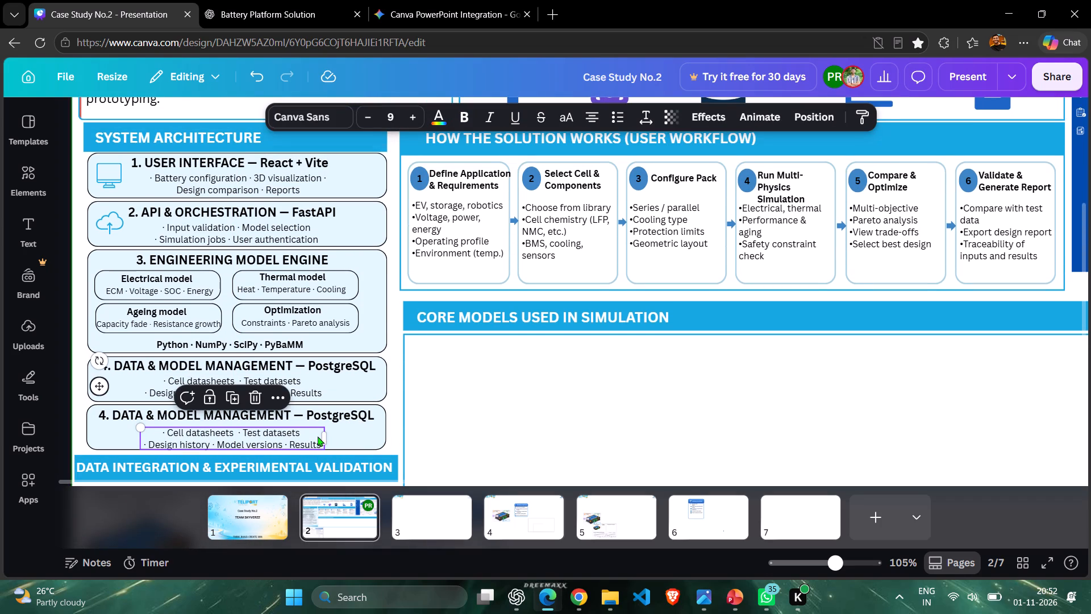
pyautogui.click(318, 436)
pyautogui.click(493, 440)
pyautogui.click(304, 438)
pyautogui.press('Up')
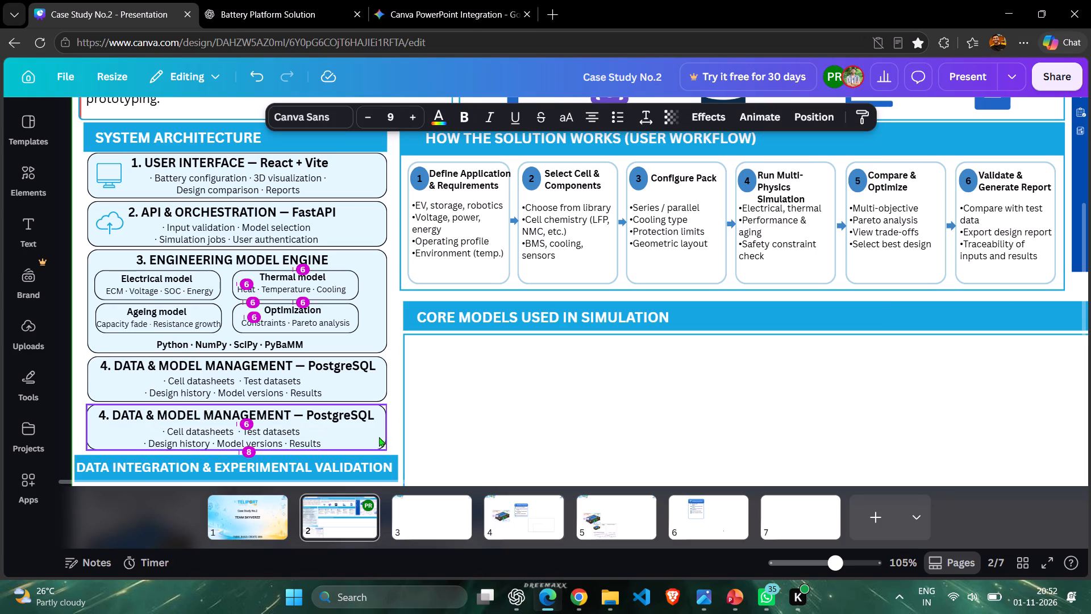
pyautogui.press('Up')
pyautogui.press('Right')
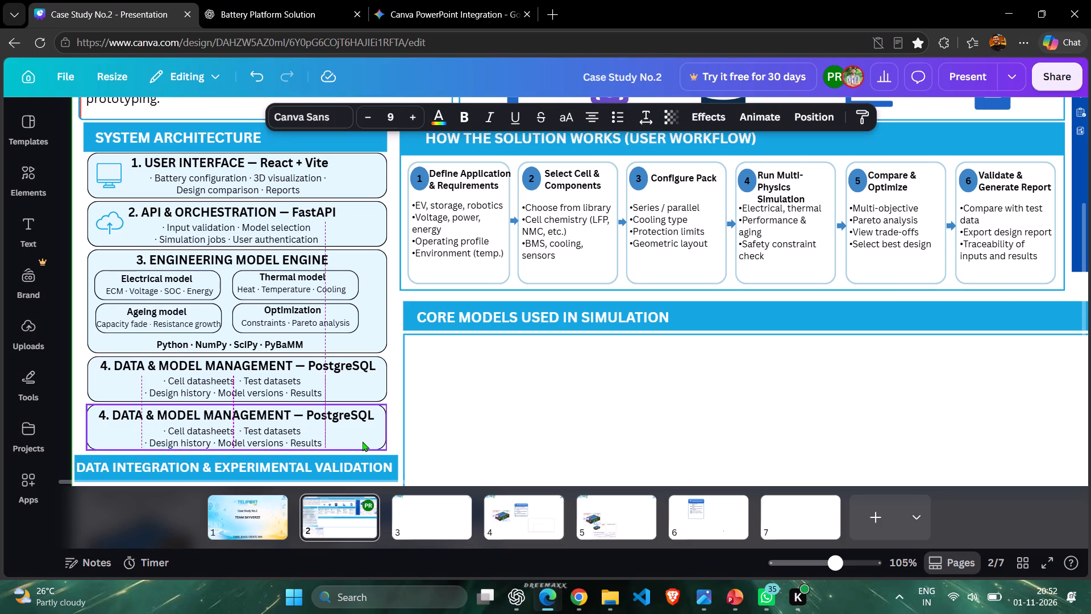
pyautogui.scroll(-1, 568, 442)
pyautogui.click(627, 445)
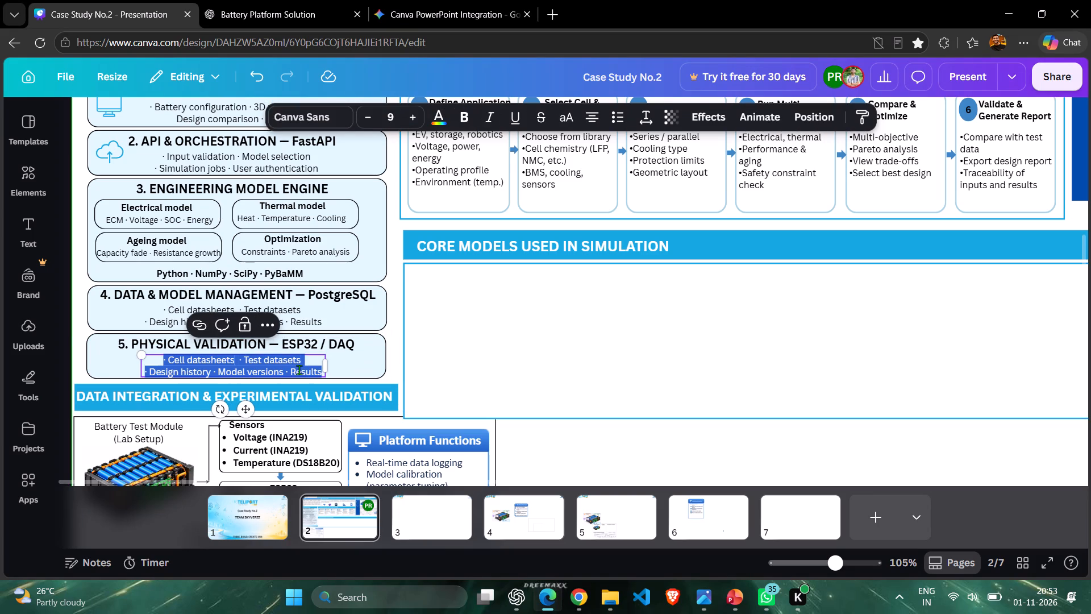
pyautogui.hotkey('ctrl', 'v')
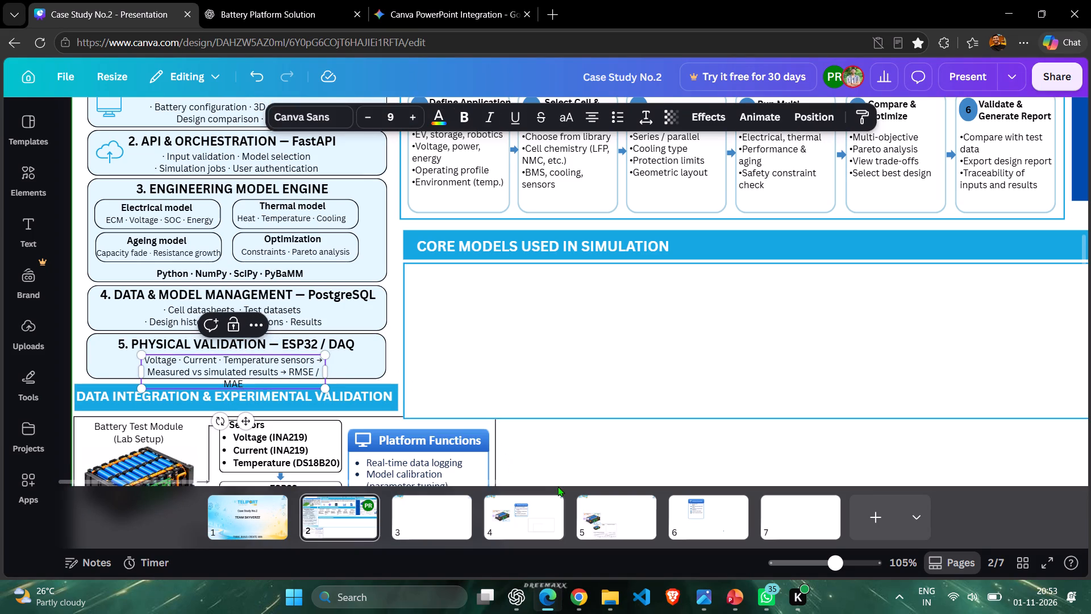
pyautogui.click(558, 483)
# Widen the fifth card's description text box so its text fits on two lines inside the card.
pyautogui.moveTo(331, 374); pyautogui.dragTo(370, 374)
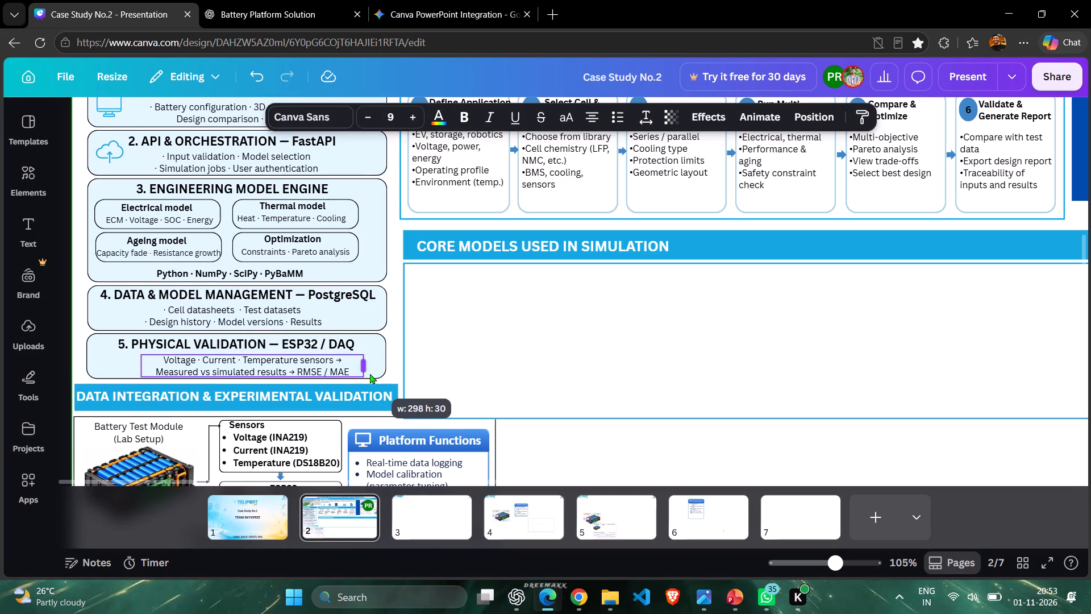
pyautogui.moveTo(370, 374); pyautogui.dragTo(377, 370)
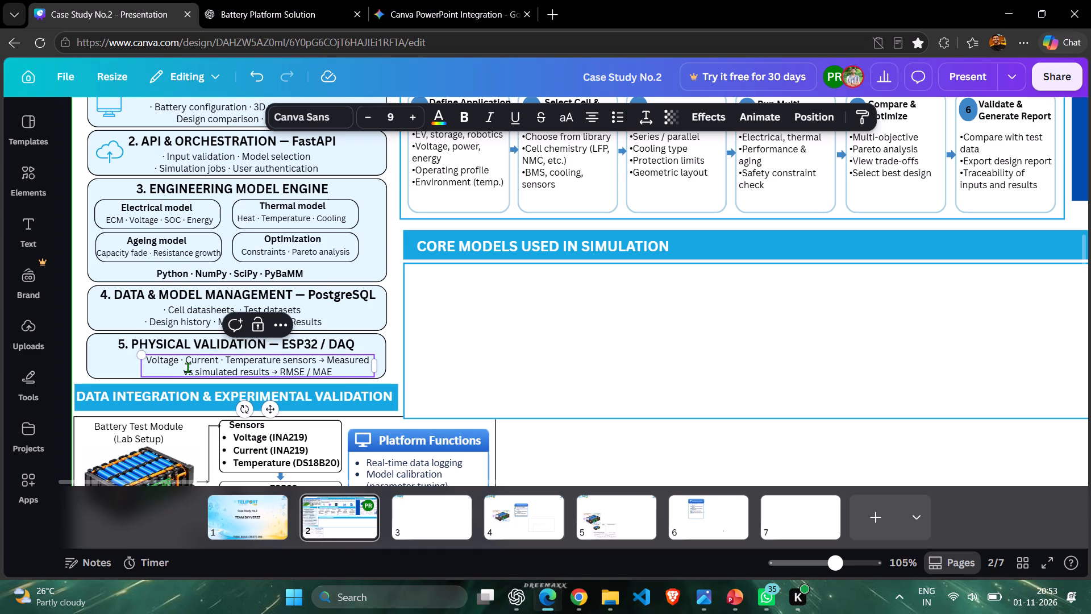
# Shift the fifth card's description left until it sits centred beneath the Physical Validation heading.
pyautogui.press('Left')
pyautogui.press('Left')
pyautogui.press('Left')
pyautogui.press('Left')
pyautogui.press('Left')
pyautogui.press('Left')
pyautogui.press('Left')
pyautogui.press('Left')
pyautogui.press('Left')
pyautogui.press('Left')
pyautogui.press('Left')
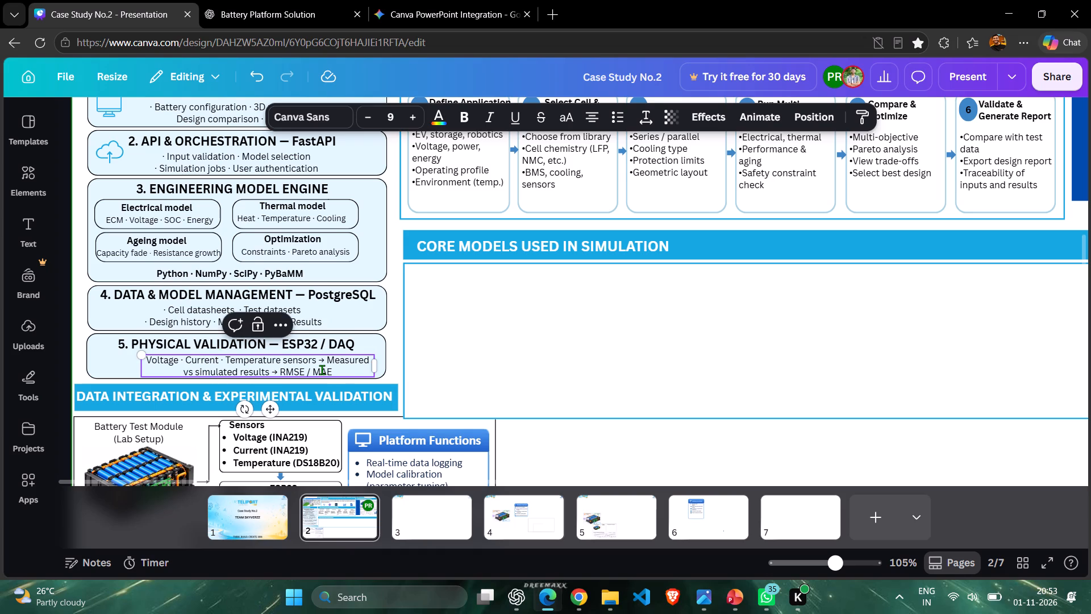
pyautogui.click(322, 370)
pyautogui.press('Left')
pyautogui.click(481, 361)
pyautogui.click(336, 360)
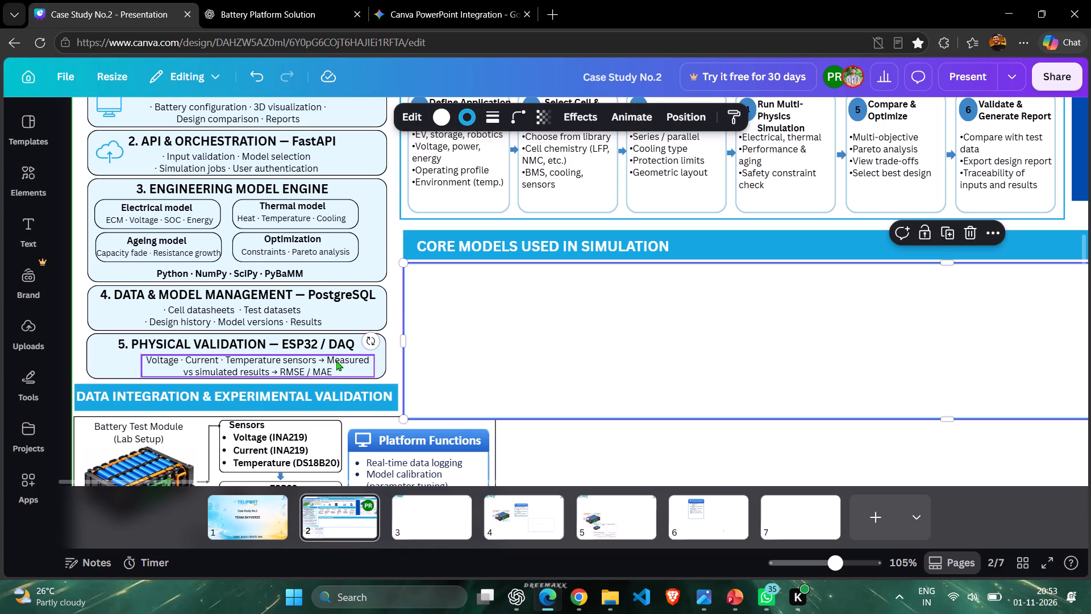
pyautogui.press('Left')
pyautogui.press('Left')
pyautogui.press('Left')
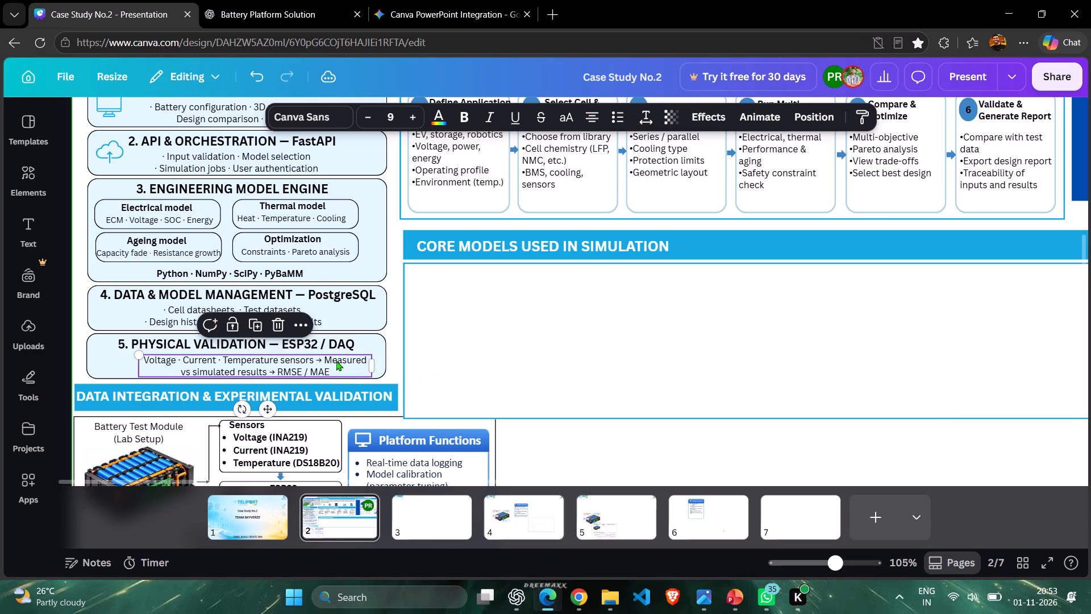
pyautogui.press('Left')
pyautogui.press('Left')
pyautogui.press('Left')
pyautogui.press('Left')
pyautogui.press('Left')
pyautogui.press('Left')
pyautogui.press('Left')
pyautogui.press('Left')
pyautogui.press('Left')
pyautogui.press('Left')
pyautogui.press('Left')
pyautogui.press('Left')
pyautogui.press('Left')
pyautogui.press('Left')
pyautogui.press('Left')
pyautogui.press('Left')
pyautogui.press('Left')
pyautogui.press('Left')
pyautogui.press('Left')
pyautogui.press('Left')
pyautogui.press('Left')
pyautogui.press('Left')
pyautogui.press('Left')
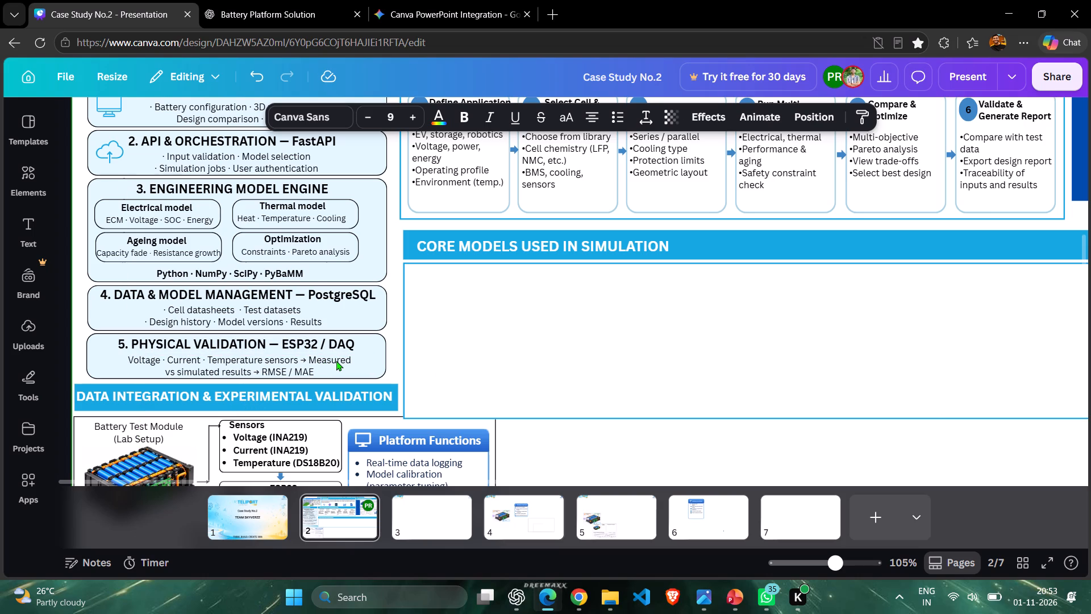
pyautogui.press('Left')
pyautogui.press('Left')
pyautogui.press('Left')
pyautogui.press('Left')
pyautogui.press('Left')
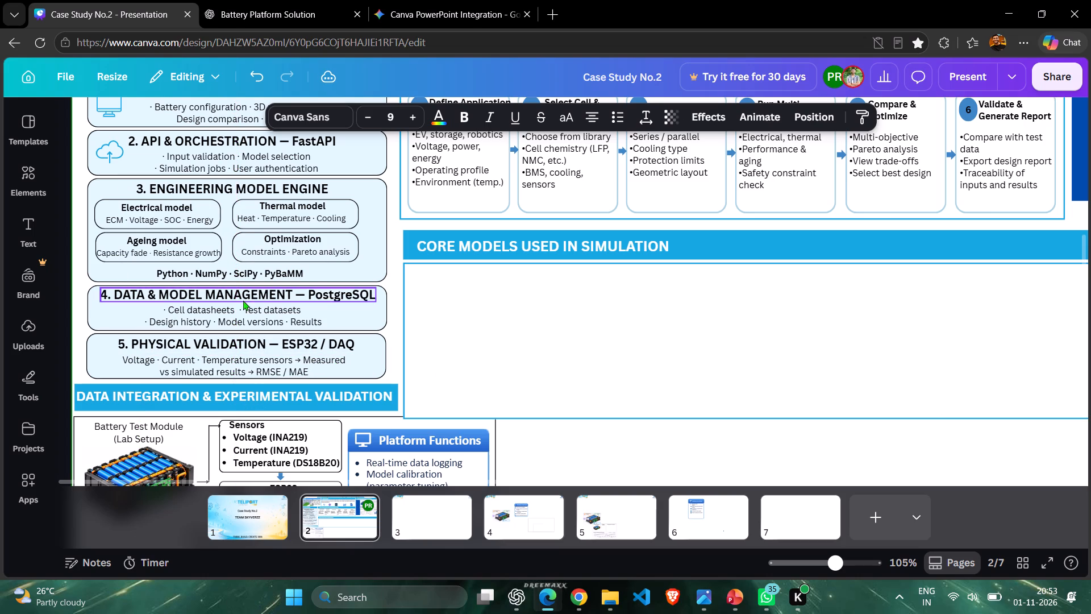
pyautogui.press('Left')
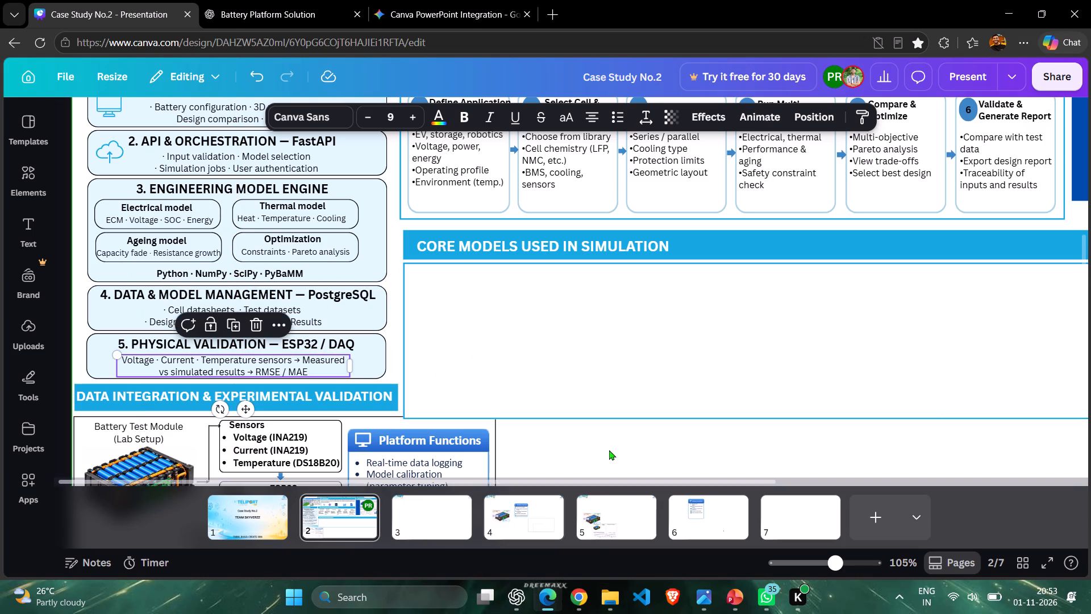
pyautogui.click(609, 450)
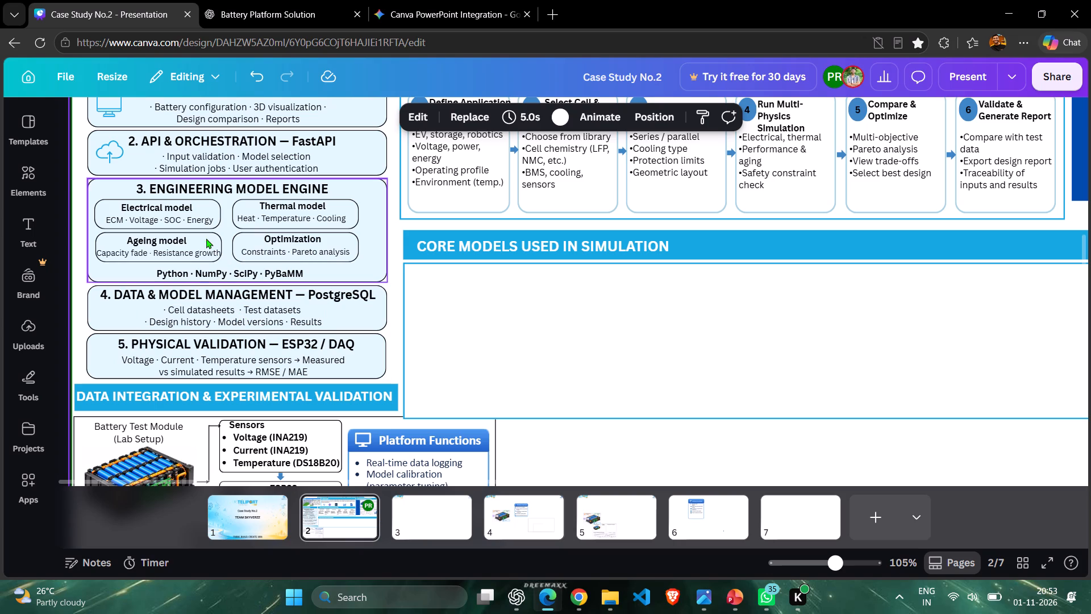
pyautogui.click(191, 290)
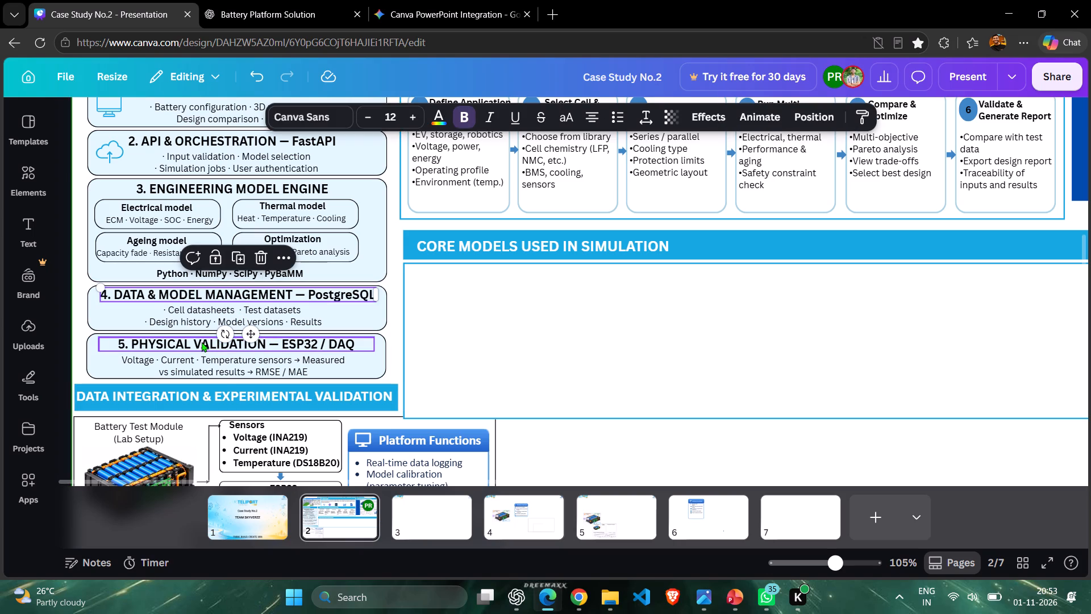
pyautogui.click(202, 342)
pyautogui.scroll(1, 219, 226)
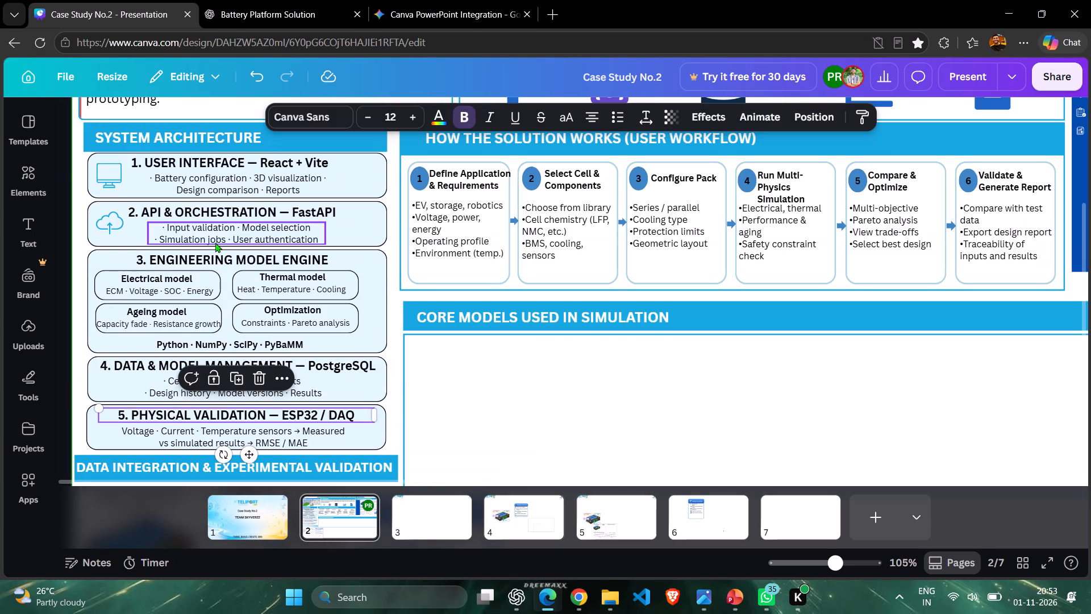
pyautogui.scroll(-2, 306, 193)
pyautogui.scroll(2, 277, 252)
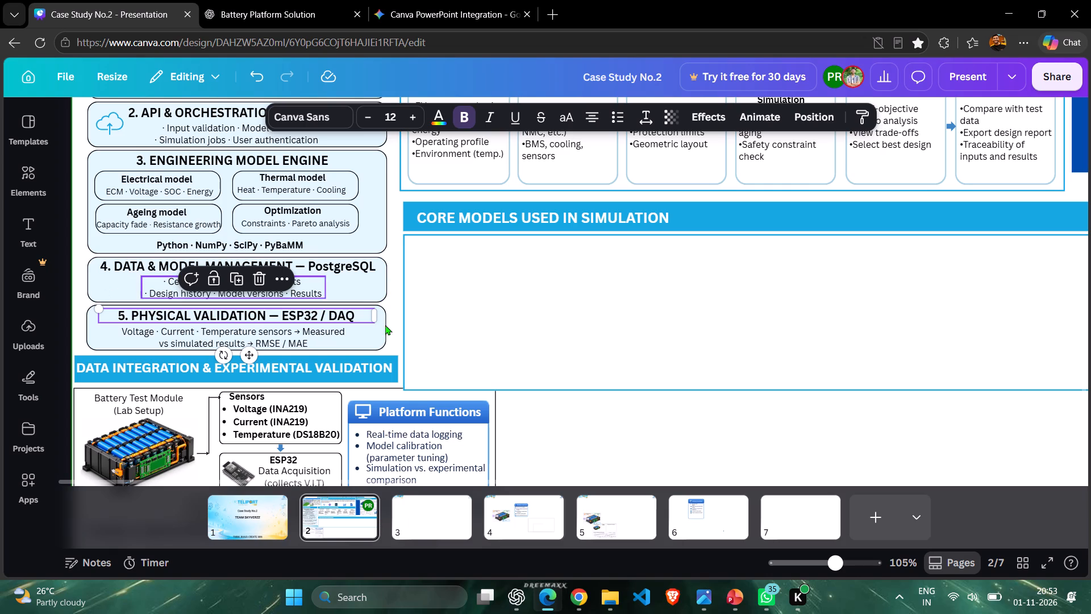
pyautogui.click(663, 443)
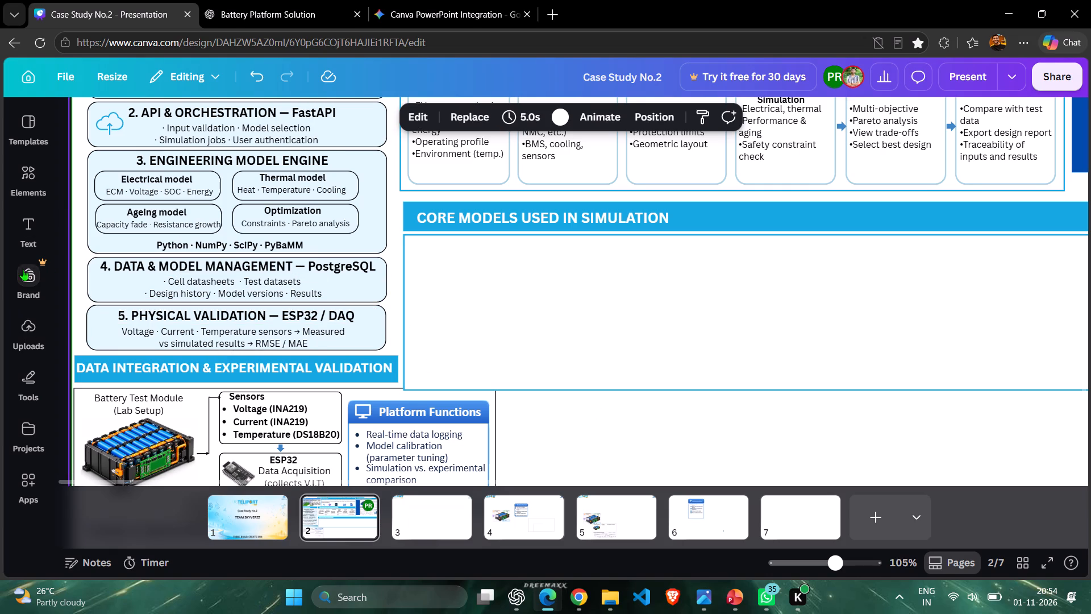
# Browse the "sql" graphics for a database icon suited to the Data & Model Management card.
pyautogui.click(26, 178)
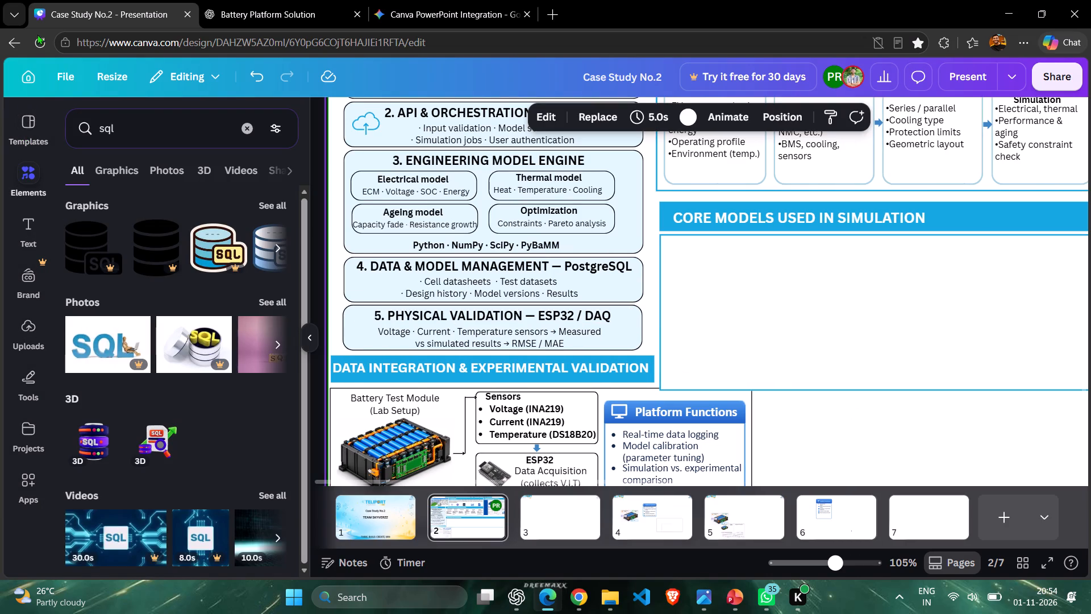
pyautogui.click(276, 250)
pyautogui.click(269, 239)
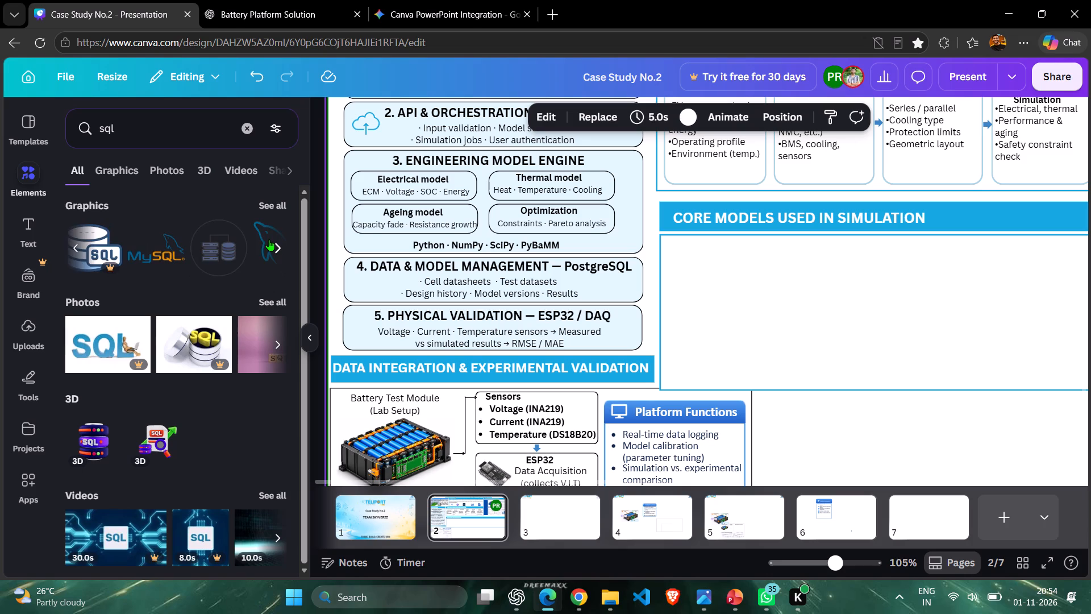
pyautogui.click(269, 239)
pyautogui.click(269, 239)
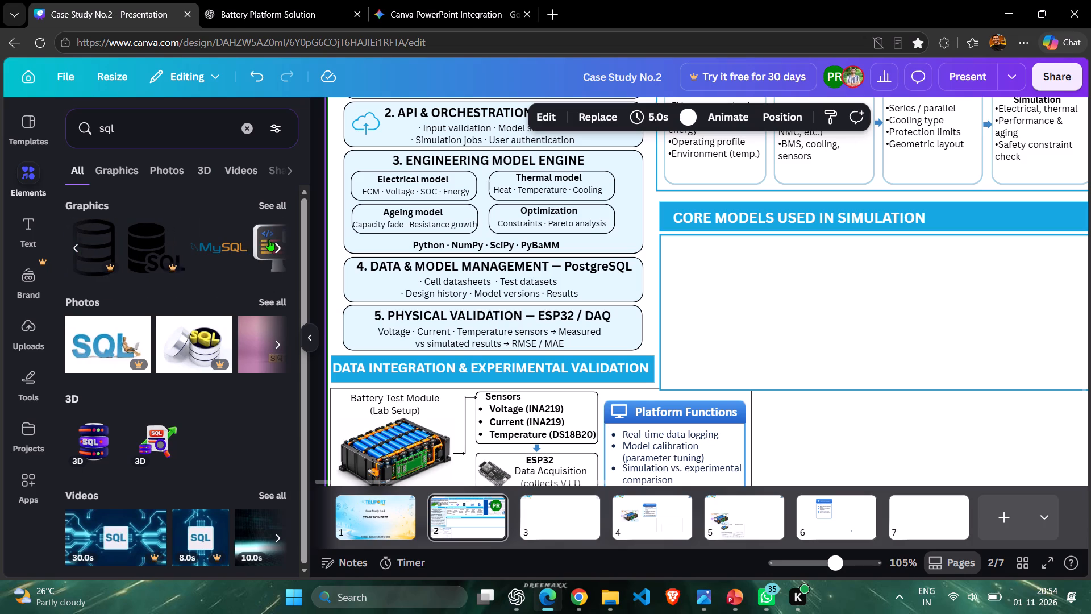
pyautogui.click(270, 245)
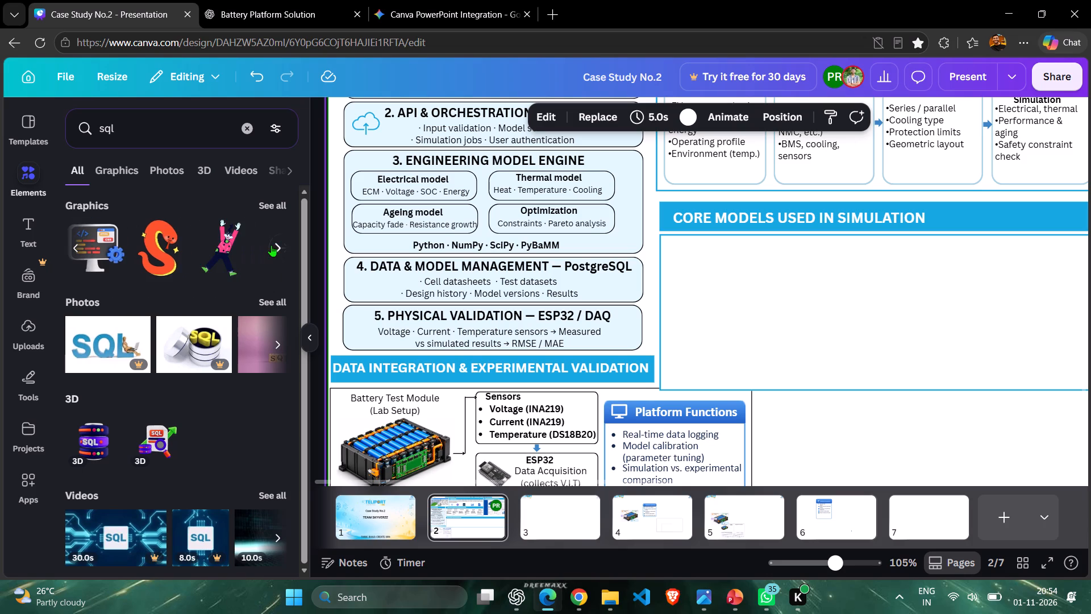
pyautogui.click(271, 245)
pyautogui.click(271, 245)
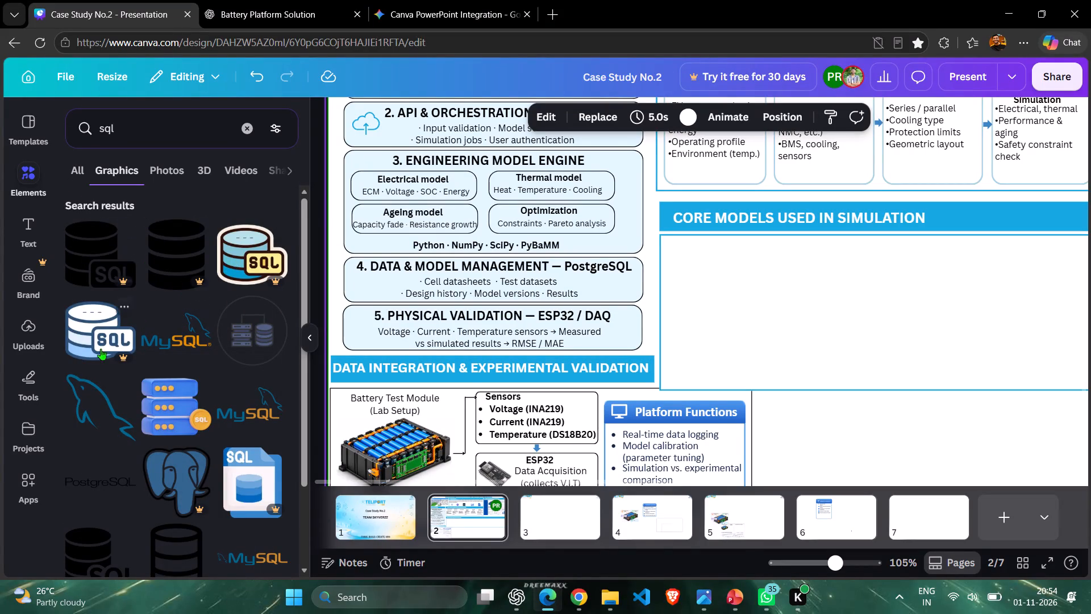
pyautogui.scroll(-1, 163, 353)
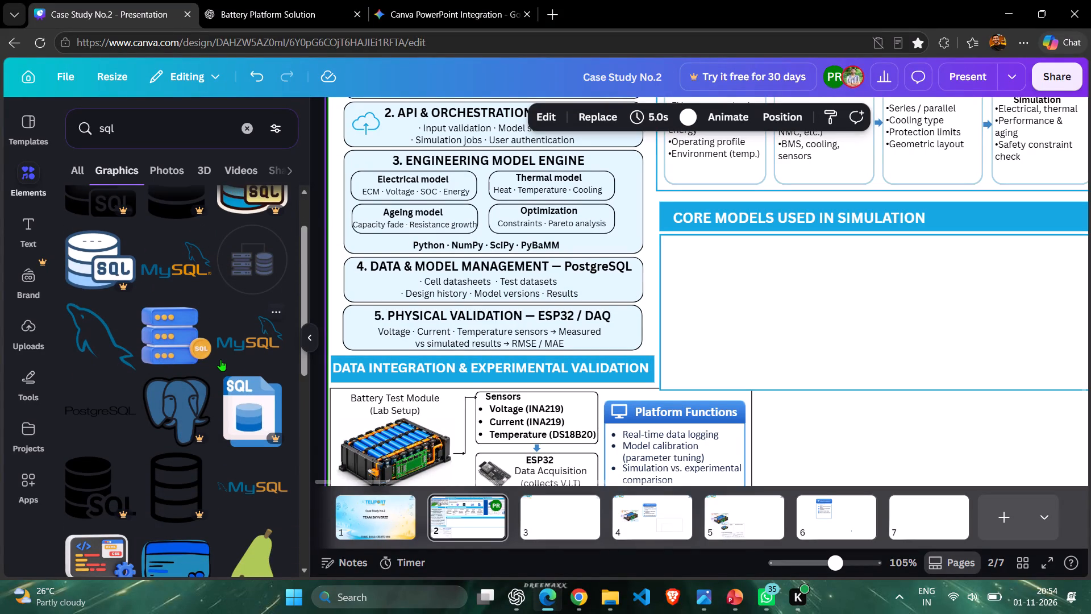
pyautogui.scroll(-7, 220, 360)
pyautogui.scroll(3, 213, 375)
pyautogui.scroll(-4, 213, 372)
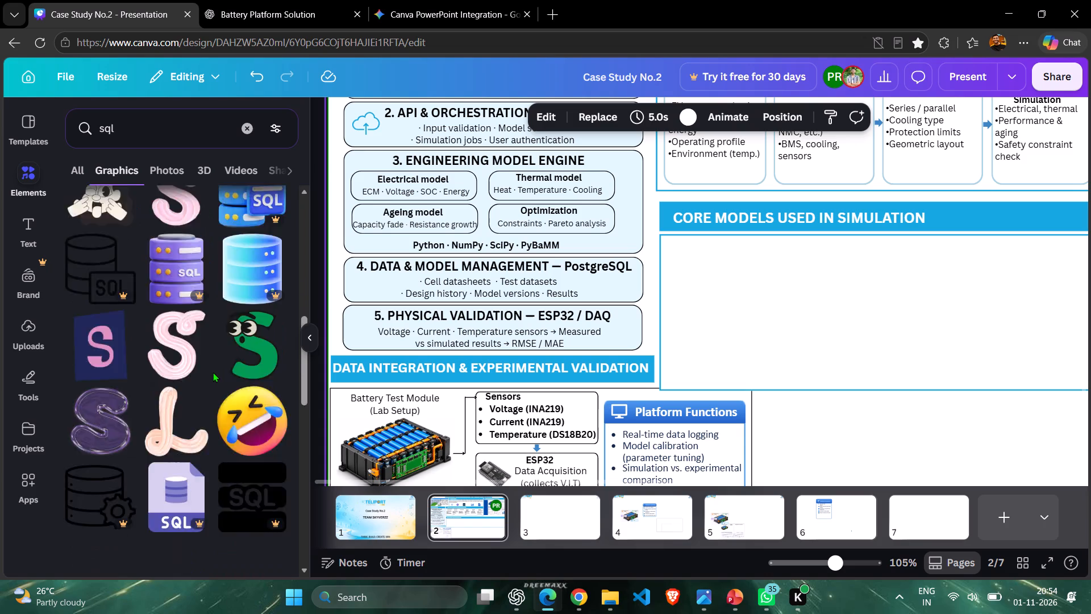
pyautogui.scroll(-2, 213, 372)
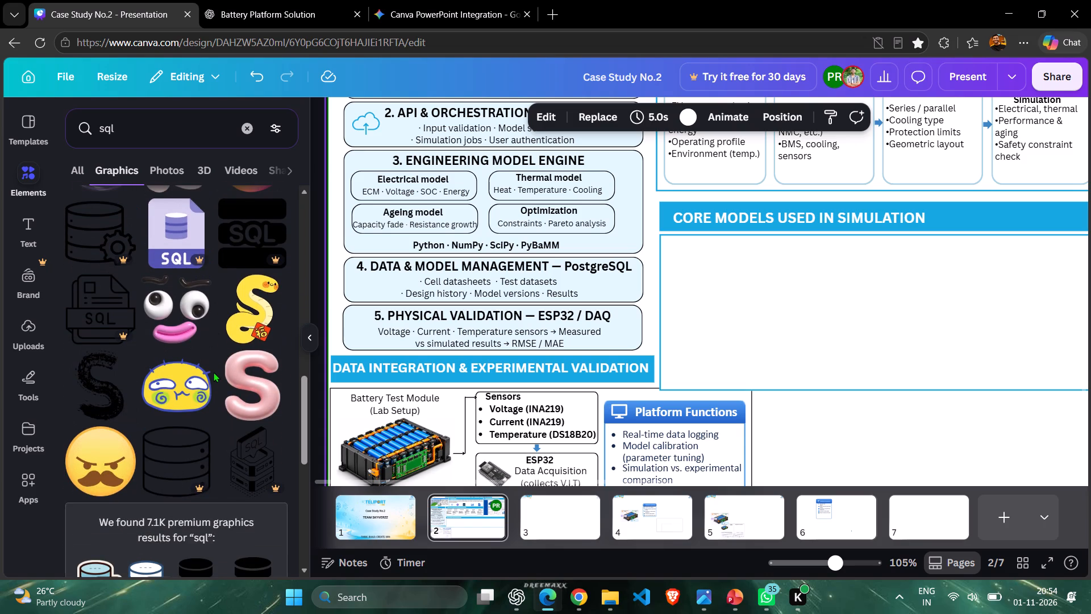
pyautogui.scroll(-5, 214, 372)
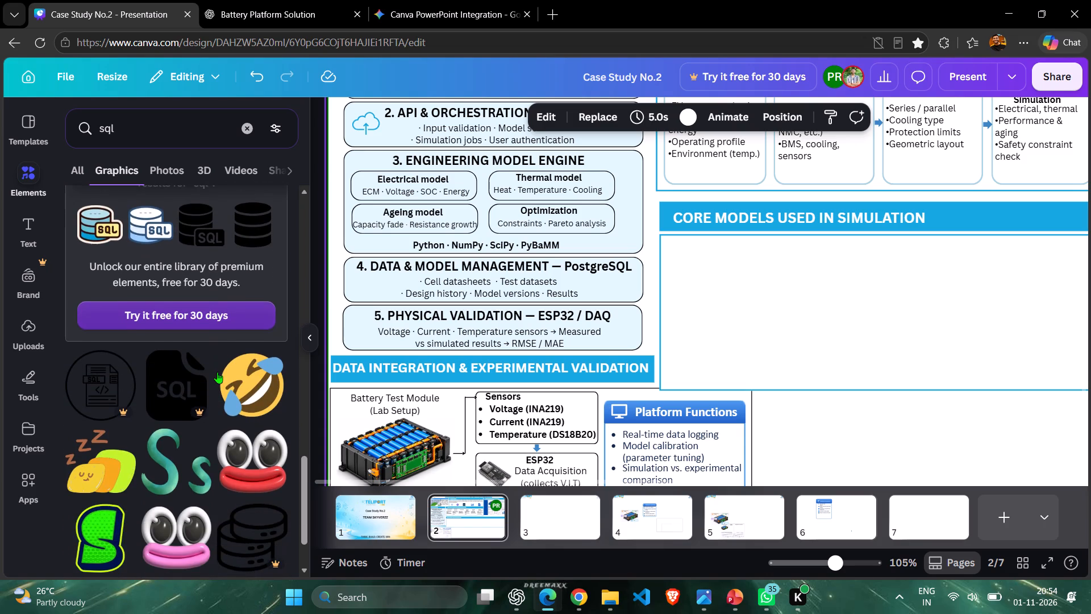
pyautogui.scroll(-2, 219, 372)
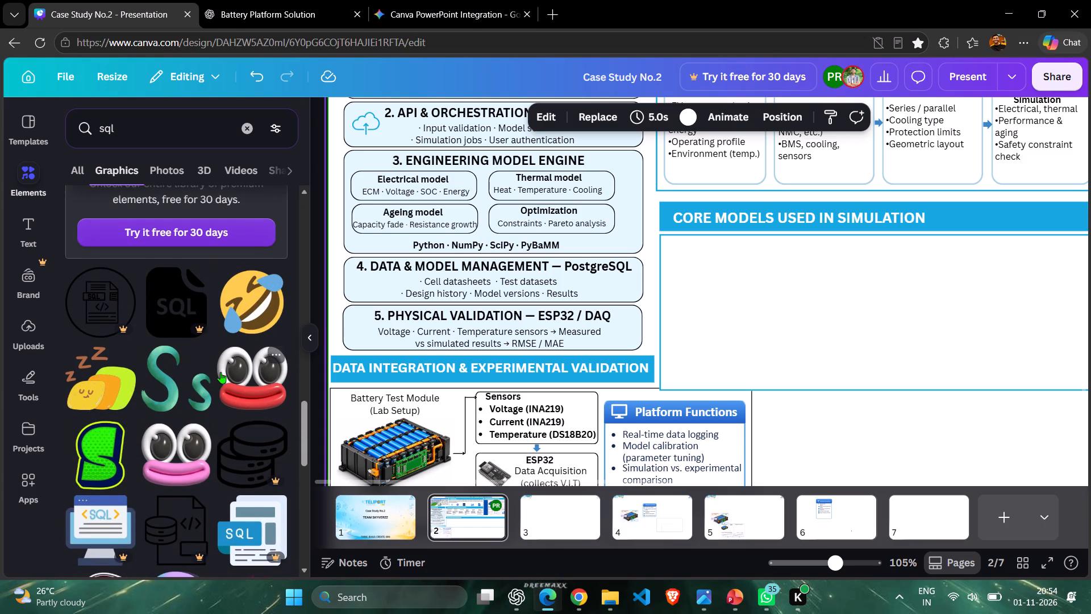
pyautogui.scroll(-6, 223, 372)
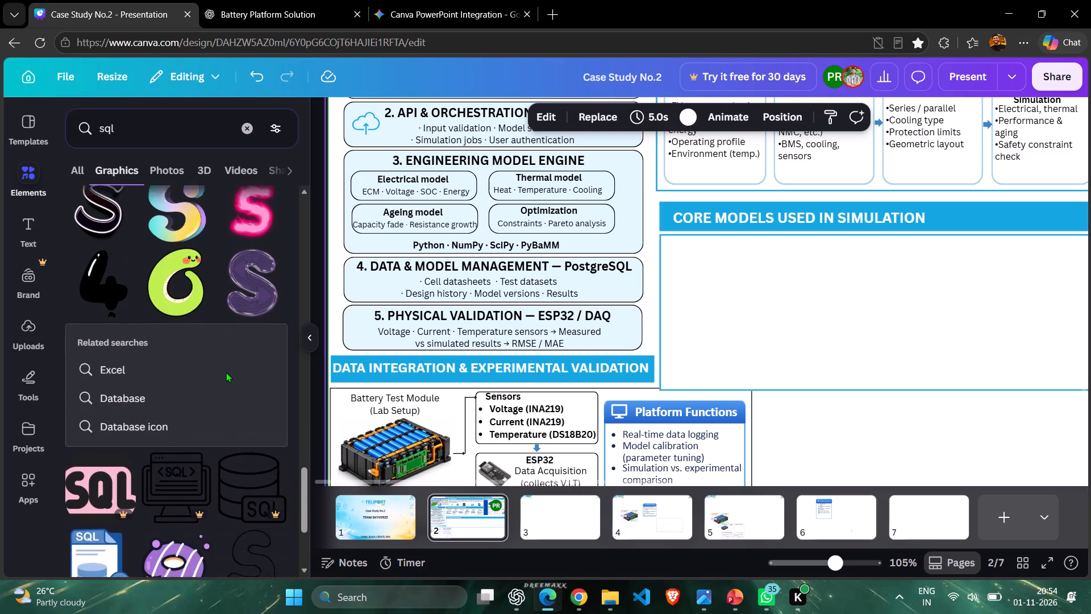
pyautogui.scroll(-5, 227, 372)
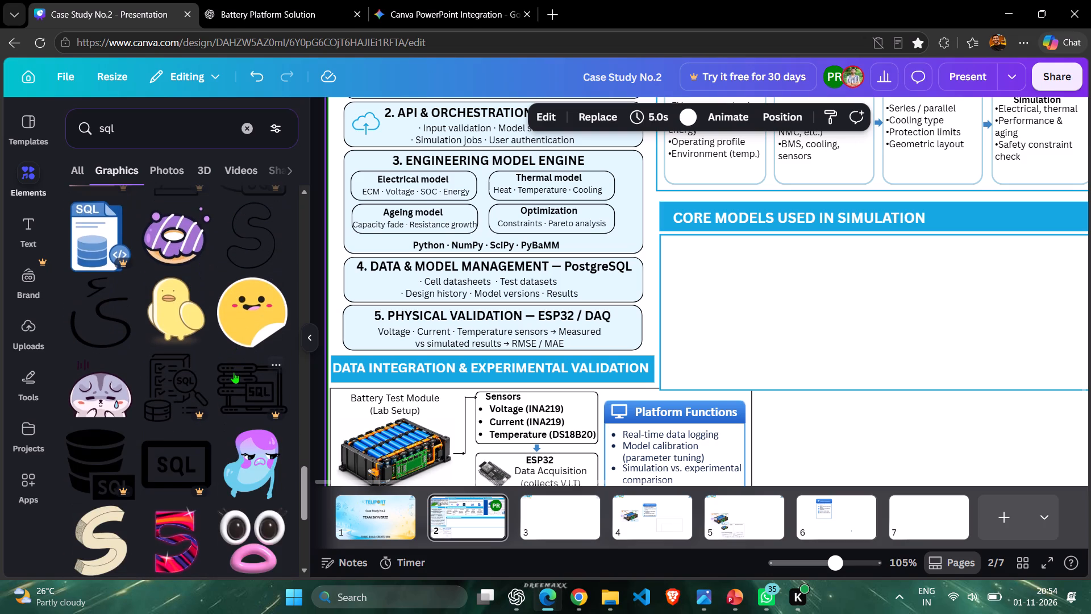
pyautogui.scroll(-3, 237, 372)
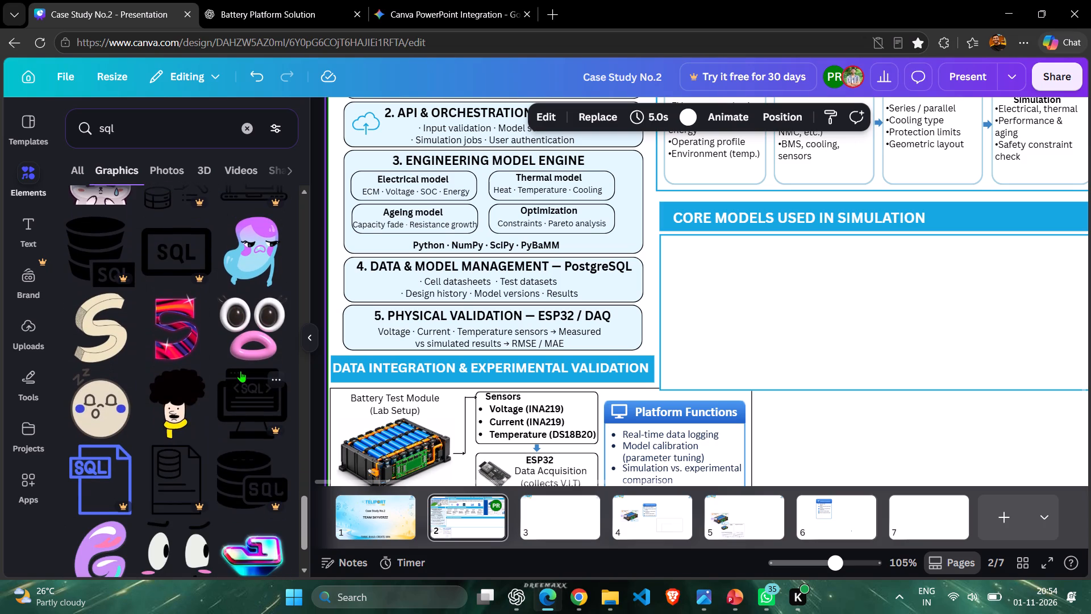
pyautogui.scroll(-5, 240, 371)
pyautogui.scroll(3, 240, 364)
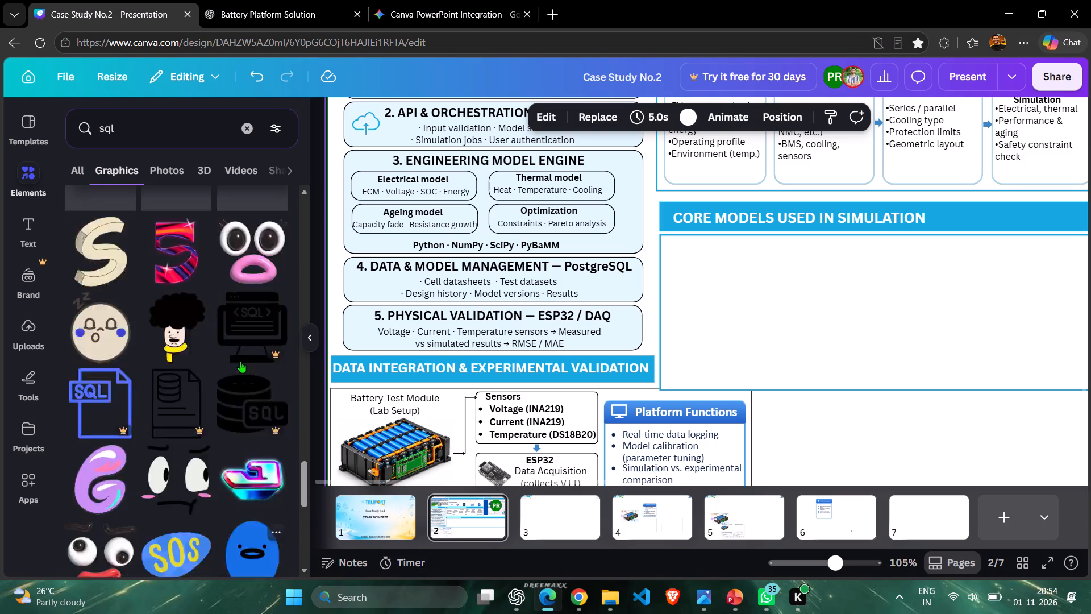
pyautogui.scroll(17, 240, 361)
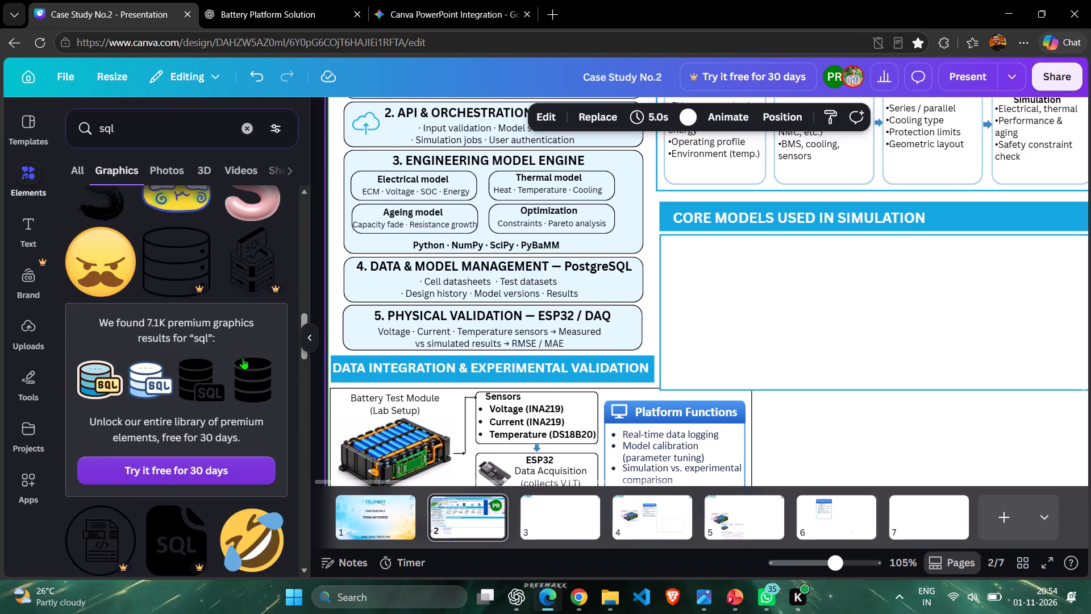
pyautogui.scroll(9, 243, 356)
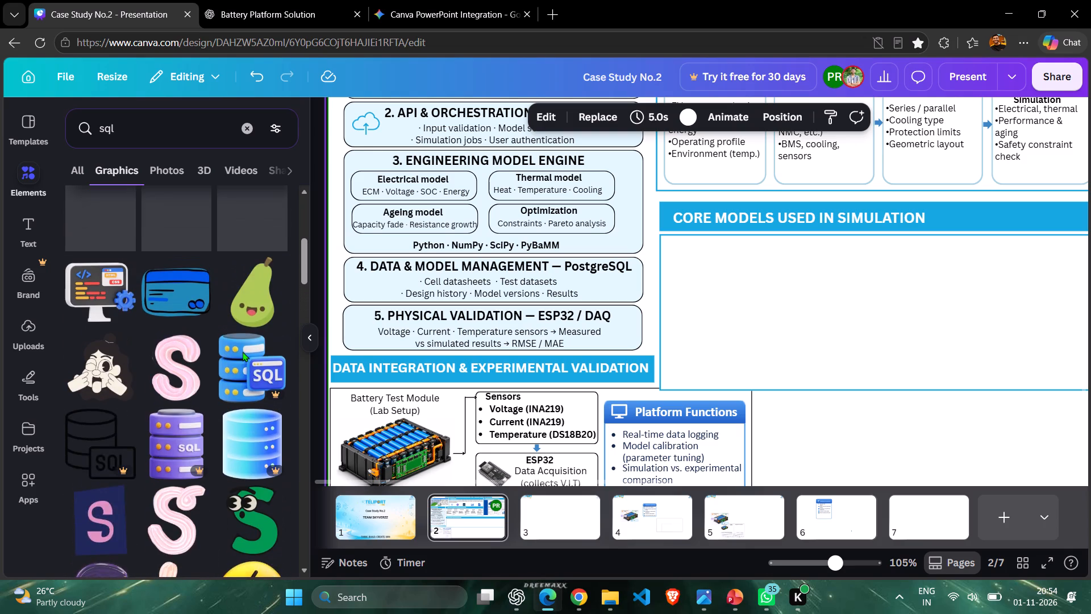
pyautogui.scroll(4, 243, 351)
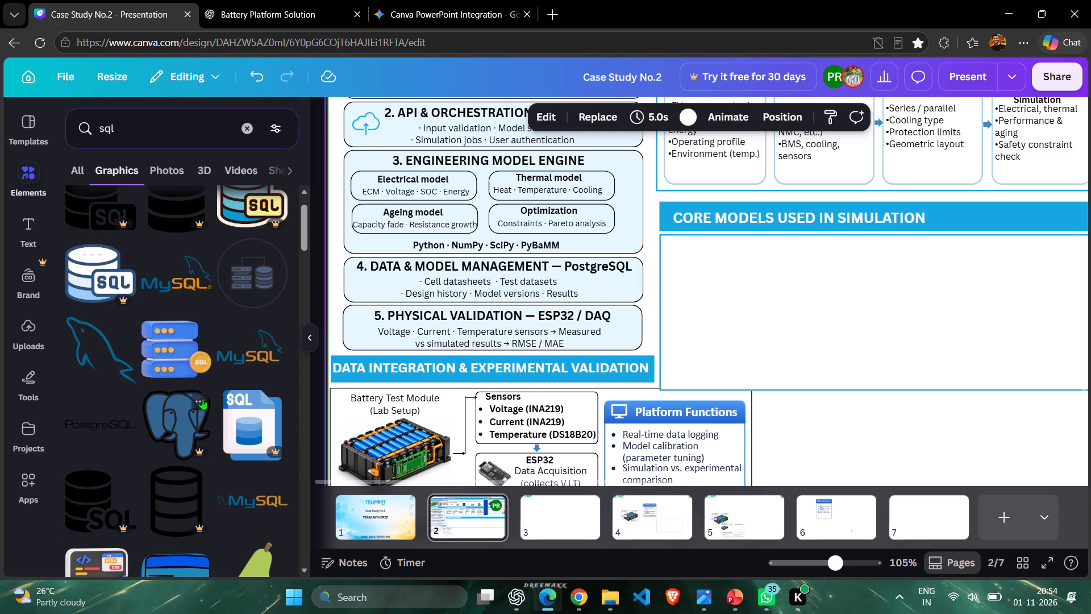
# Insert the blue outlined dolphin graphic over the System Architecture section and shrink it to icon size, about 35 by 35.
pyautogui.click(91, 333)
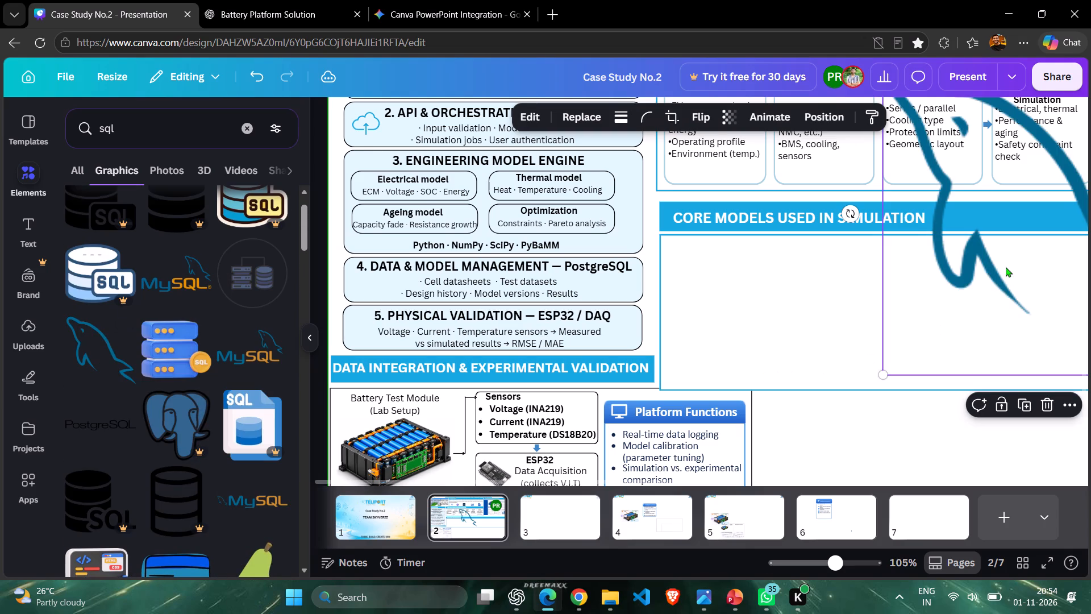
pyautogui.moveTo(1007, 267); pyautogui.dragTo(481, 341)
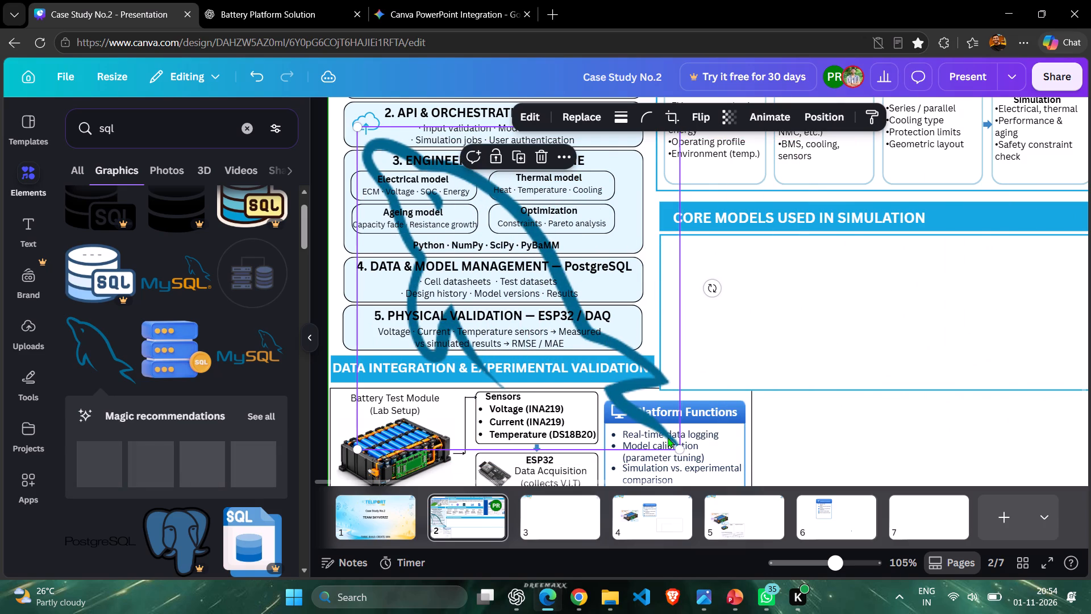
pyautogui.moveTo(683, 449); pyautogui.dragTo(365, 250)
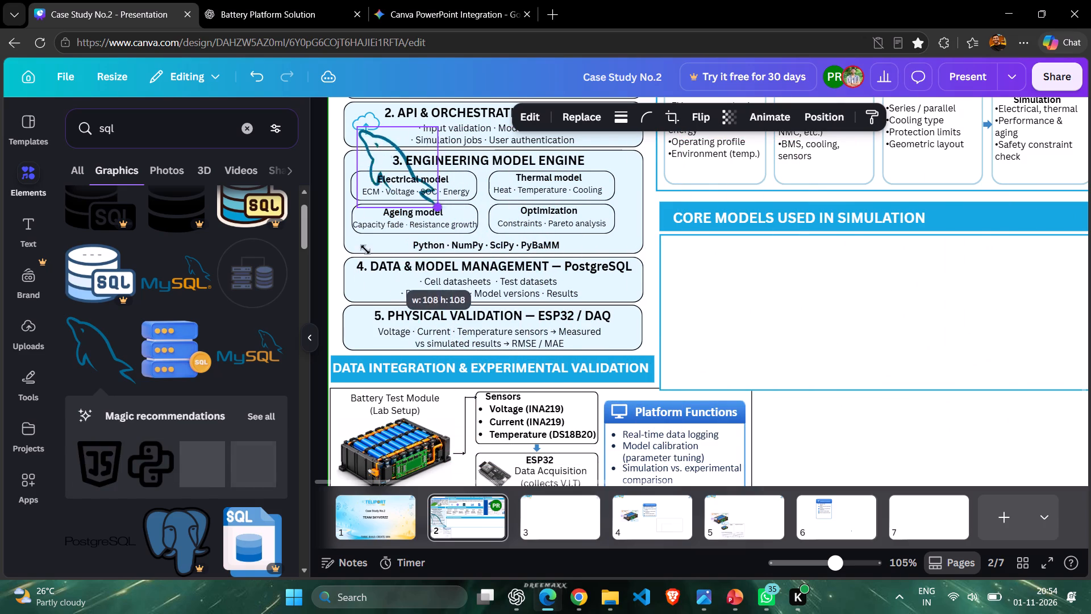
pyautogui.moveTo(365, 250); pyautogui.dragTo(331, 209)
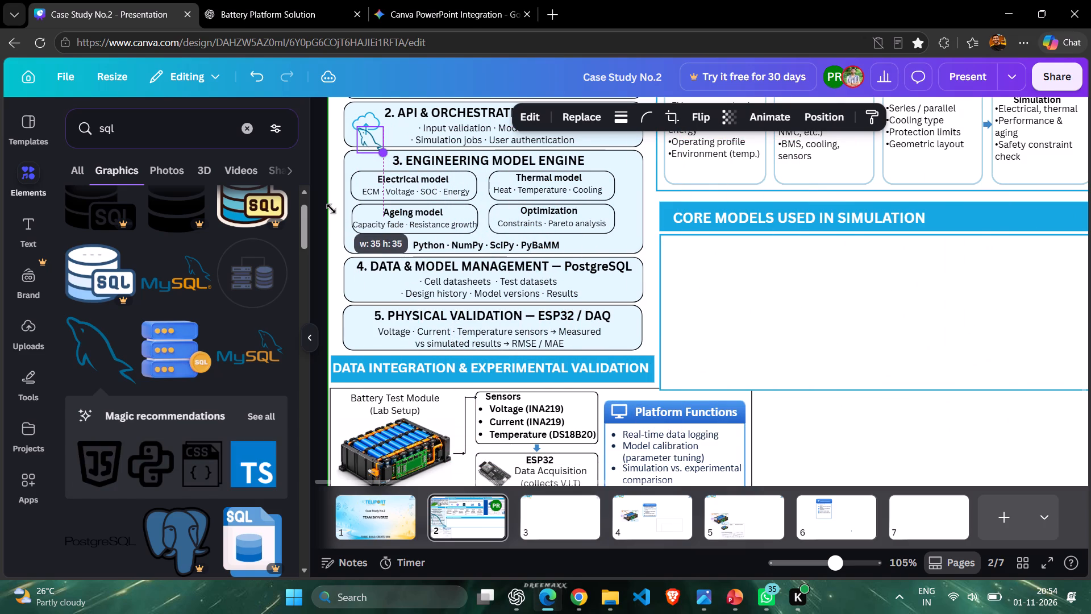
pyautogui.moveTo(331, 209); pyautogui.dragTo(331, 210)
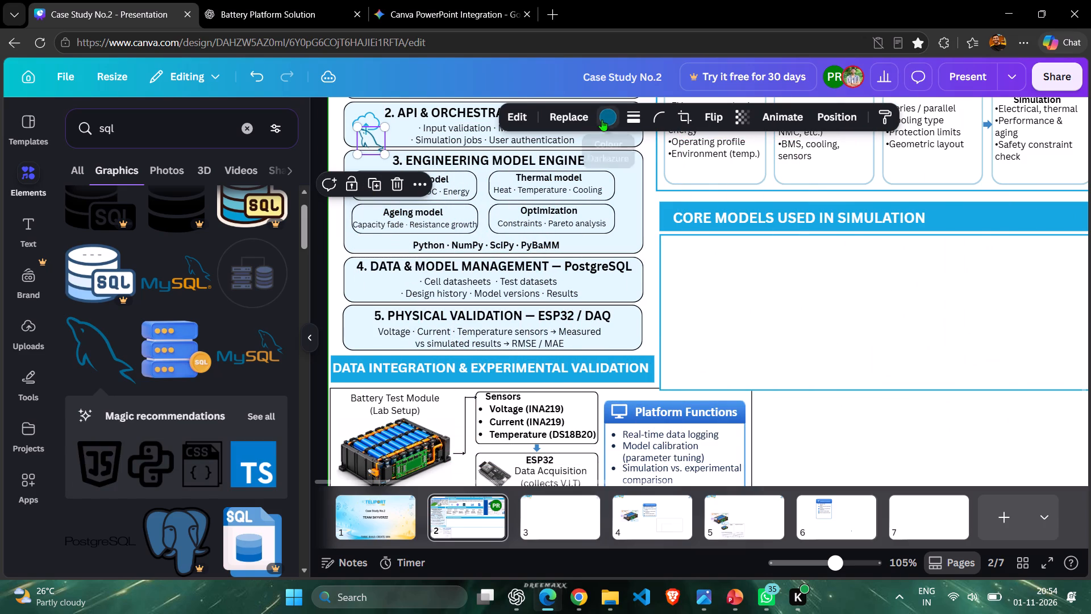
# Recolour the dolphin graphic to the lighter blue Vividazure, #15a7e1.
pyautogui.click(602, 119)
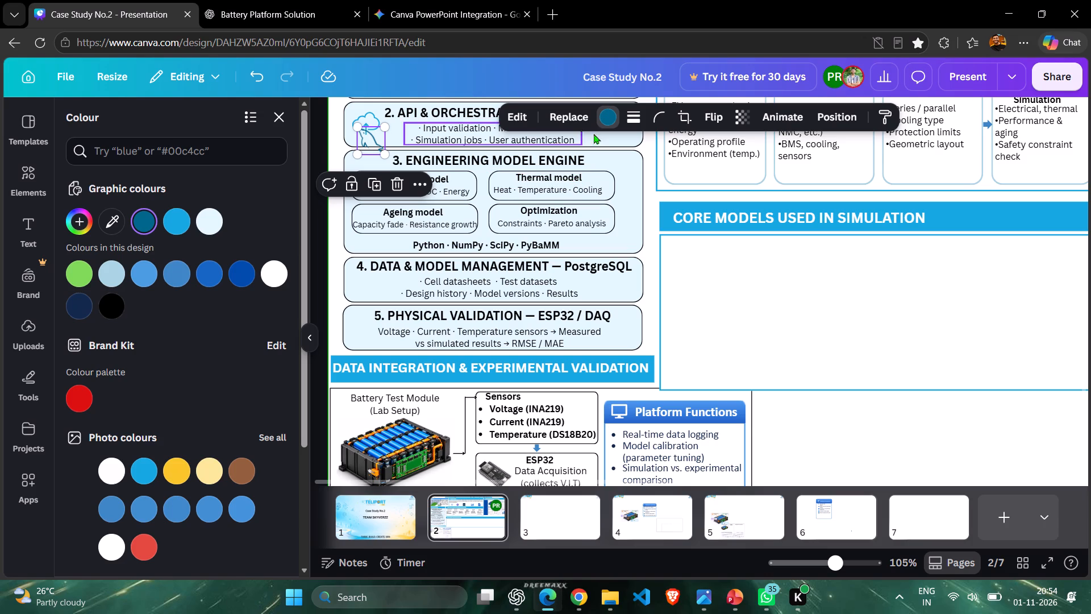
pyautogui.click(179, 217)
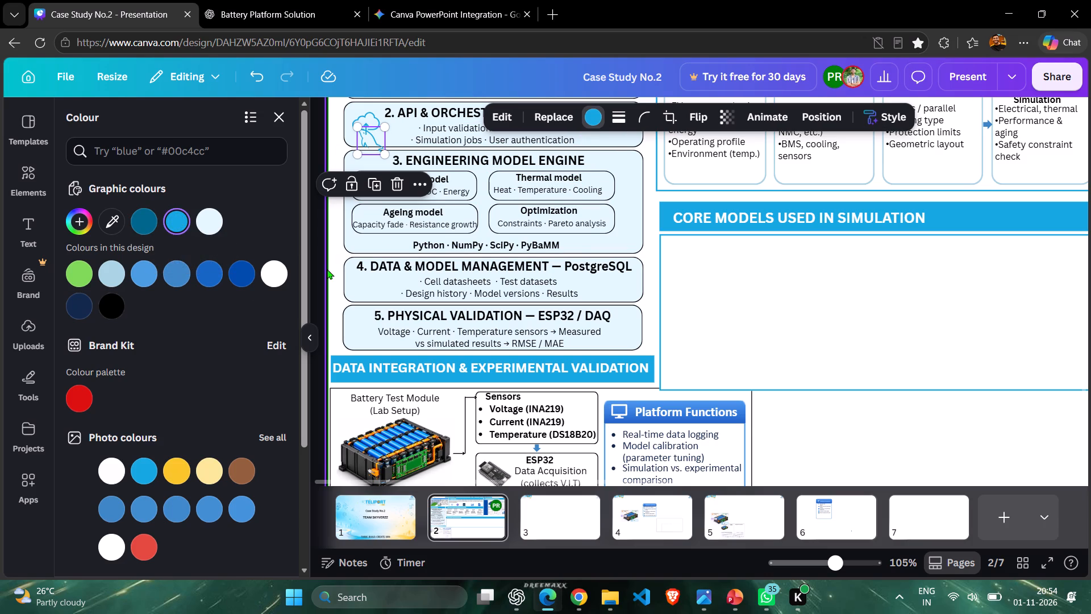
pyautogui.click(327, 269)
# Move the dolphin icon onto the Data & Model Management card and shrink it to fit beside the description.
pyautogui.moveTo(370, 141); pyautogui.dragTo(376, 285)
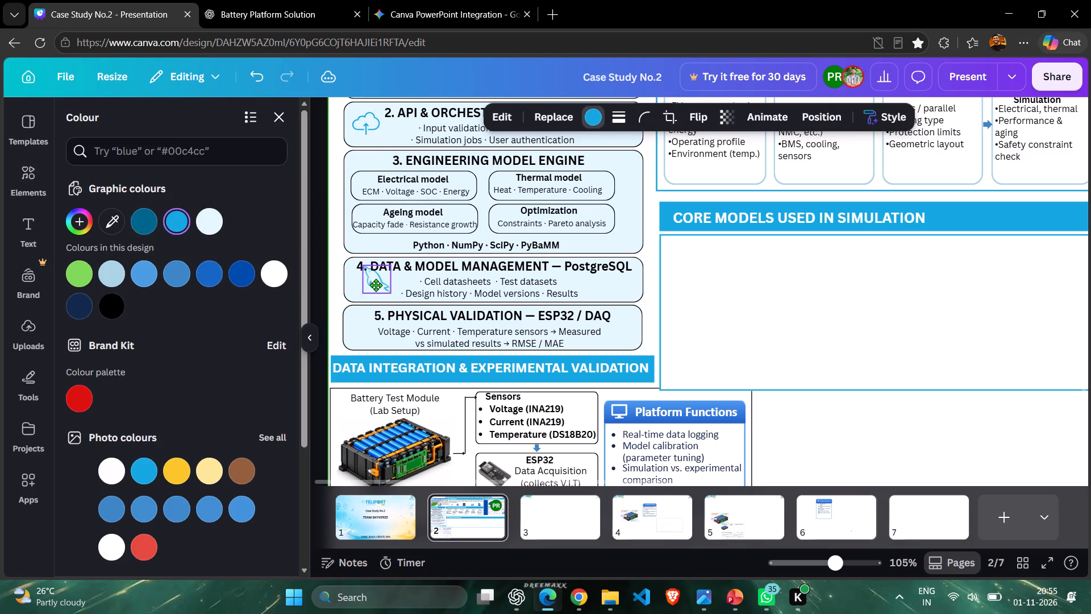
pyautogui.moveTo(376, 285); pyautogui.dragTo(361, 278)
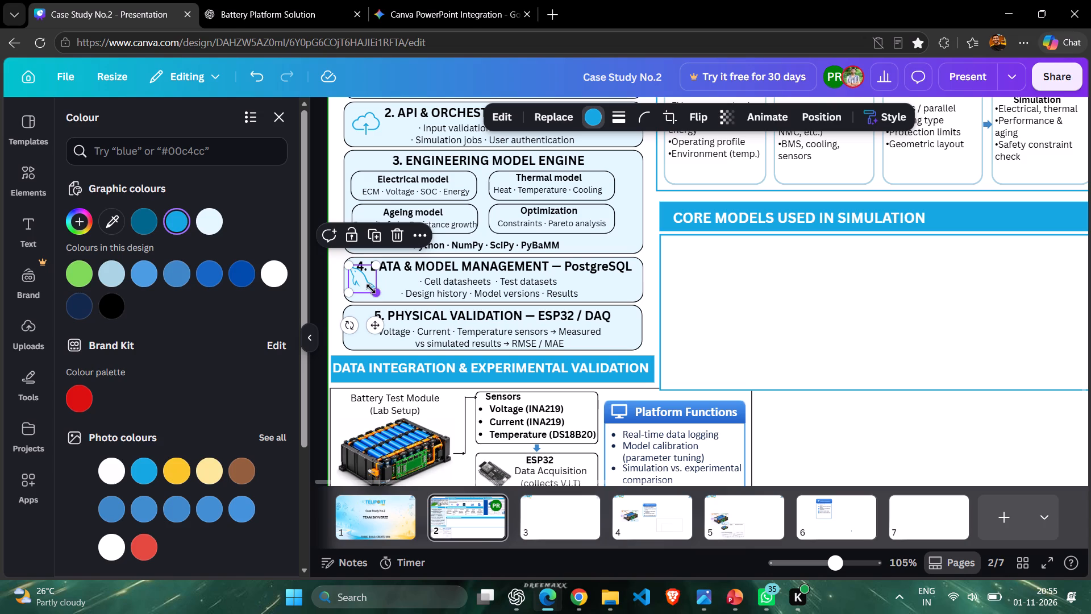
pyautogui.moveTo(373, 291); pyautogui.dragTo(356, 279)
pyautogui.moveTo(368, 314); pyautogui.dragTo(377, 333)
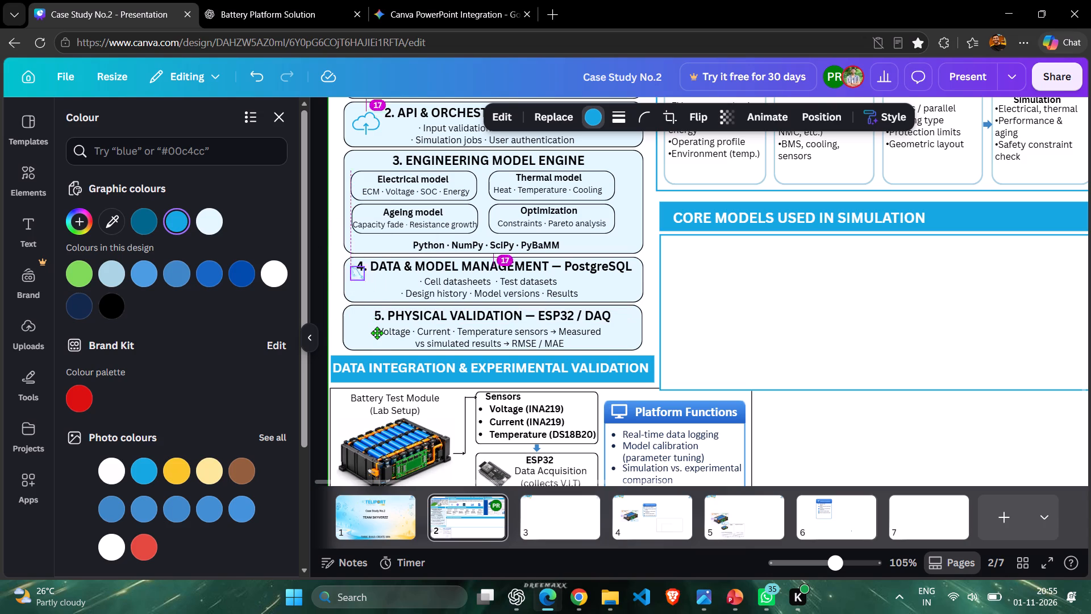
pyautogui.moveTo(377, 333); pyautogui.dragTo(372, 325)
pyautogui.moveTo(367, 289); pyautogui.dragTo(376, 293)
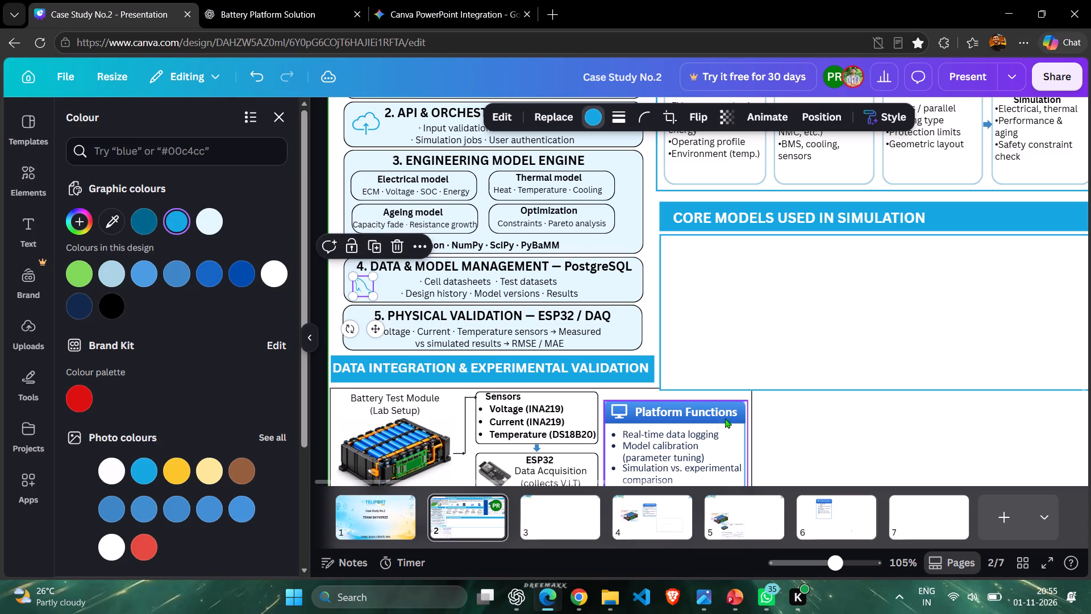
# Fine-tune the dolphin icon's position in small increments within the space beside the Data & Model Management description.
pyautogui.press('Up')
pyautogui.press('Up')
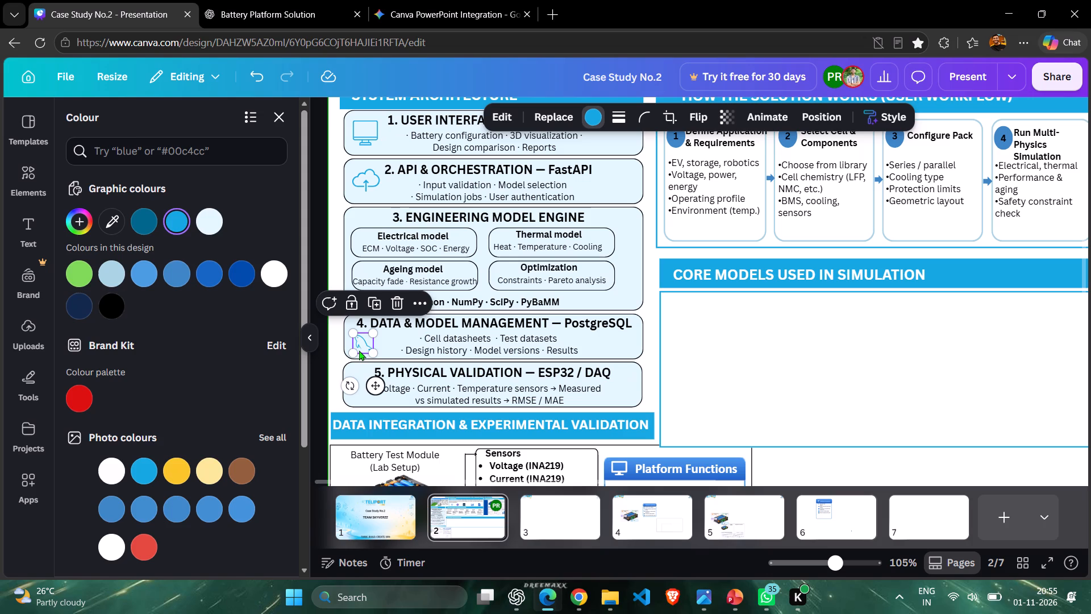
pyautogui.click(357, 339)
pyautogui.press('Up')
pyautogui.press('Up')
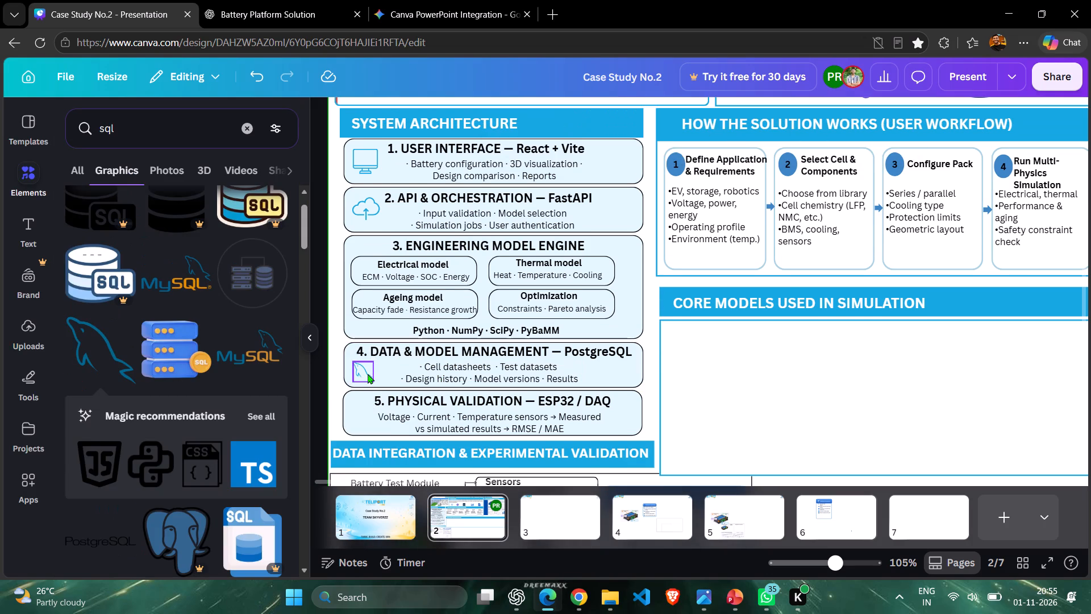
pyautogui.click(368, 374)
pyautogui.press('Up')
pyautogui.press('Up')
pyautogui.press('Up')
pyautogui.press('Down')
pyautogui.press('Down')
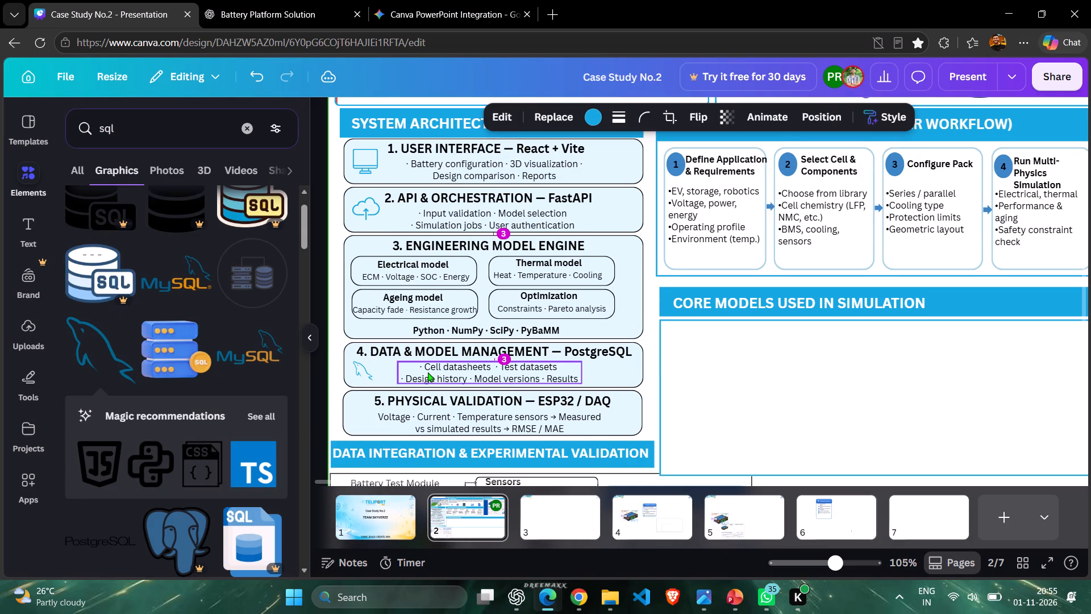
pyautogui.press('Right')
pyautogui.press('Right')
pyautogui.press('Down')
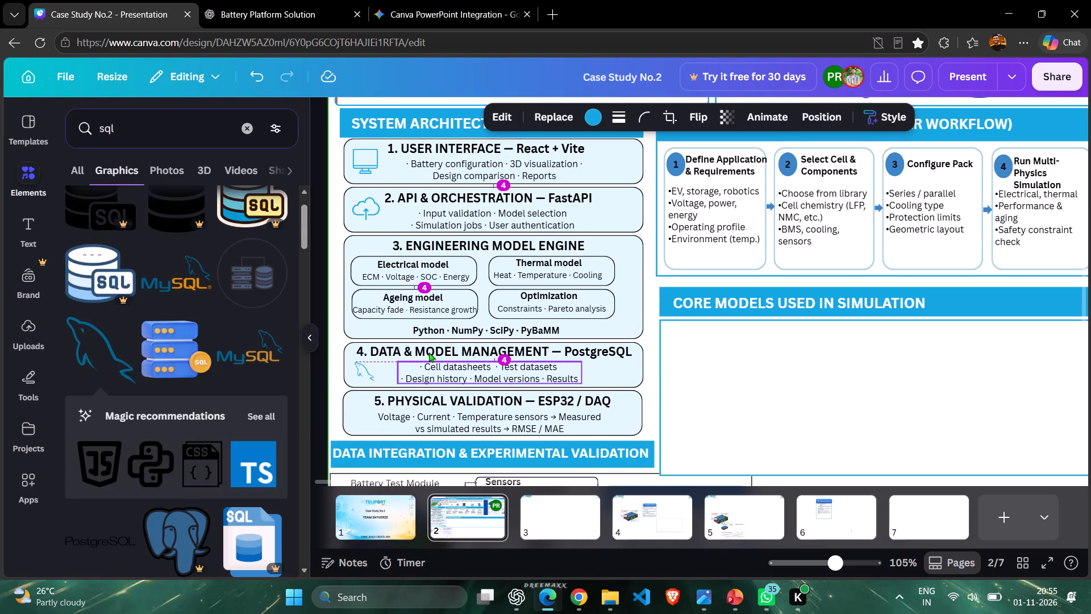
pyautogui.click(743, 380)
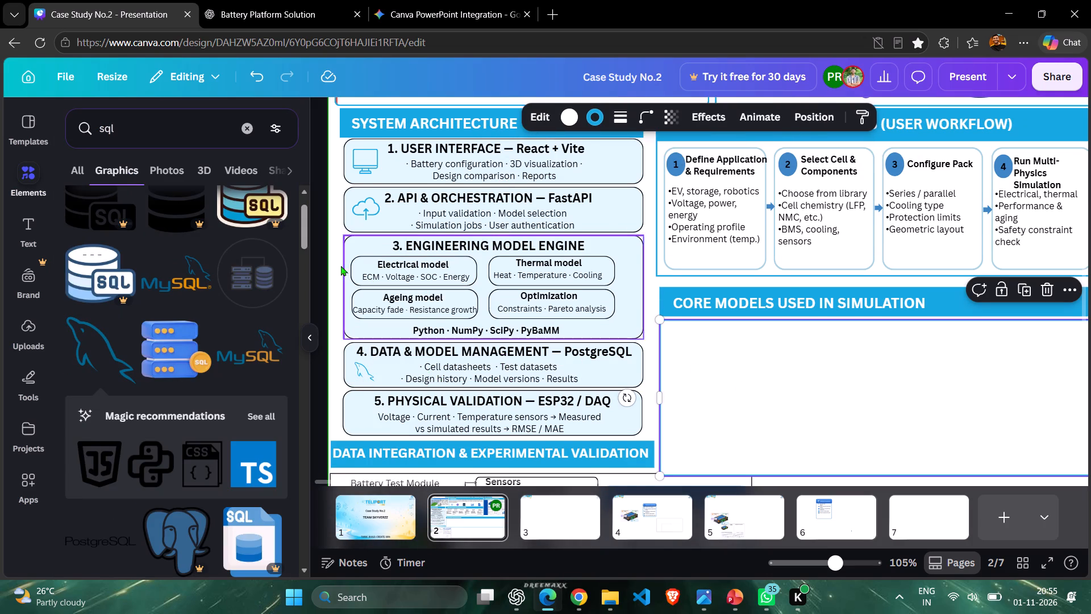
# Select all four model boxes with their text in the Engineering Model Engine card and shift them slightly right to centre them.
pyautogui.click(329, 258)
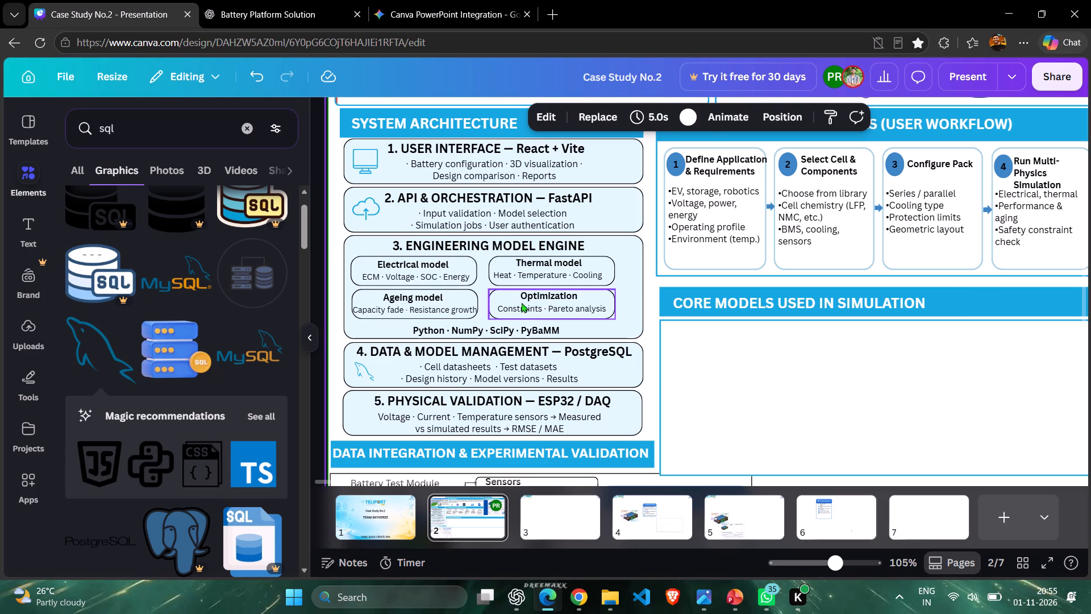
pyautogui.click(439, 281)
pyautogui.click(320, 285)
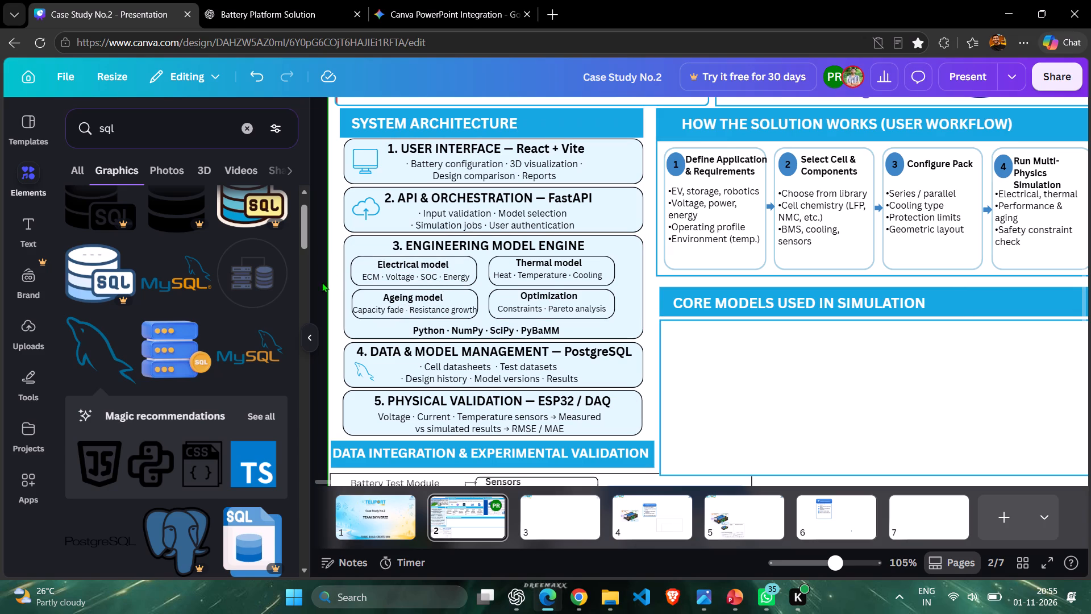
pyautogui.click(355, 265)
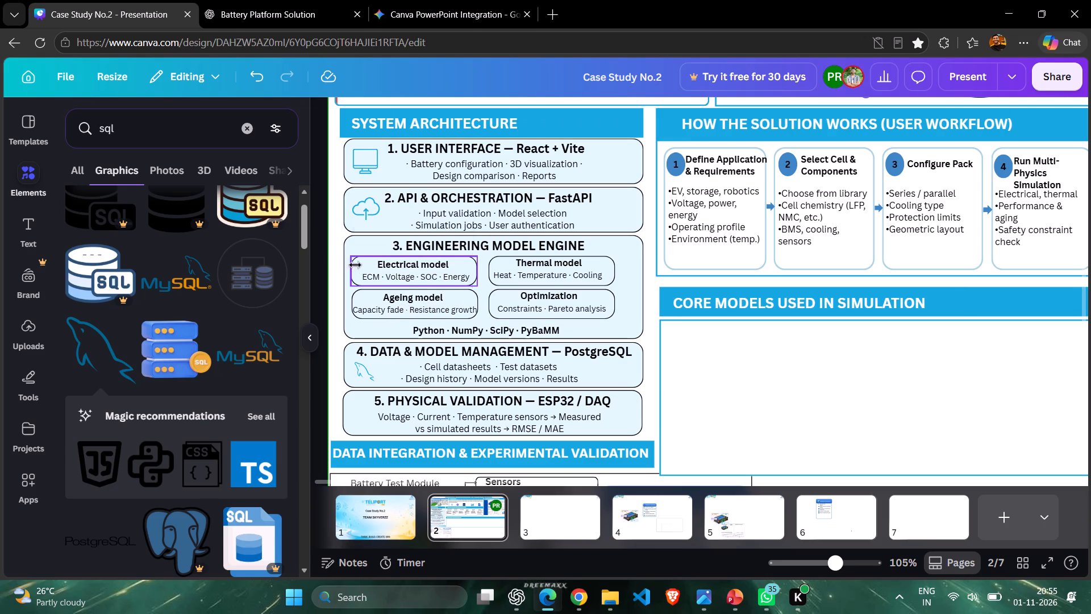
pyautogui.keyDown('shift'); pyautogui.click(431, 268); pyautogui.keyUp('shift')
pyautogui.keyDown('shift'); pyautogui.click(432, 280); pyautogui.keyUp('shift')
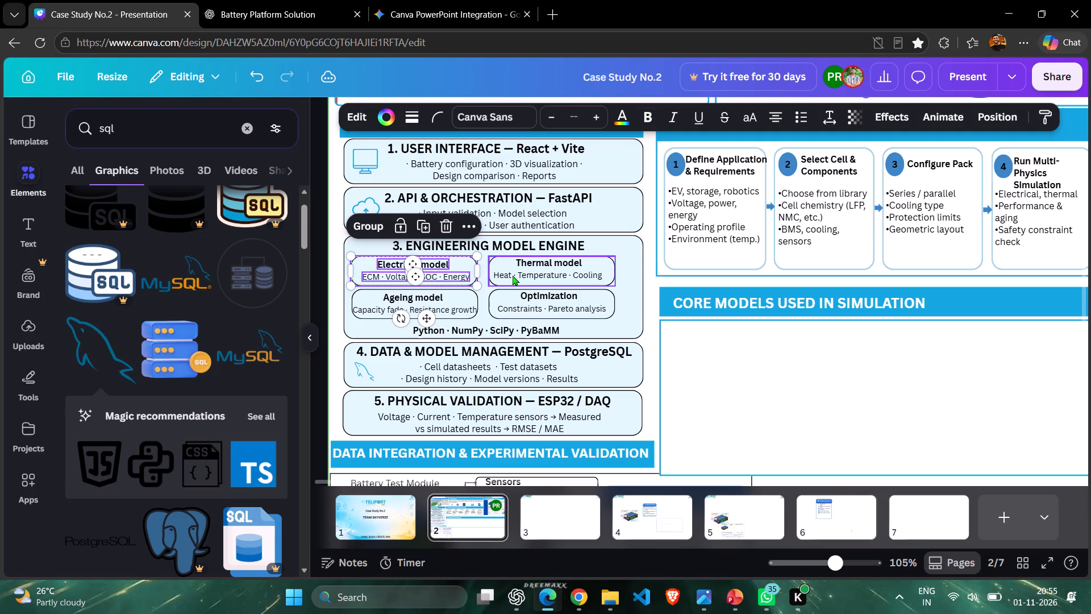
pyautogui.keyDown('shift'); pyautogui.click(564, 273); pyautogui.keyUp('shift')
pyautogui.keyDown('shift'); pyautogui.click(563, 265); pyautogui.keyUp('shift')
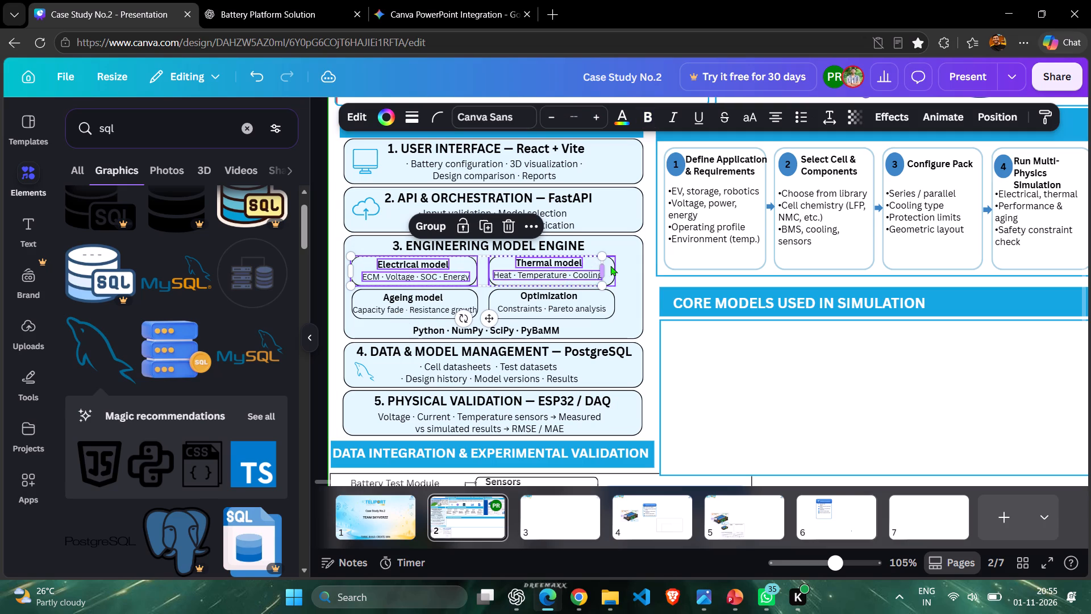
pyautogui.keyDown('shift'); pyautogui.click(612, 265); pyautogui.keyUp('shift')
pyautogui.keyDown('shift'); pyautogui.click(554, 298); pyautogui.keyUp('shift')
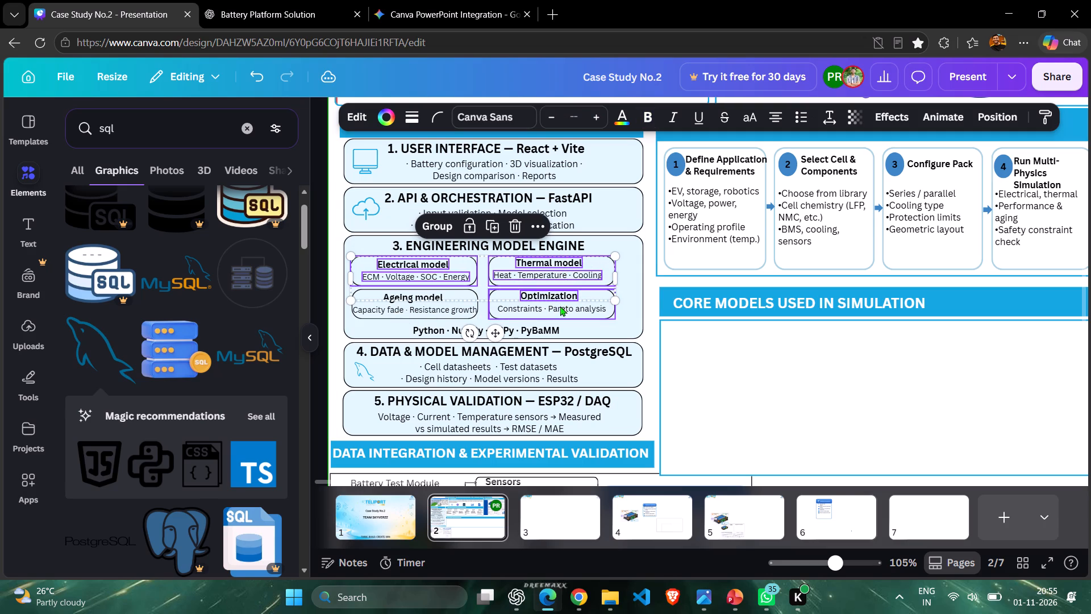
pyautogui.keyDown('shift'); pyautogui.click(560, 307); pyautogui.keyUp('shift')
pyautogui.keyDown('shift'); pyautogui.click(599, 295); pyautogui.keyUp('shift')
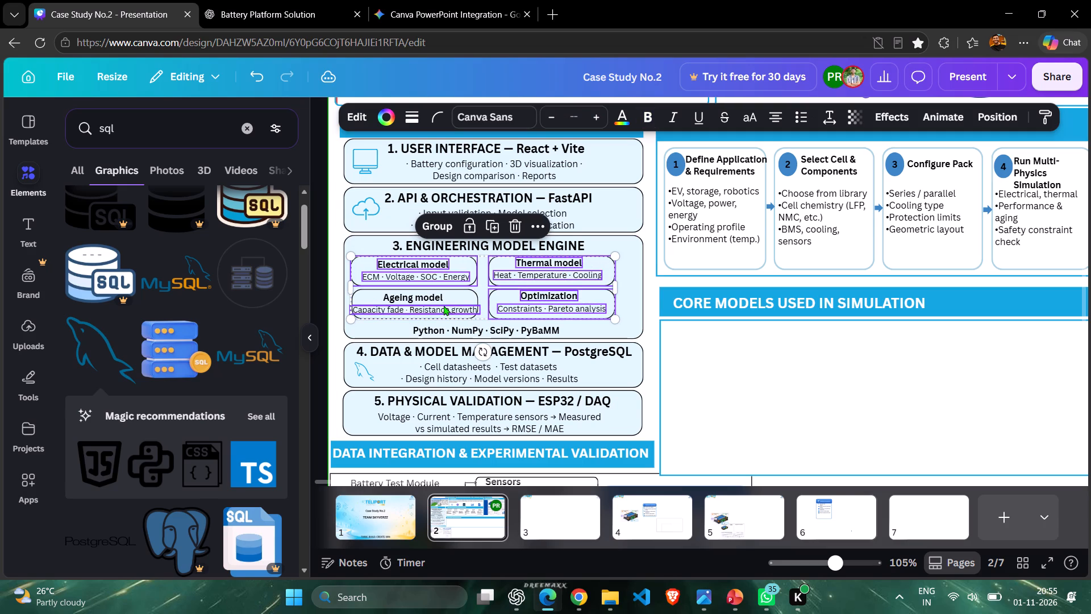
pyautogui.keyDown('shift'); pyautogui.click(444, 311); pyautogui.keyUp('shift')
pyautogui.keyDown('shift'); pyautogui.click(438, 295); pyautogui.keyUp('shift')
pyautogui.keyDown('shift'); pyautogui.click(464, 295); pyautogui.keyUp('shift')
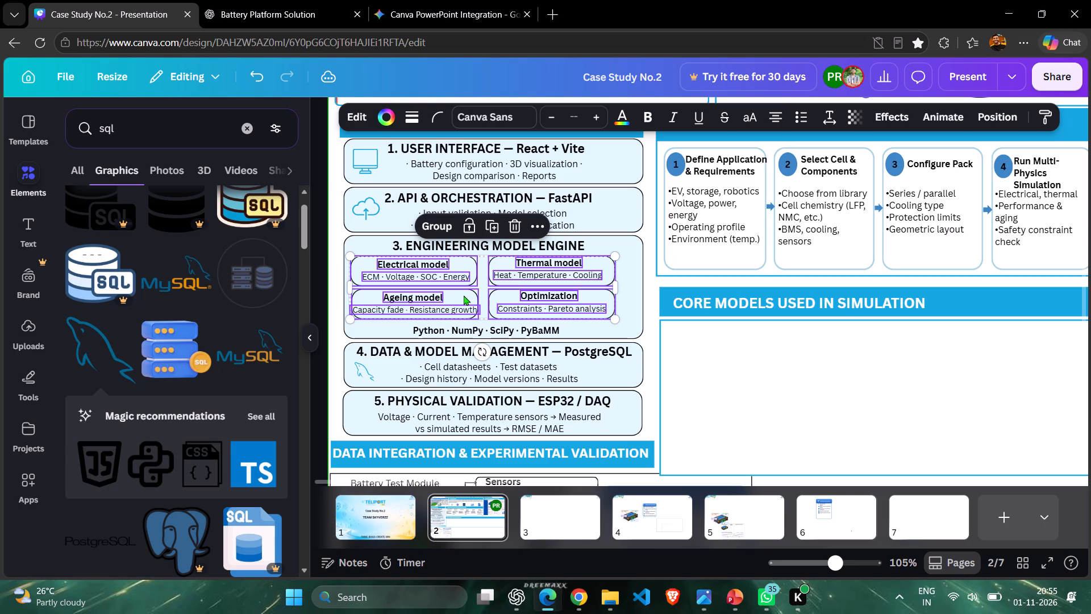
pyautogui.press('Right')
pyautogui.press('Right')
pyautogui.press('Right')
pyautogui.press('Right')
pyautogui.press('Right')
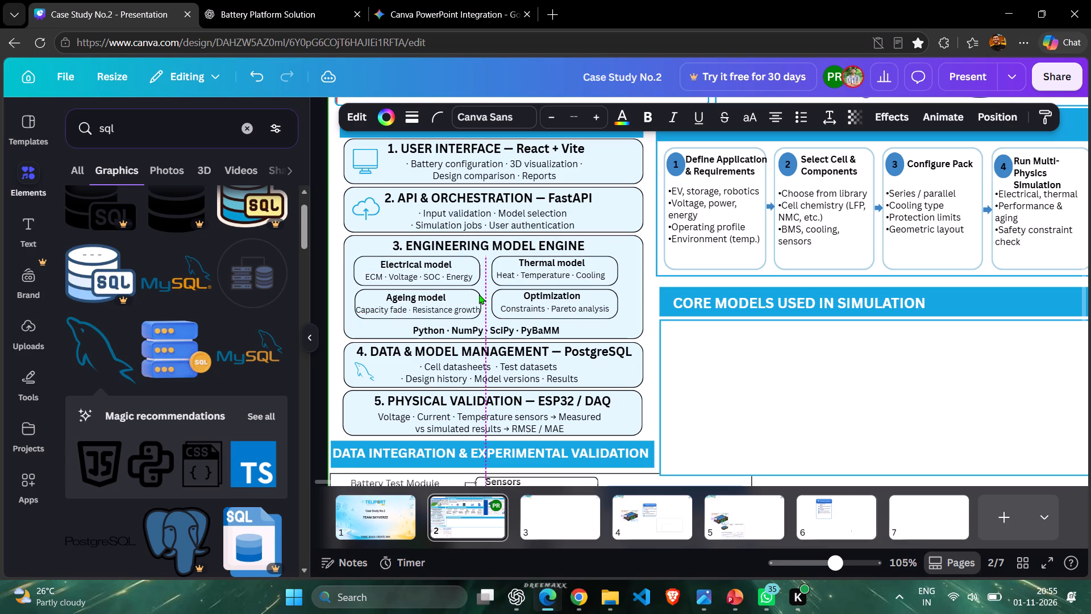
pyautogui.press('Right')
pyautogui.press('Right')
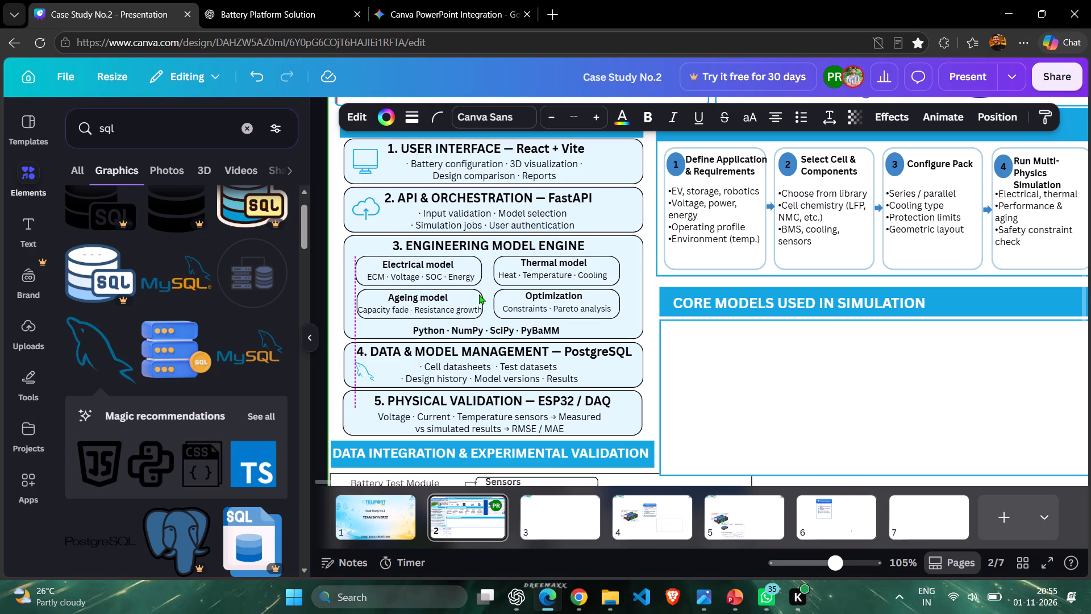
pyautogui.press('Right')
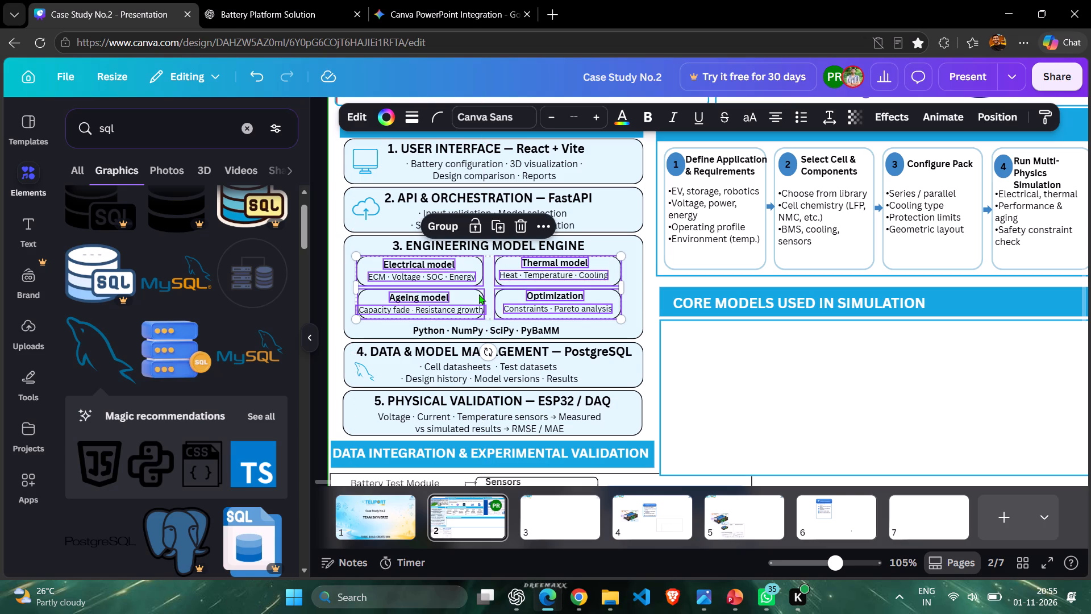
pyautogui.click(888, 417)
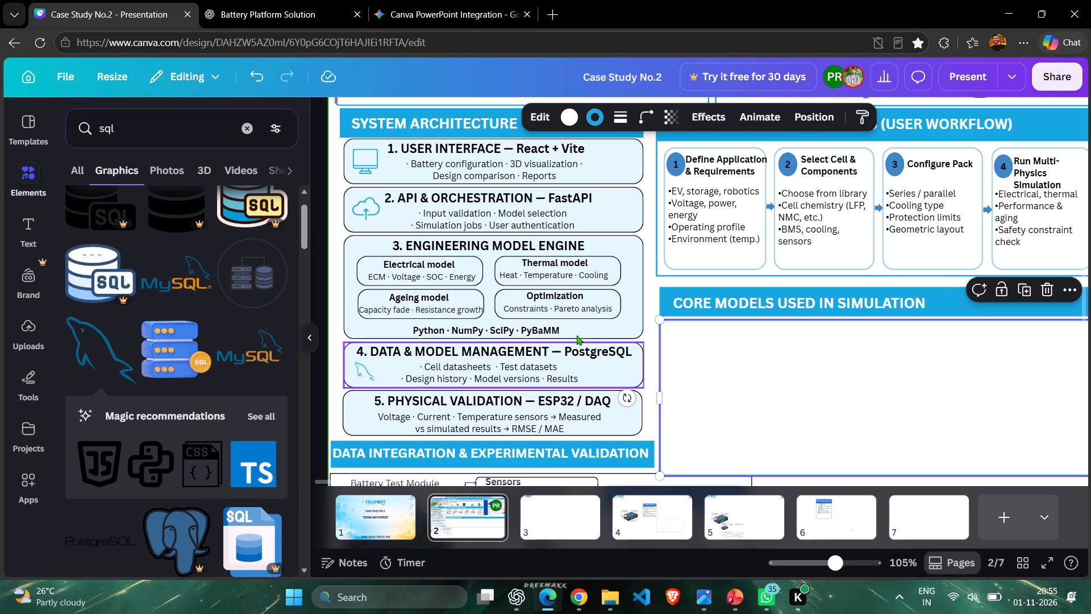
# Shift the "Python · NumPy · SciPy · PyBaMM" line slightly right beneath the model boxes.
pyautogui.click(481, 325)
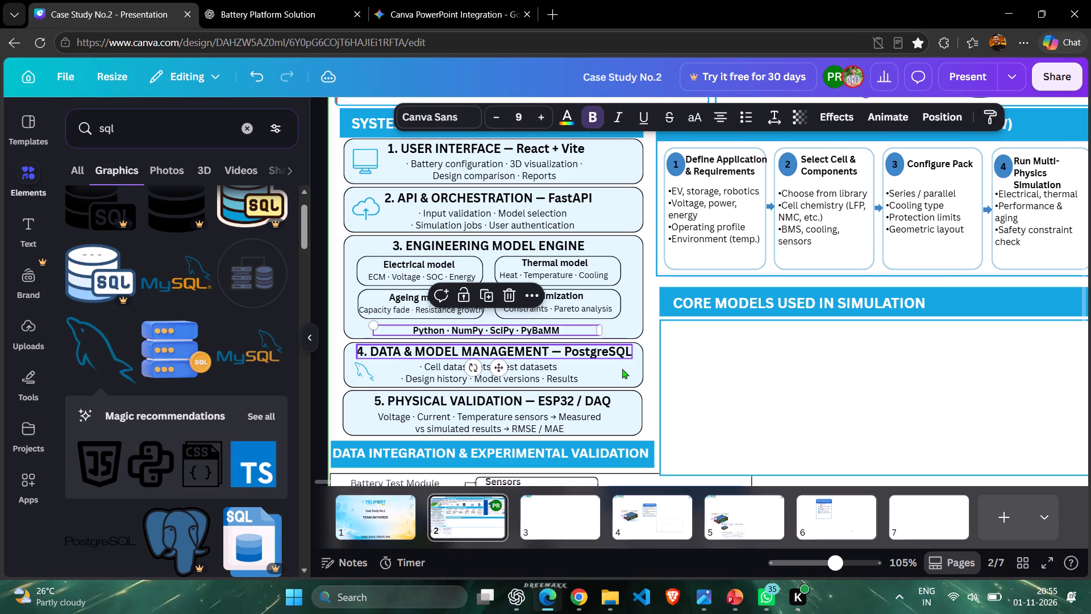
pyautogui.press('Right')
pyautogui.press('Right')
pyautogui.press('Right')
pyautogui.click(801, 384)
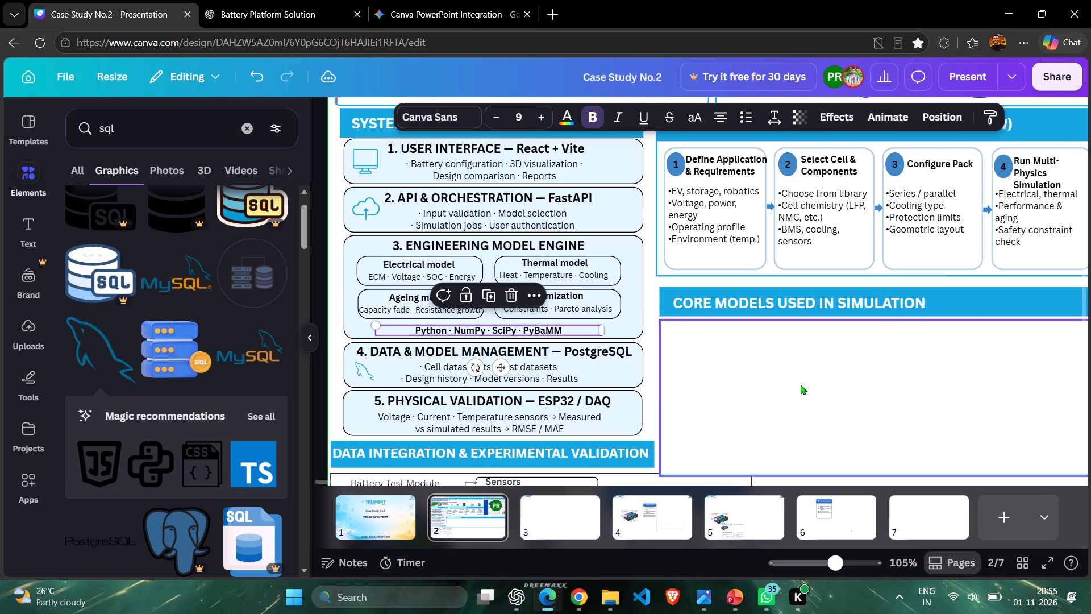
pyautogui.scroll(-2, 806, 384)
pyautogui.click(913, 401)
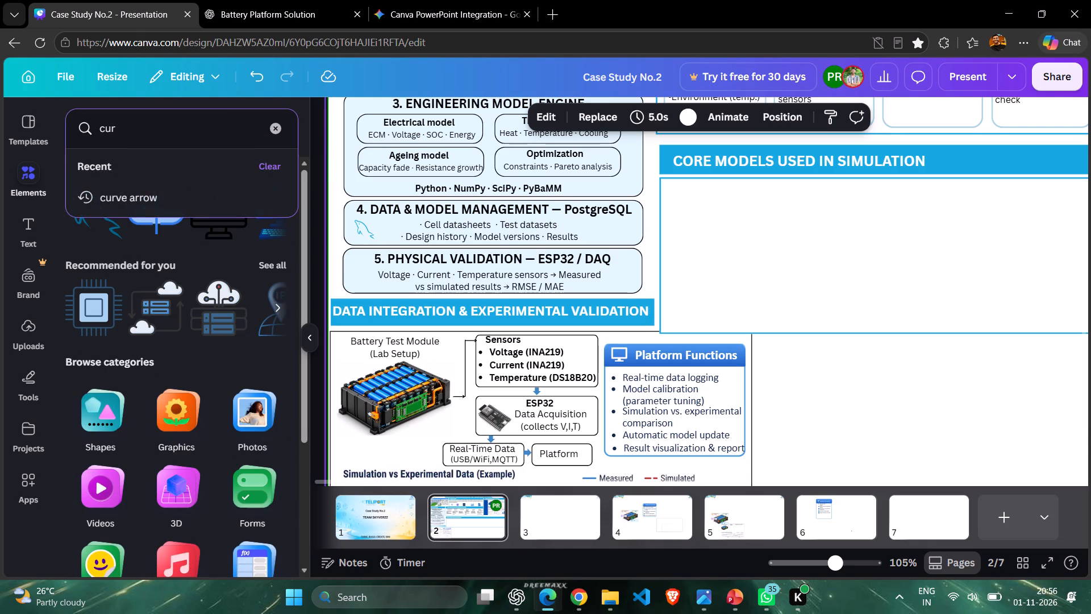
pyautogui.write('ren')
pyautogui.press('BackSpace')
pyautogui.press('BackSpace')
pyautogui.write('re')
pyautogui.write('nt')
pyautogui.press('space')
pyautogui.press('Return')
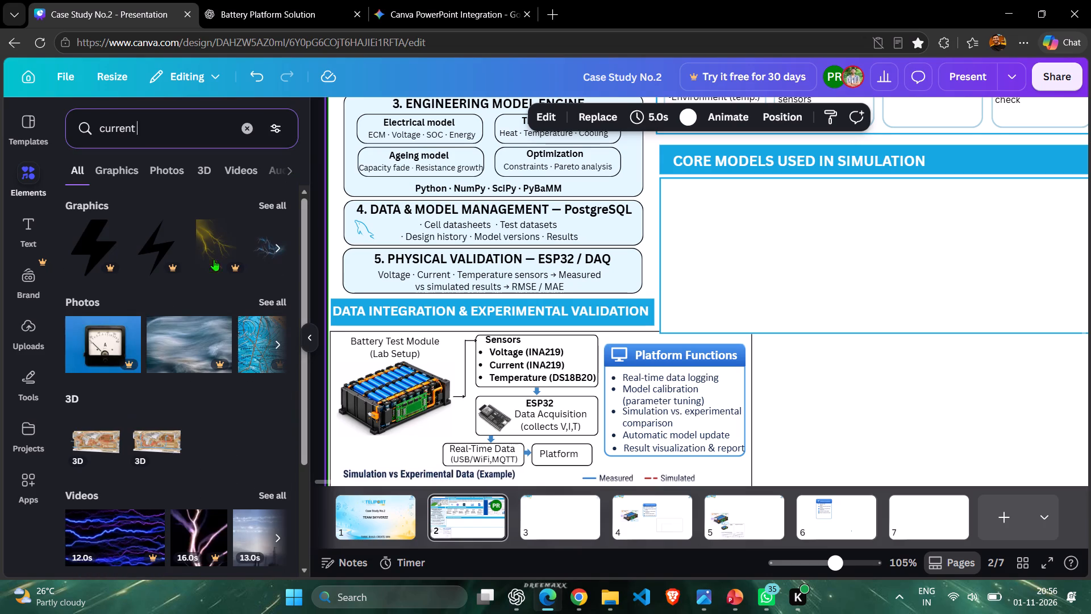
pyautogui.click(277, 205)
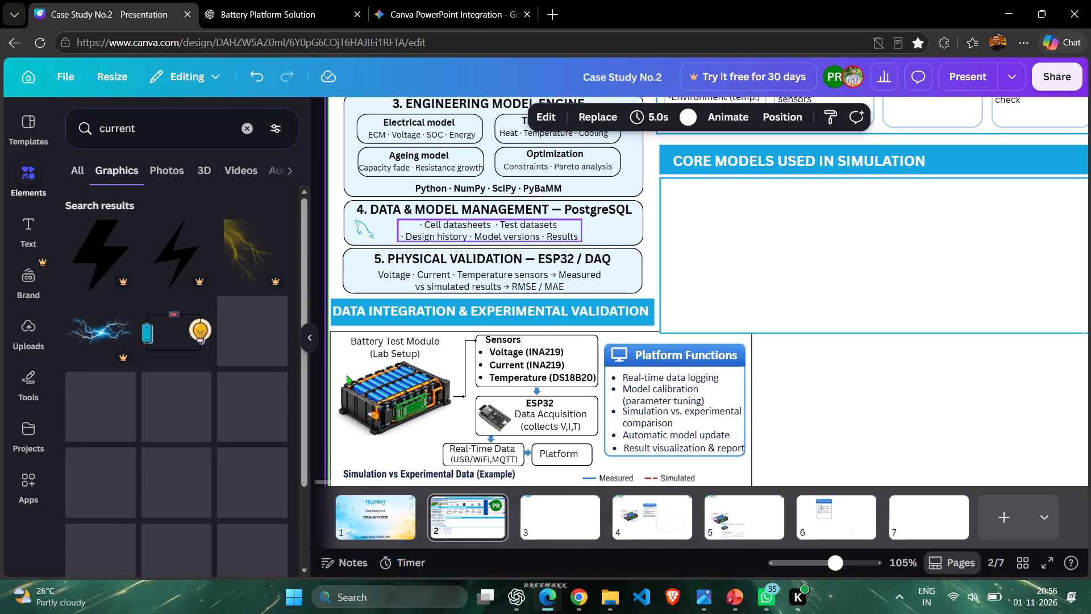
# Browse the graphics results for "current" for an icon suited to the Physical Validation card.
pyautogui.scroll(-3, 296, 360)
pyautogui.scroll(-4, 165, 354)
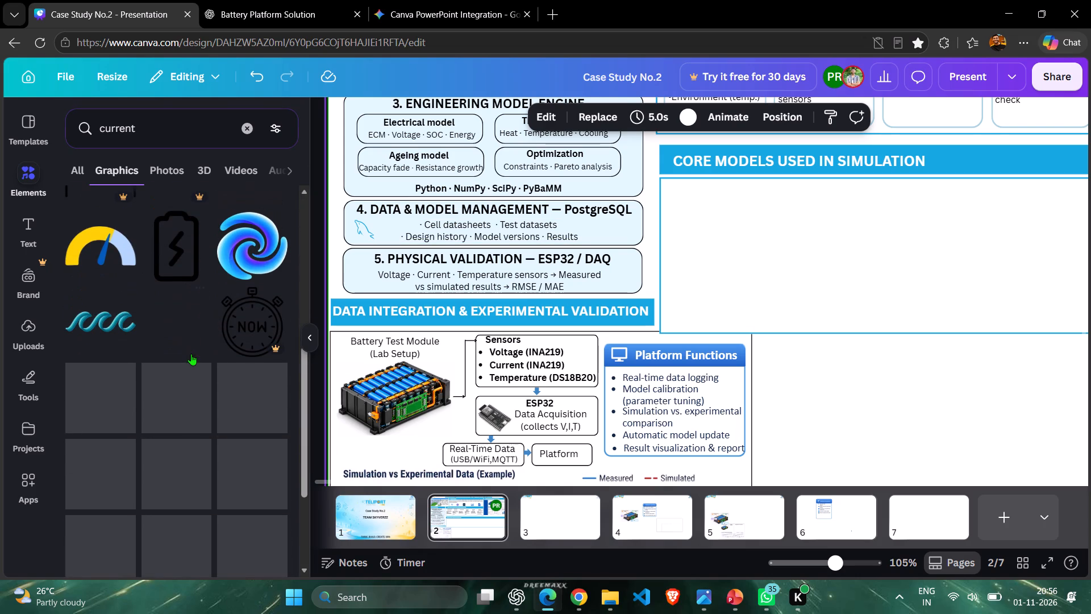
pyautogui.scroll(-1, 191, 367)
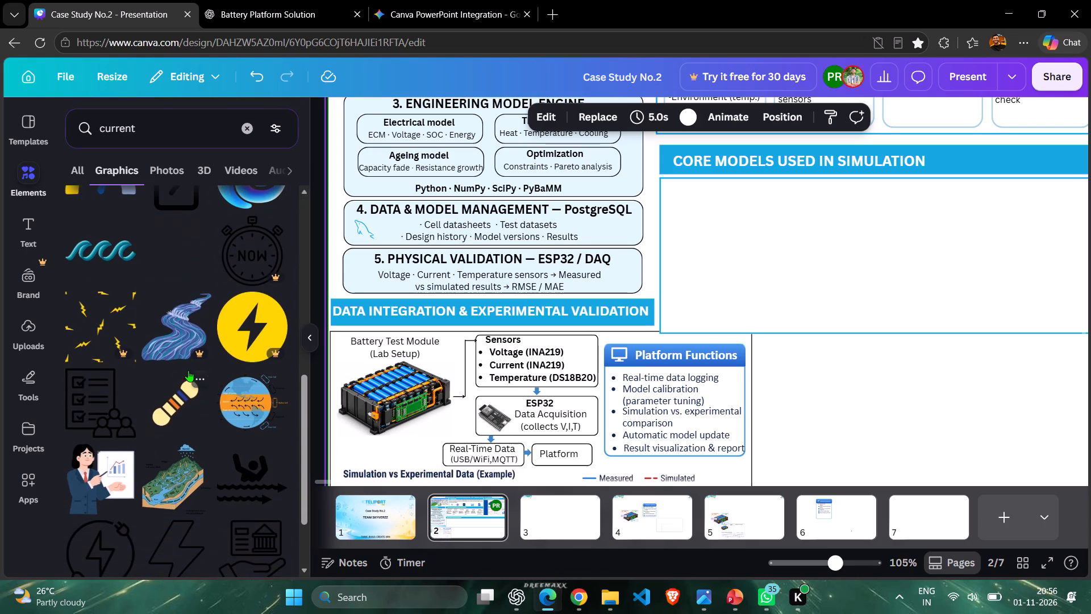
pyautogui.scroll(-3, 160, 398)
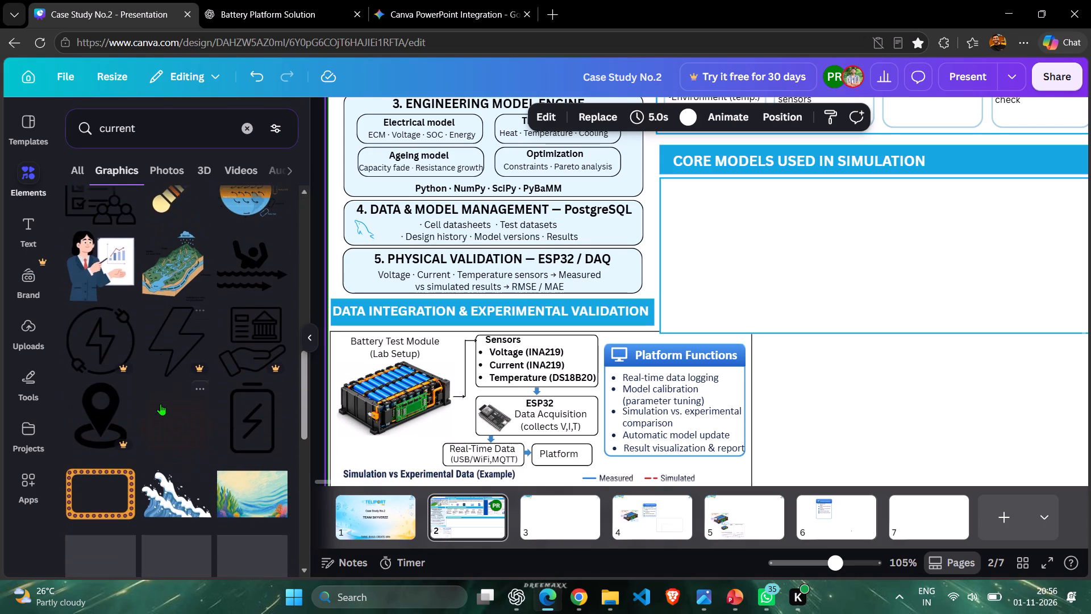
pyautogui.scroll(-5, 168, 404)
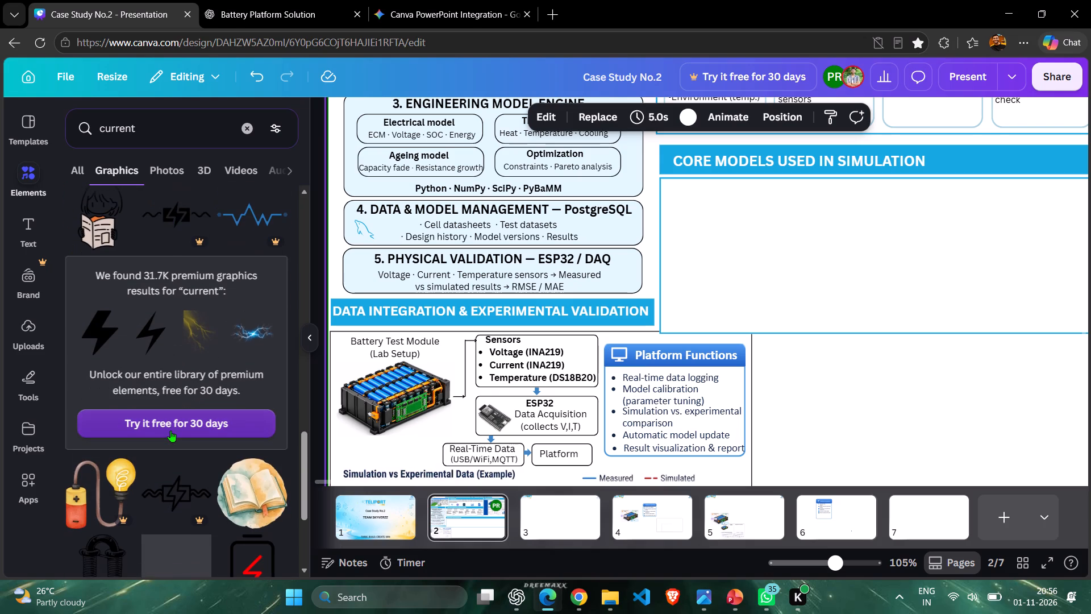
pyautogui.scroll(-4, 182, 432)
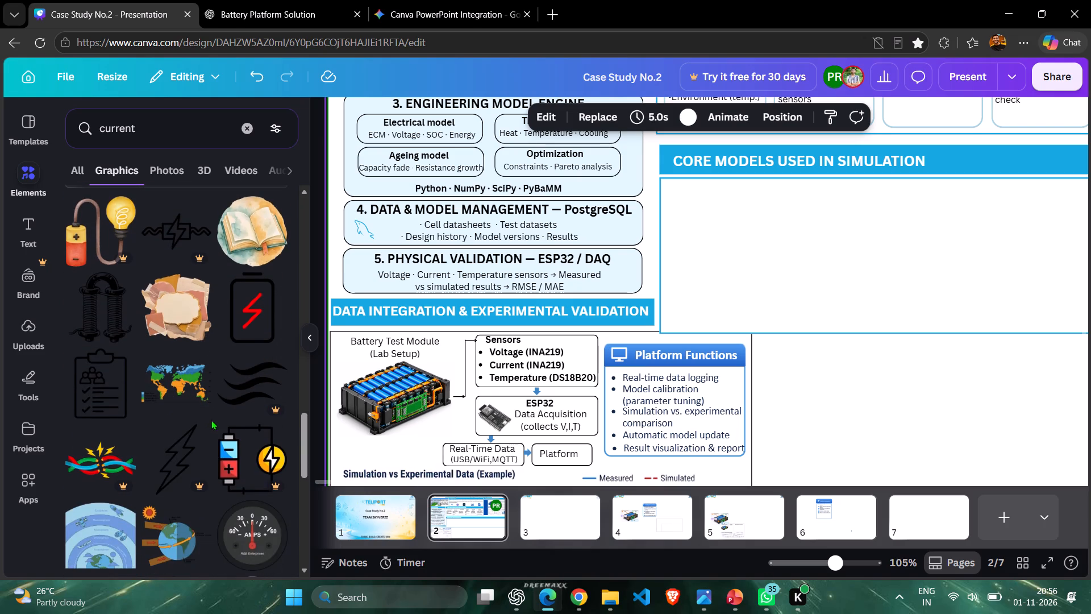
pyautogui.scroll(-6, 243, 395)
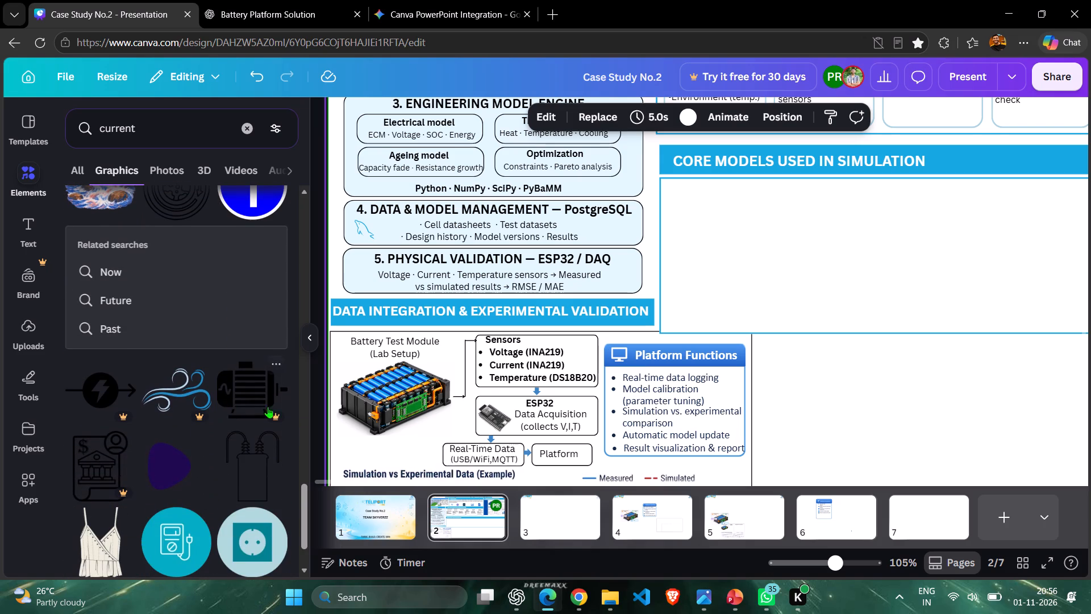
pyautogui.click(945, 419)
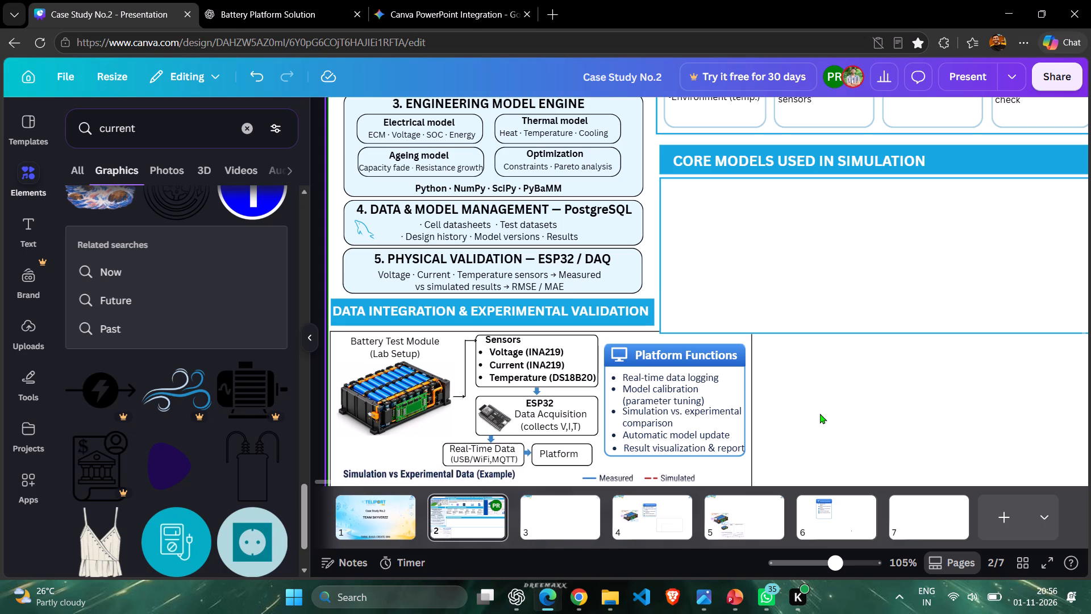
# Recheck the Physical Validation icon in the ChatGPT reference, search Canva's graphics for "graph" and insert the black two-line graph with dot markers.
pyautogui.hotkey('alt', 'Tab')
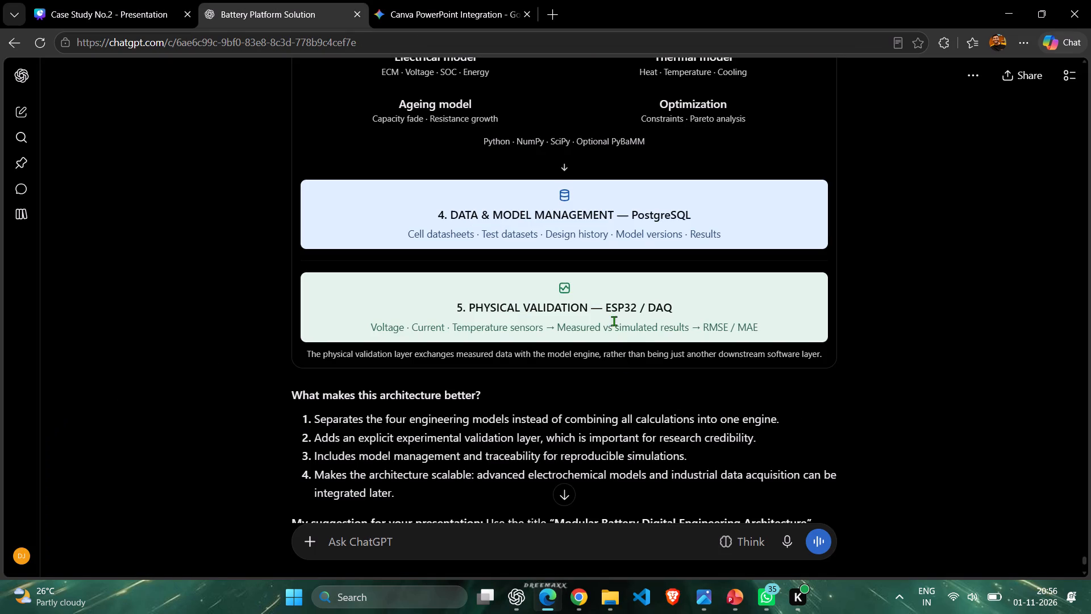
pyautogui.hotkey('alt', 'Tab')
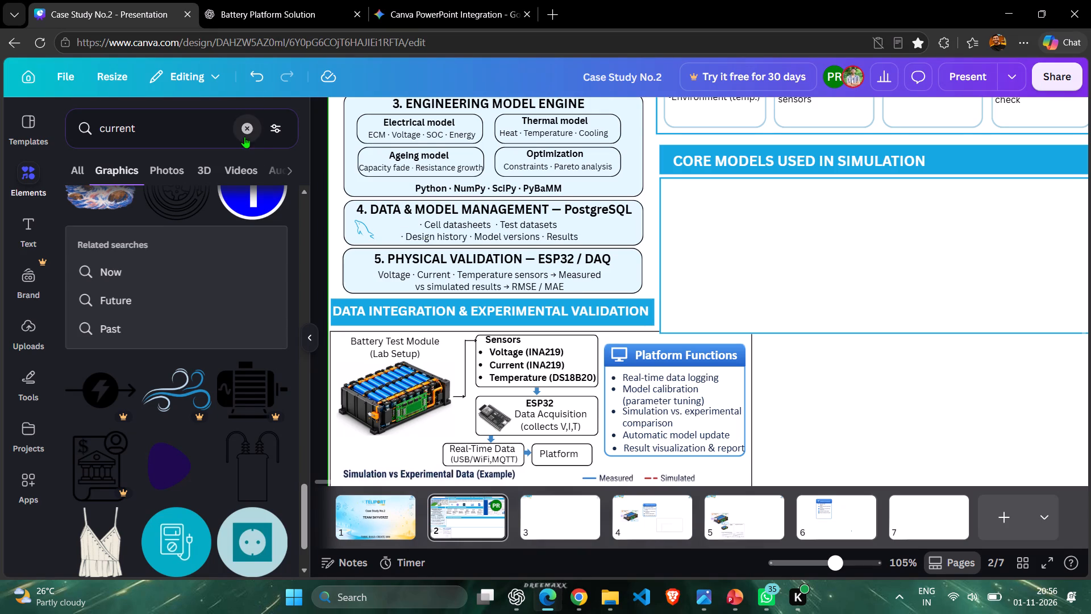
pyautogui.click(257, 125)
pyautogui.write('graph')
pyautogui.press('Return')
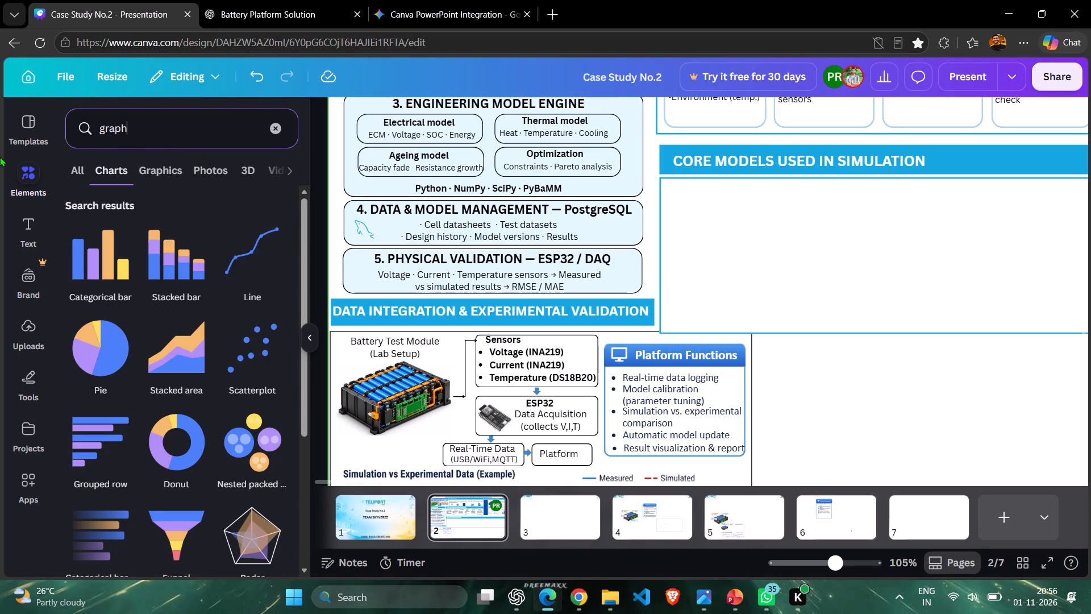
pyautogui.scroll(-1, 149, 287)
pyautogui.scroll(1, 180, 328)
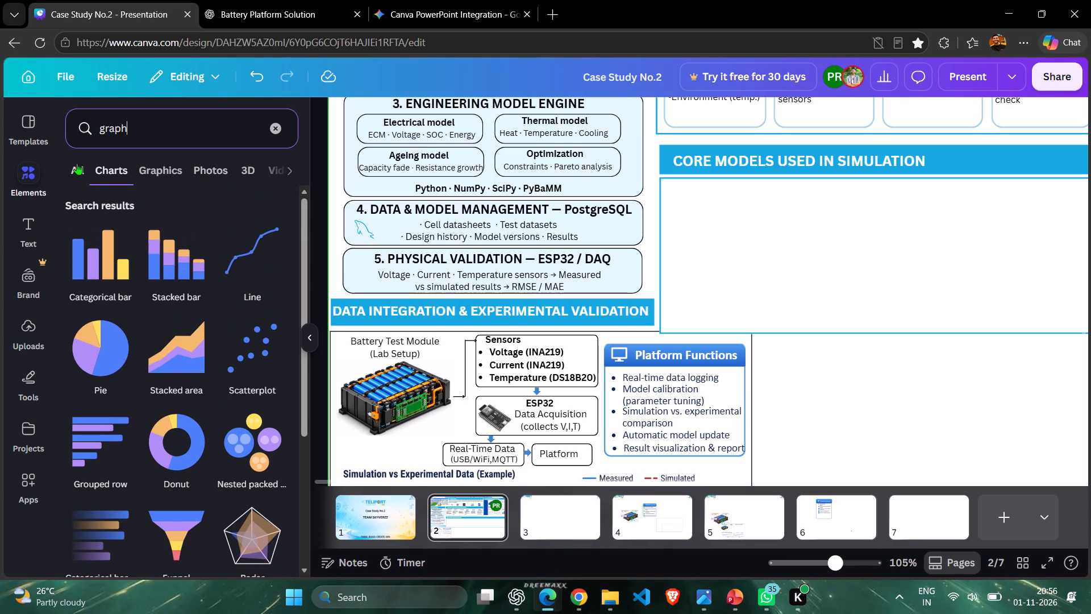
pyautogui.click(77, 163)
pyautogui.click(177, 162)
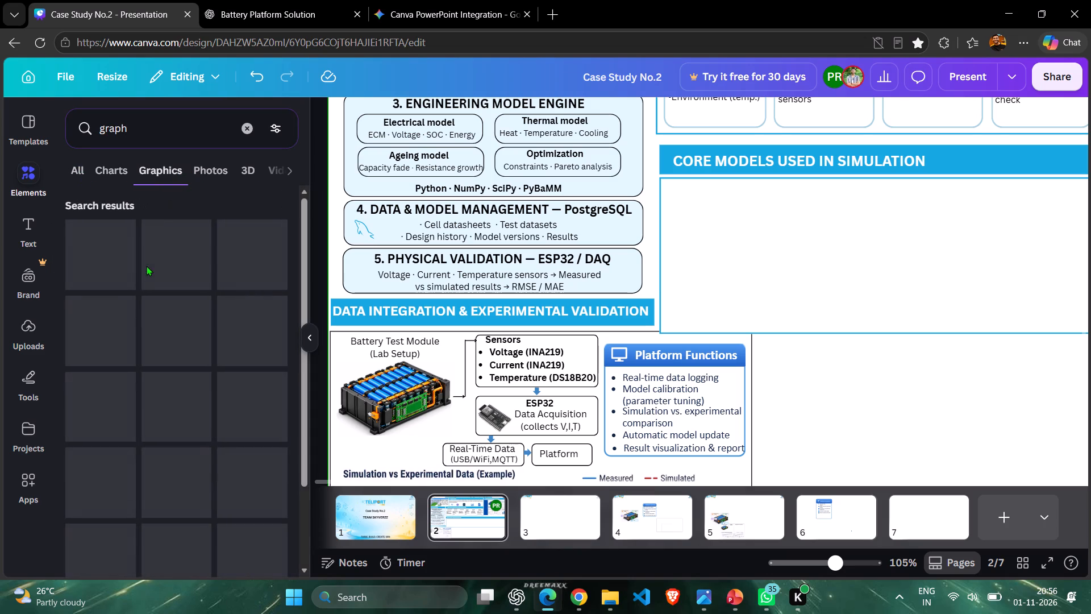
pyautogui.scroll(-1, 194, 327)
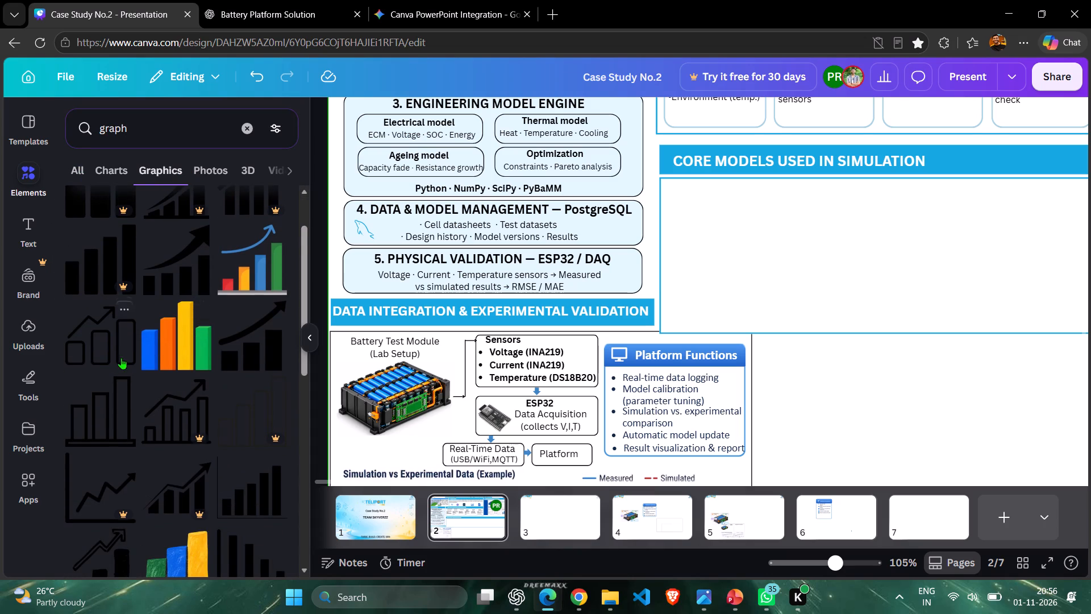
pyautogui.scroll(-4, 111, 344)
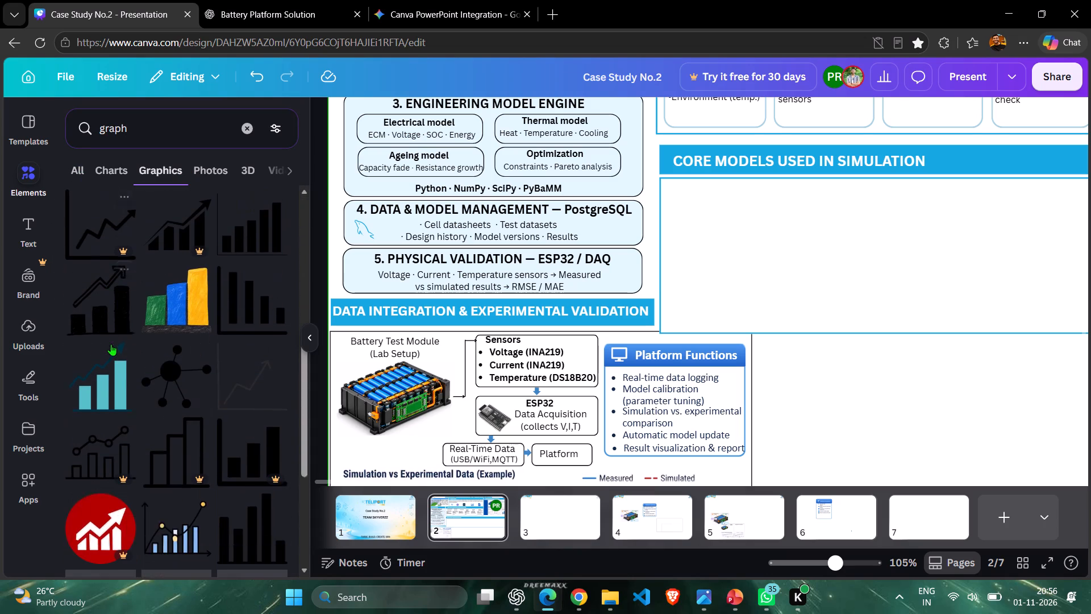
pyautogui.scroll(-3, 111, 344)
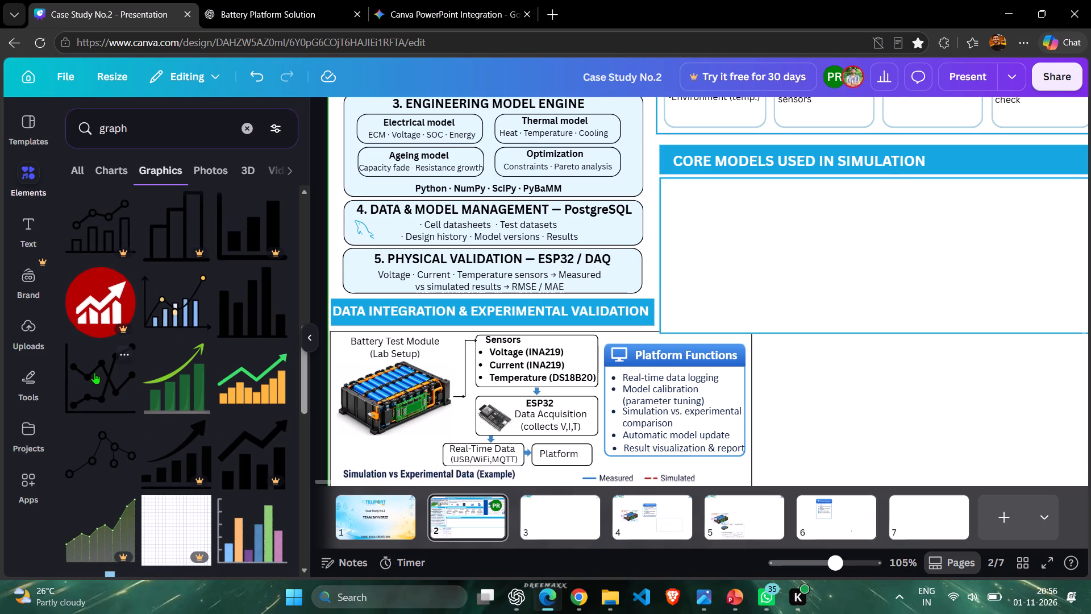
pyautogui.click(94, 372)
# Scale the inserted graph graphic down over the Engineering Model Engine card and recolour it to the design's light blue.
pyautogui.moveTo(997, 262); pyautogui.dragTo(633, 317)
pyautogui.moveTo(841, 374); pyautogui.dragTo(736, 302)
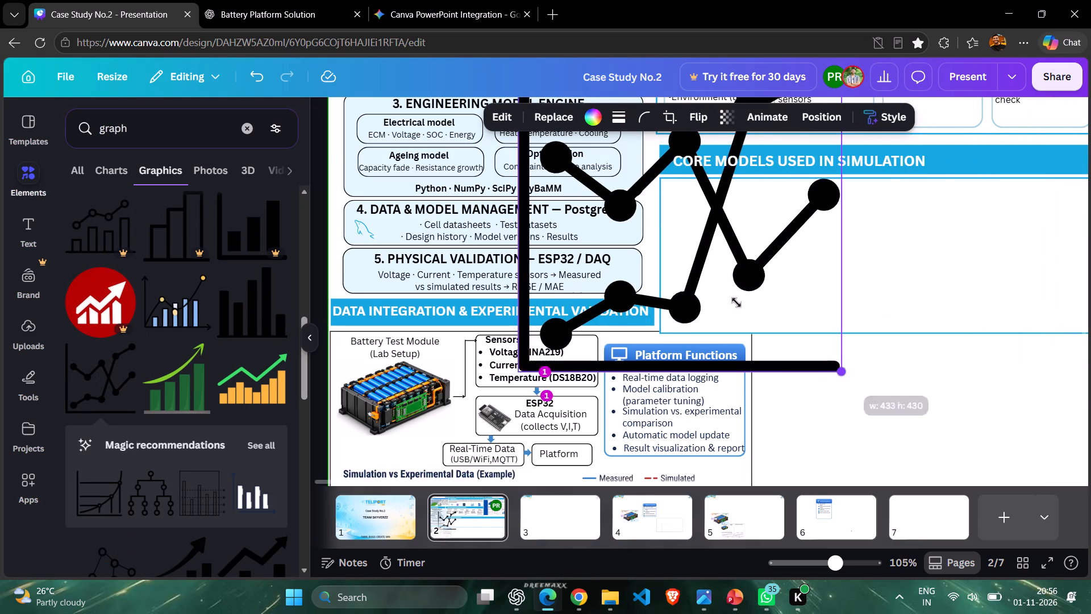
pyautogui.moveTo(736, 302); pyautogui.dragTo(592, 241)
pyautogui.click(594, 117)
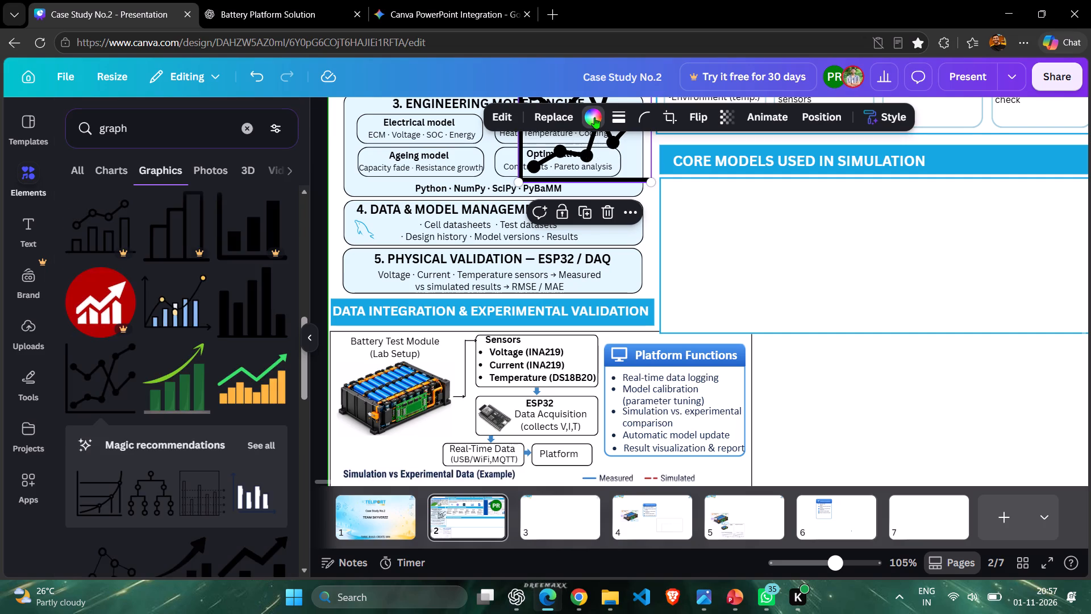
pyautogui.click(146, 226)
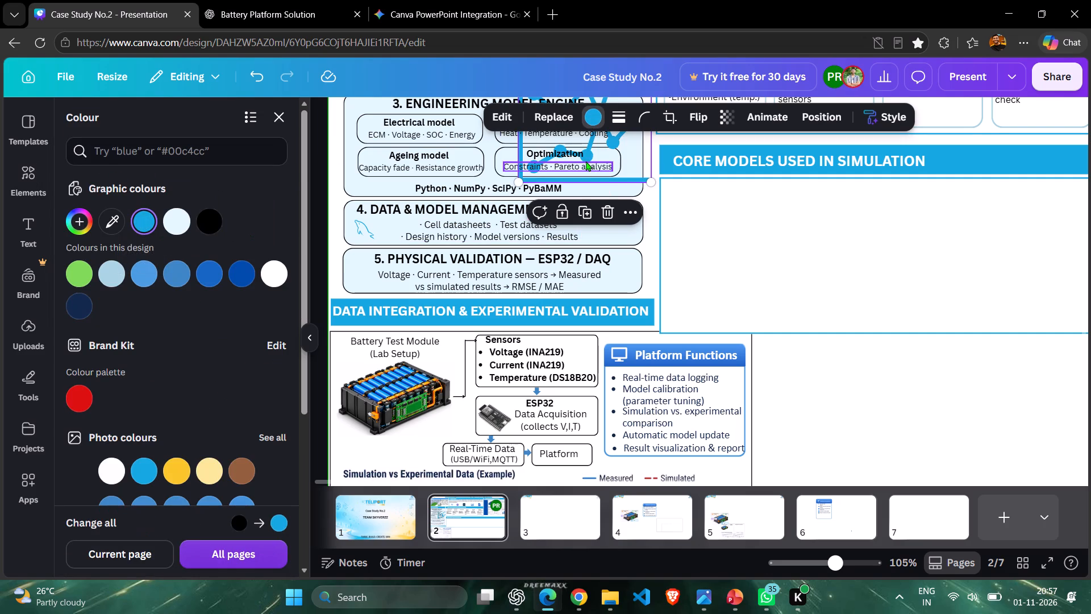
# Move the blue graph graphic over the Data & Model Management card and shrink it to about the dolphin icon's size.
pyautogui.moveTo(586, 161); pyautogui.dragTo(427, 293)
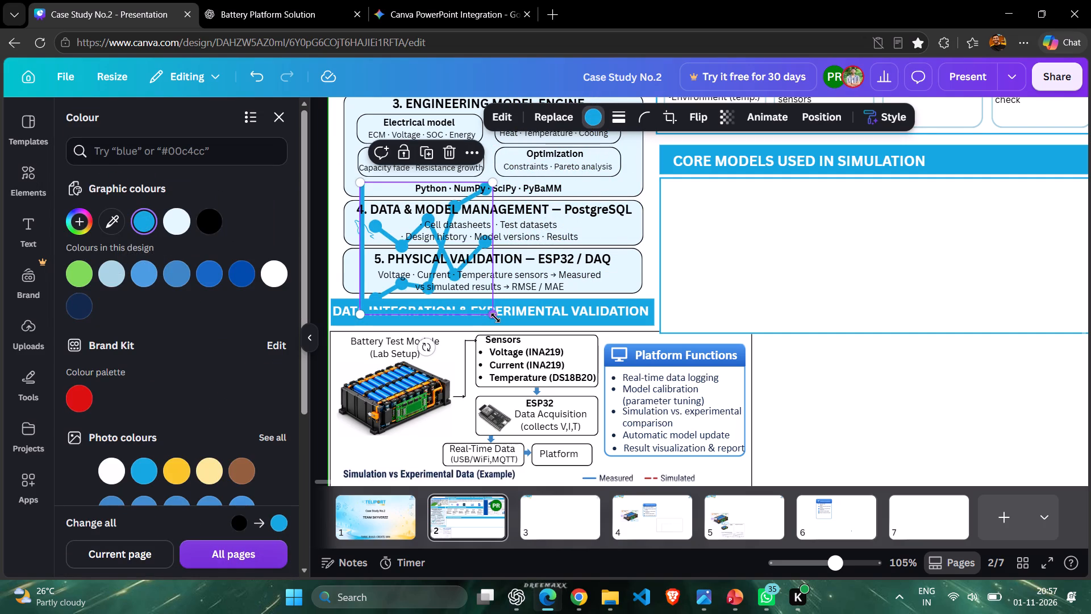
pyautogui.moveTo(495, 318); pyautogui.dragTo(390, 214)
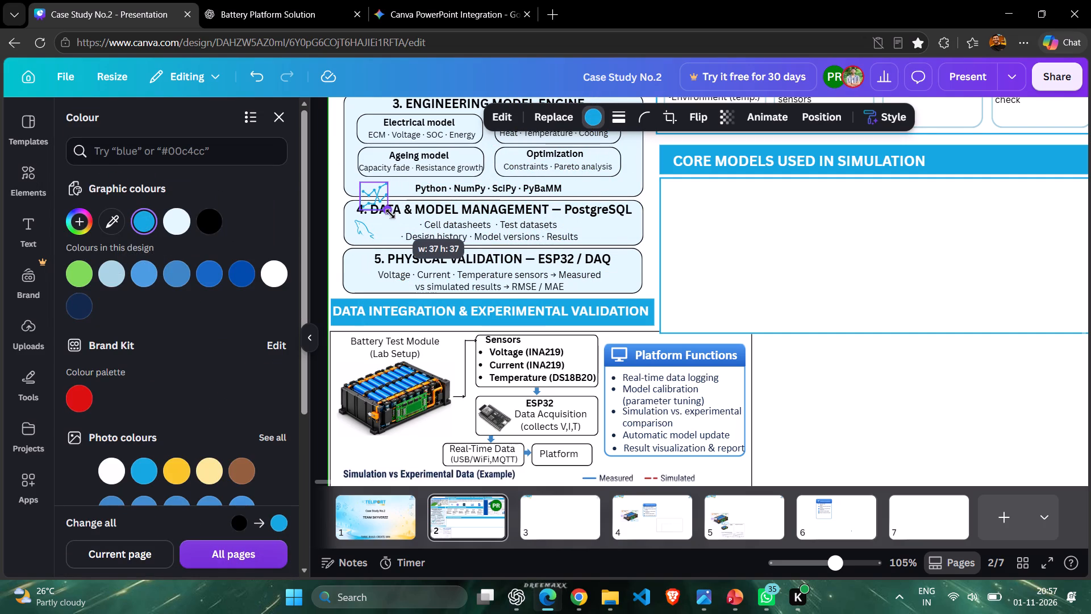
pyautogui.moveTo(390, 214); pyautogui.dragTo(380, 209)
# Move the graph icon straight down in small increments until it sits on the Physical Validation card beside its heading.
pyautogui.press('Down')
pyautogui.press('Down')
pyautogui.press('Down')
pyautogui.press('Down')
pyautogui.press('Down')
pyautogui.press('Down')
pyautogui.press('Down')
pyautogui.press('Down')
pyautogui.press('Down')
pyautogui.press('Down')
pyautogui.press('Down')
pyautogui.press('Down')
pyautogui.press('Down')
pyautogui.press('Down')
pyautogui.press('Down')
pyautogui.press('Down')
pyautogui.press('Down')
pyautogui.press('Down')
pyautogui.press('Down')
pyautogui.press('Down')
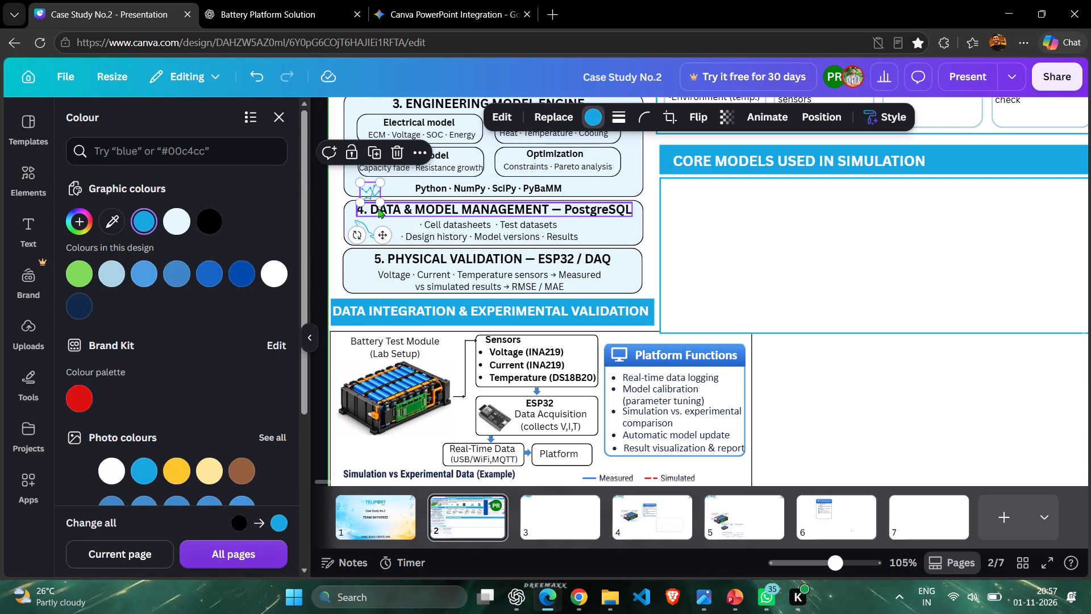
pyautogui.click(369, 192)
pyautogui.press('Down')
pyautogui.press('Down')
pyautogui.press('Down')
pyautogui.press('Down')
pyautogui.press('Down')
pyautogui.press('Down')
pyautogui.press('Down')
pyautogui.press('Down')
pyautogui.press('Down')
pyautogui.press('Down')
pyautogui.press('Down')
pyautogui.press('Down')
pyautogui.press('Down')
pyautogui.press('Down')
pyautogui.press('Down')
pyautogui.press('Down')
pyautogui.press('Down')
pyautogui.press('Down')
pyautogui.press('Down')
pyautogui.press('Down')
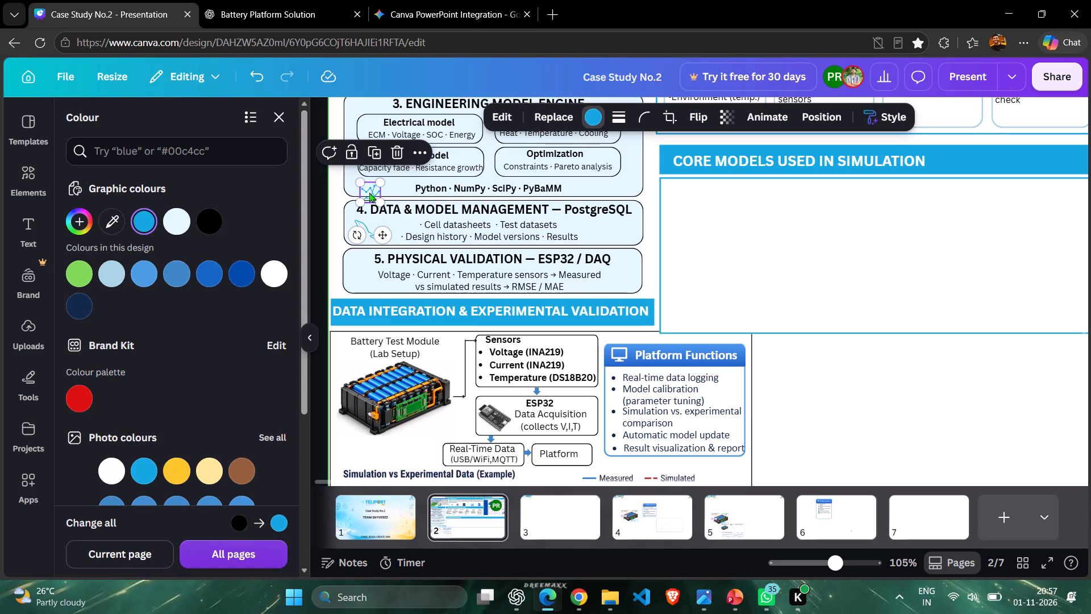
pyautogui.click(369, 194)
pyautogui.press('Down')
pyautogui.press('Down')
pyautogui.press('Down')
pyautogui.press('Down')
pyautogui.press('Down')
pyautogui.press('Down')
pyautogui.press('Down')
pyautogui.press('Down')
pyautogui.press('Down')
pyautogui.press('Down')
pyautogui.press('Down')
pyautogui.press('Down')
pyautogui.press('Down')
pyautogui.press('Down')
pyautogui.press('Down')
pyautogui.press('Down')
pyautogui.press('Down')
pyautogui.press('Down')
pyautogui.press('Down')
pyautogui.press('Down')
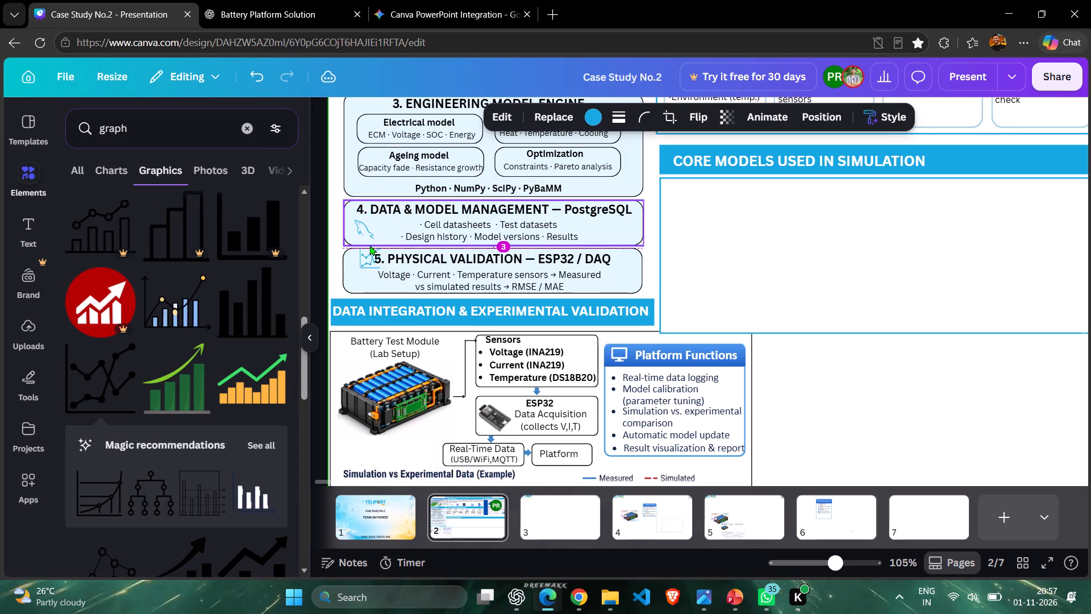
# Fine-tune the graph icon's position within the space left of the Physical Validation description, below the heading.
pyautogui.moveTo(366, 255); pyautogui.dragTo(360, 266)
pyautogui.press('Left')
pyautogui.press('Left')
pyautogui.press('Down')
pyautogui.press('Left')
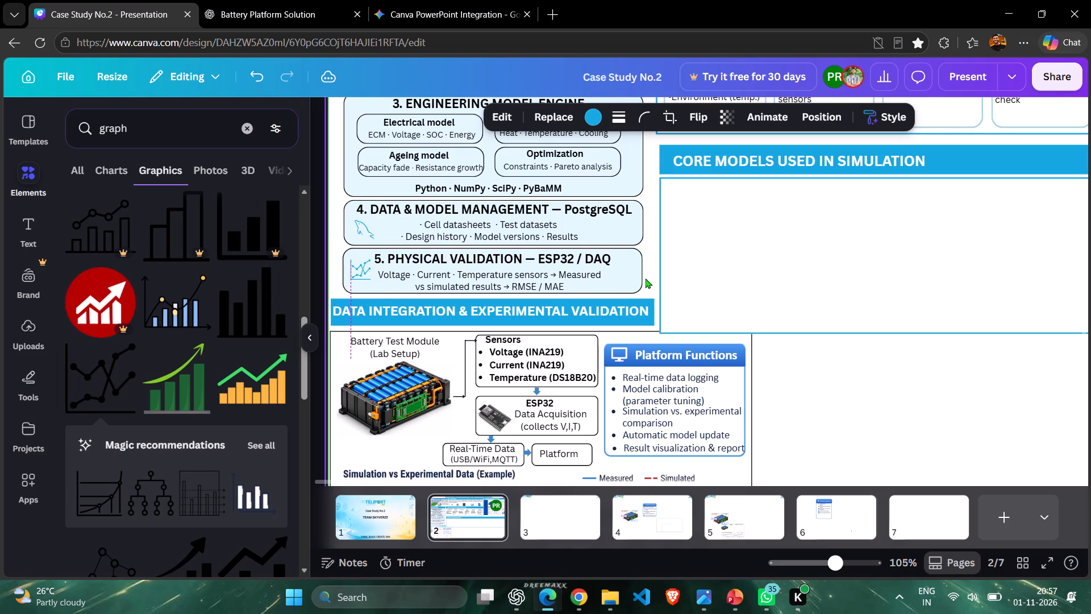
pyautogui.press('Right')
pyautogui.click(836, 380)
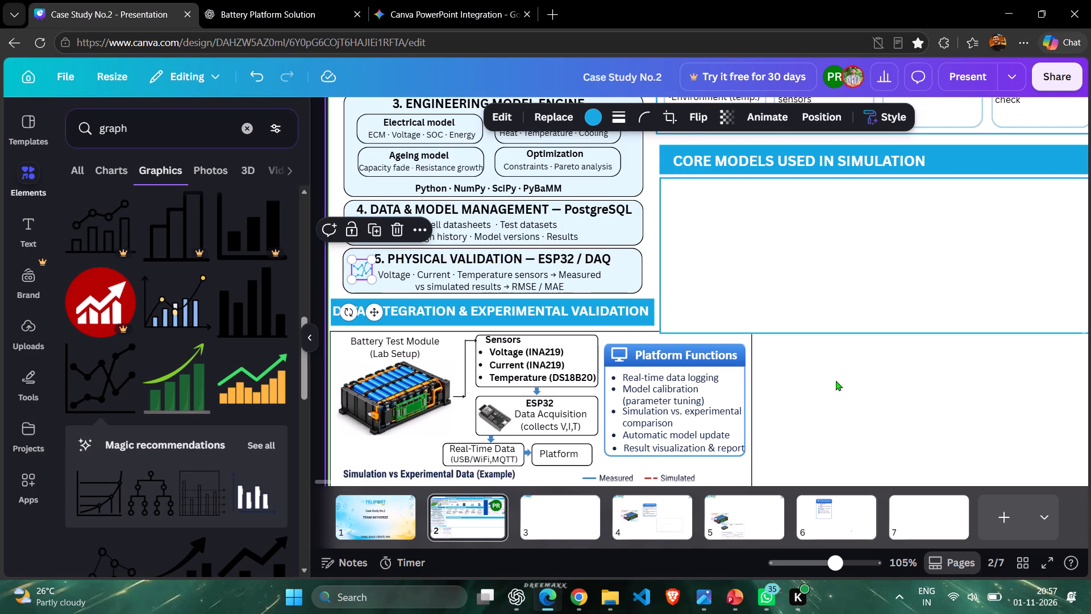
pyautogui.click(365, 267)
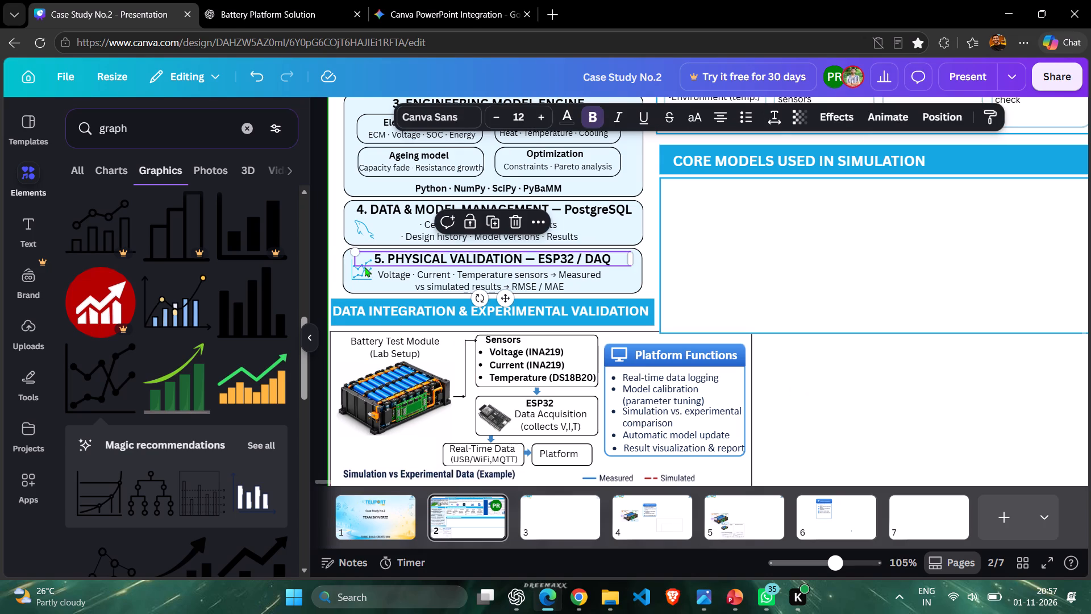
pyautogui.click(361, 271)
pyautogui.press('Down')
# Nudge the dolphin icon in the Data & Model Management card slightly left to line up with the graph icon below.
pyautogui.click(360, 229)
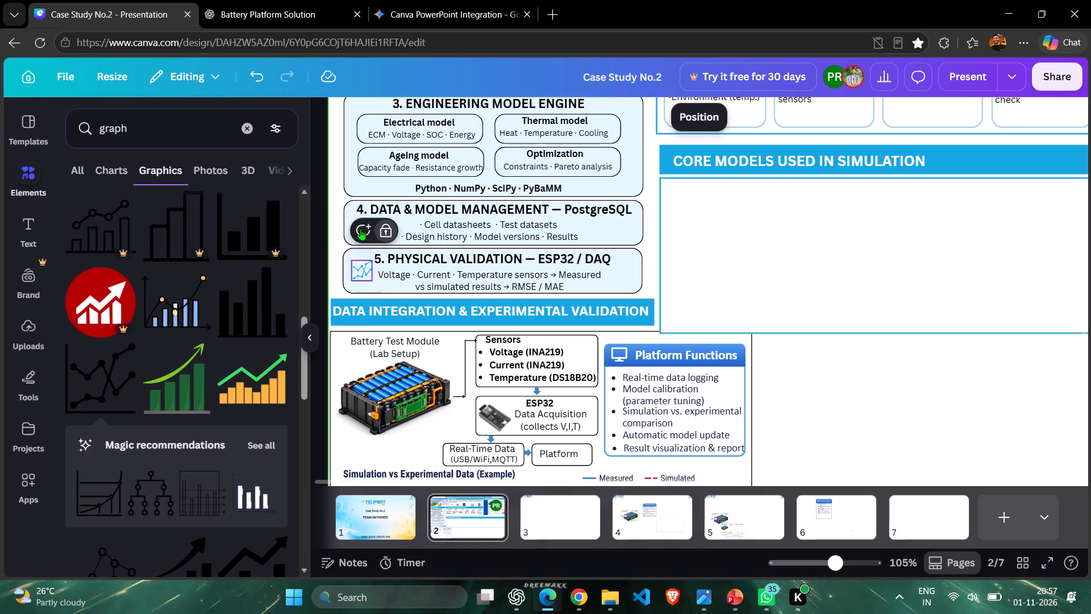
pyautogui.press('Left')
pyautogui.press('Left')
pyautogui.click(327, 197)
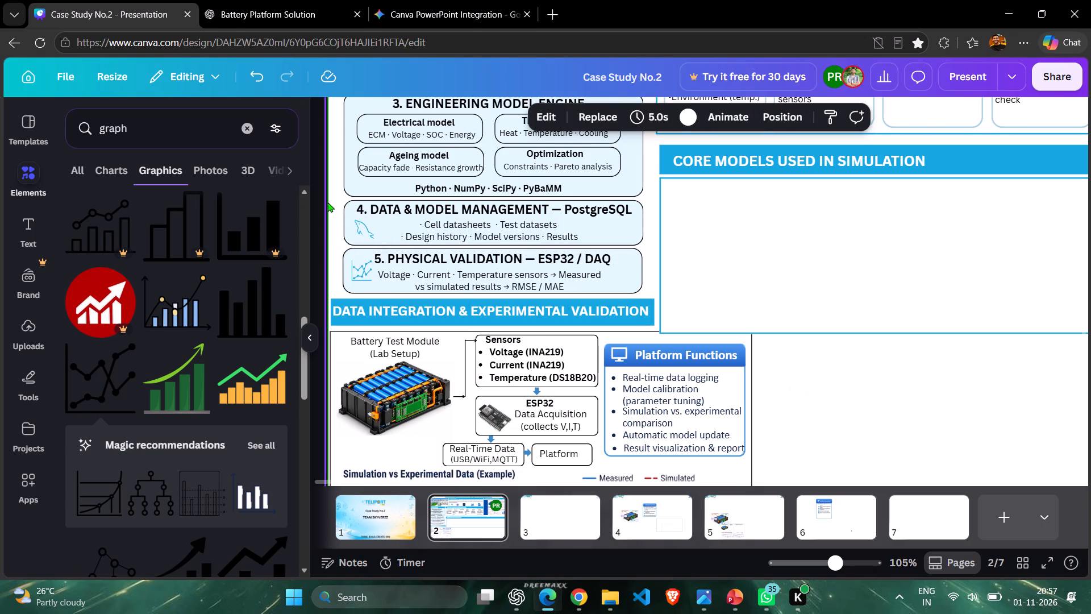
pyautogui.click(359, 229)
pyautogui.press('Left')
pyautogui.press('Left')
pyautogui.press('Left')
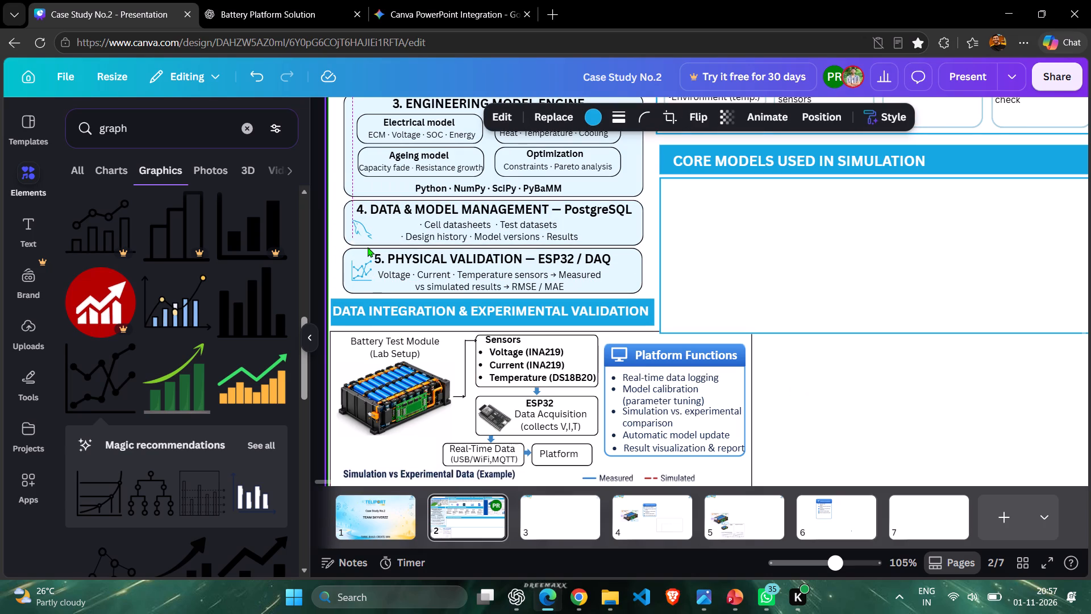
pyautogui.press('Right')
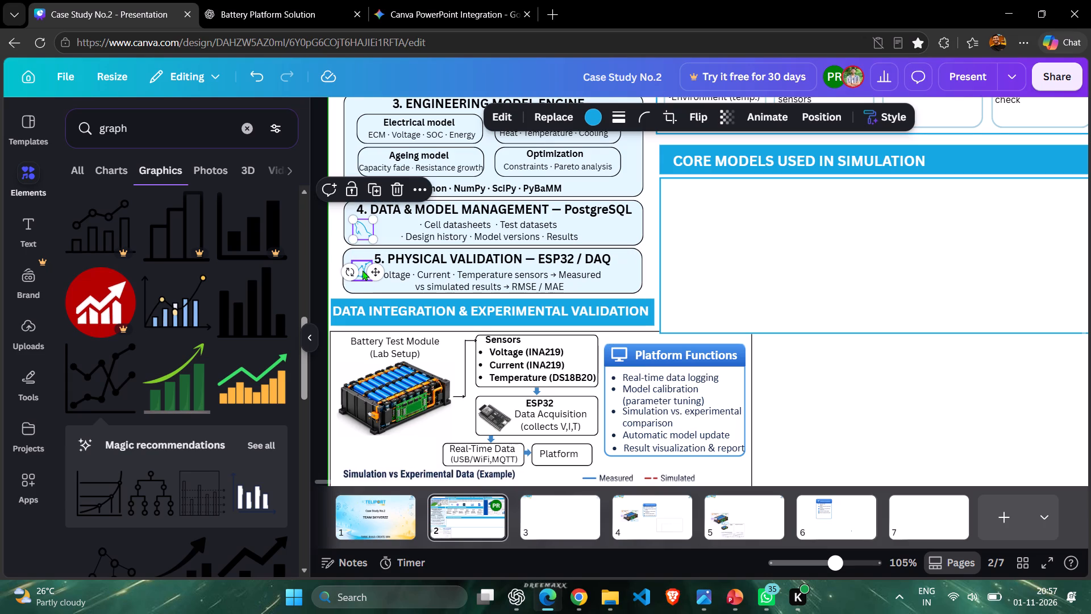
pyautogui.click(926, 403)
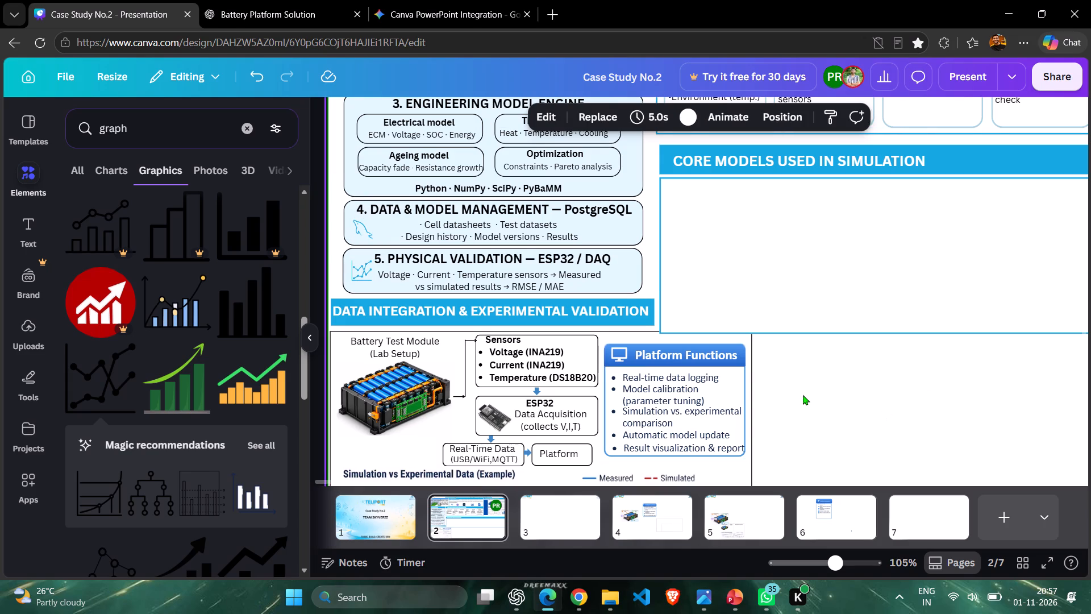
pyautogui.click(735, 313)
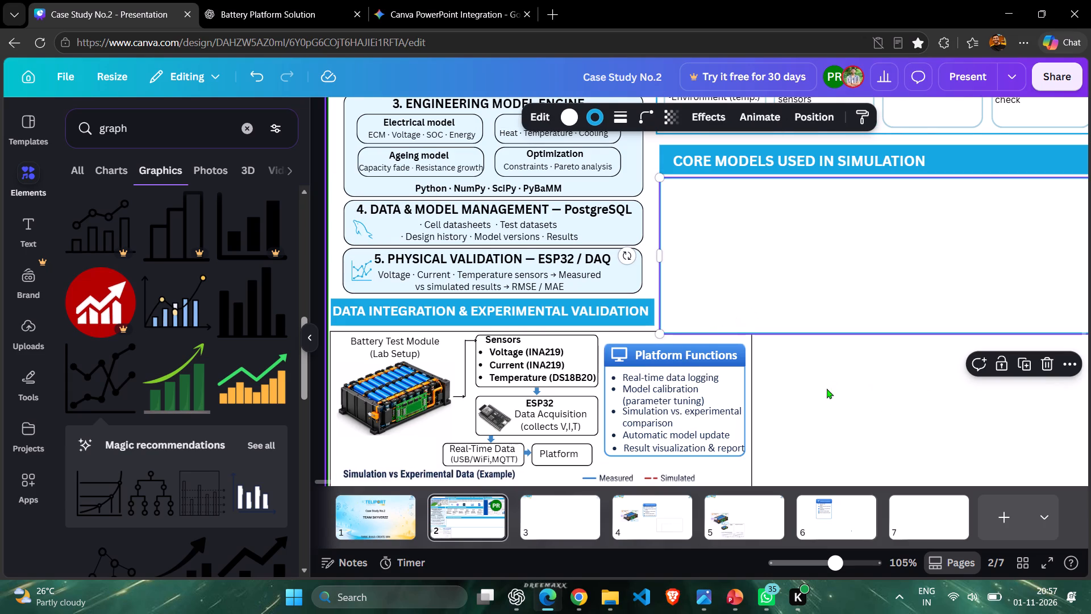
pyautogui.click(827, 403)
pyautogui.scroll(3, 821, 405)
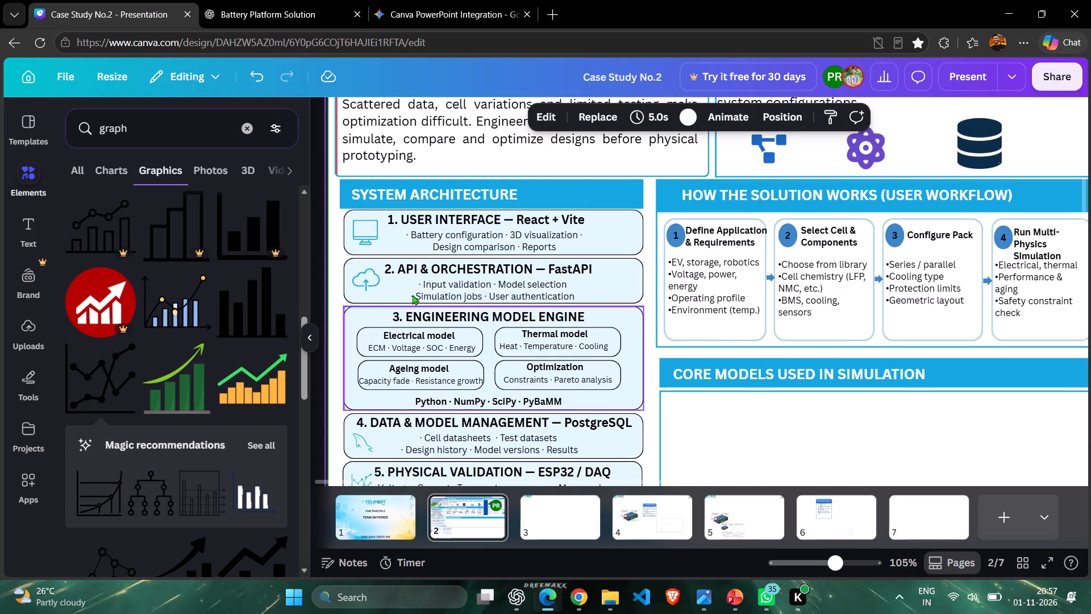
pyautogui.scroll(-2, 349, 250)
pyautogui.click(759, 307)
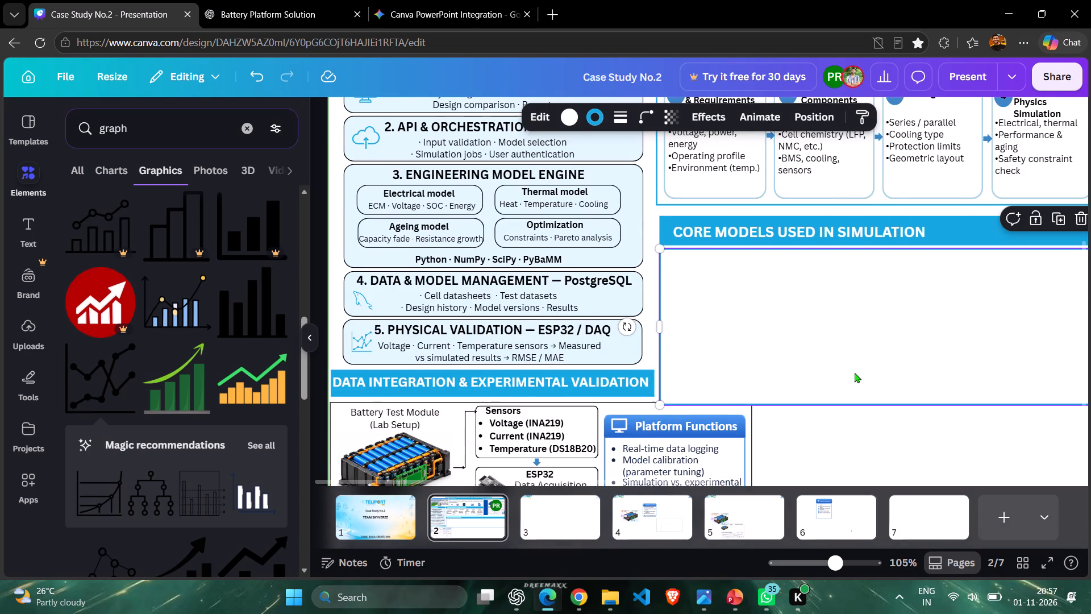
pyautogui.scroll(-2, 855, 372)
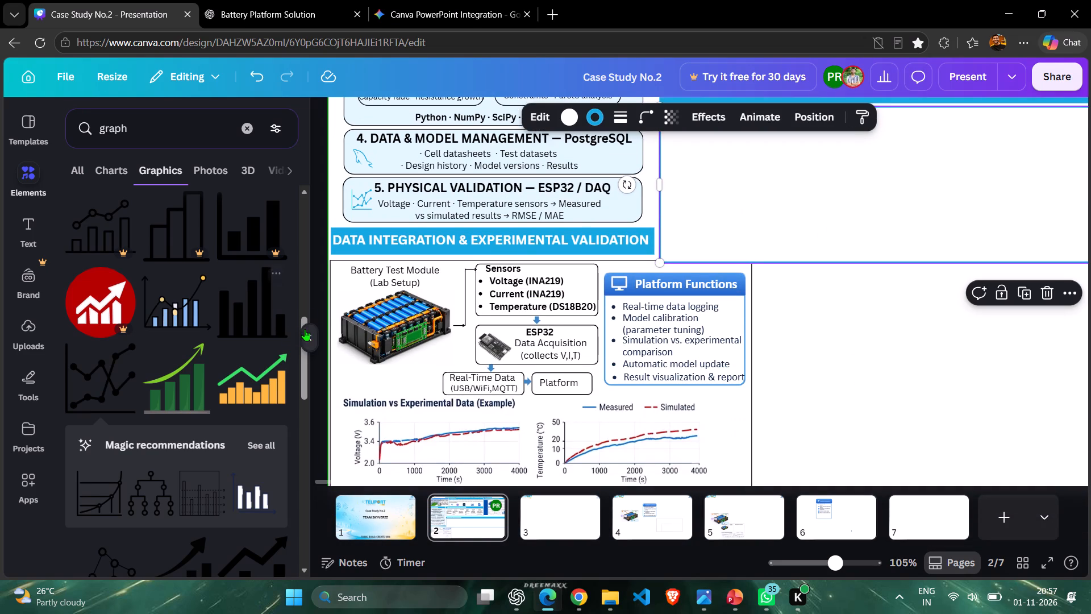
# Duplicate the empty outlined rectangle under Core Models Used in Simulation, place the copy below it, and narrow it to a small box.
pyautogui.click(309, 331)
pyautogui.keyDown('ctrl'); pyautogui.scroll(-3, 800, 372); pyautogui.keyUp('ctrl')
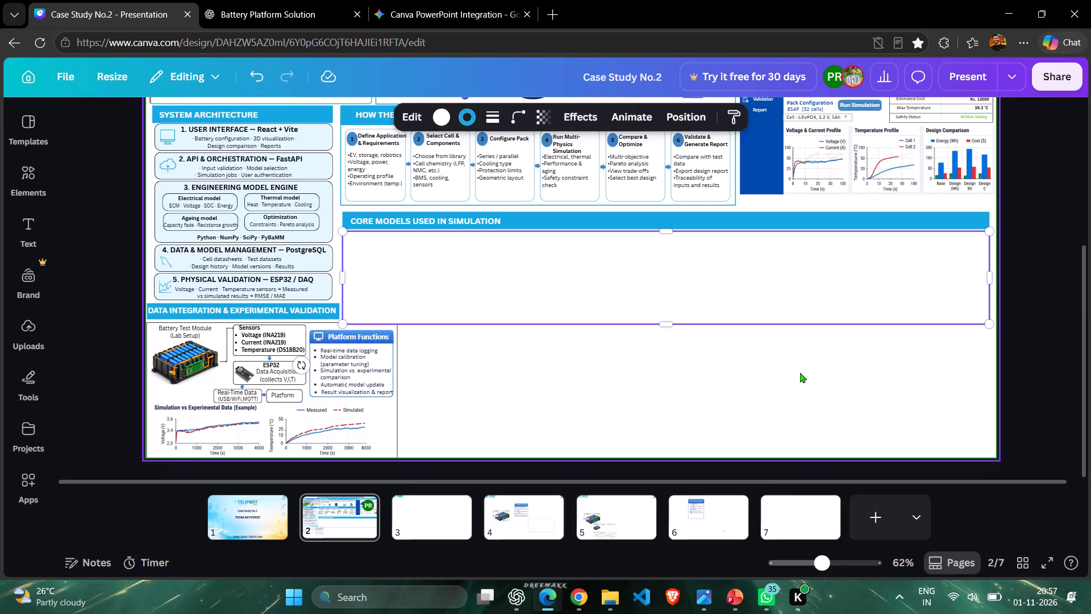
pyautogui.click(665, 304)
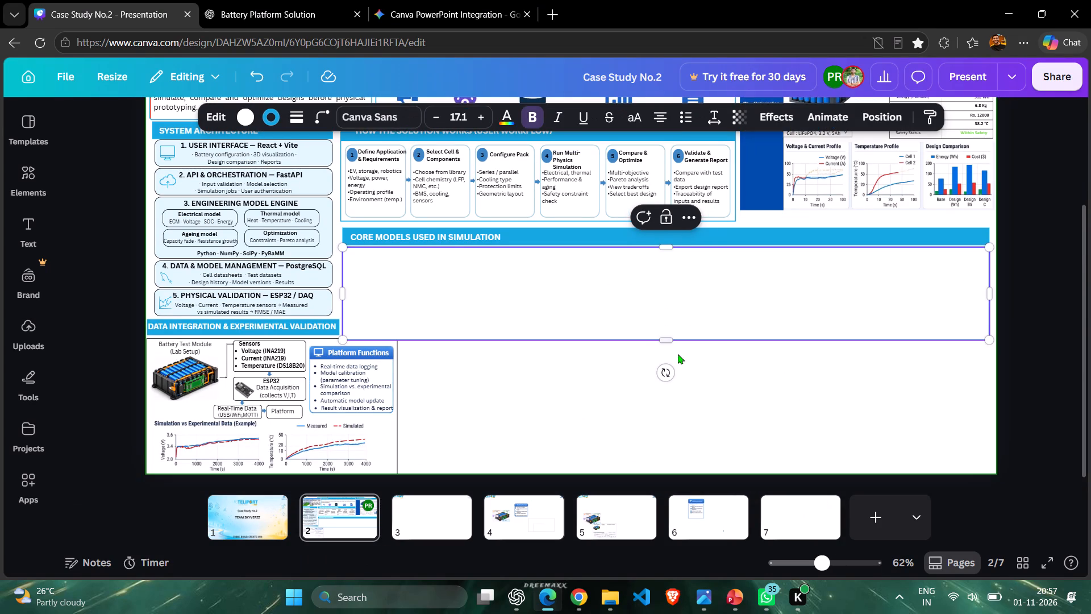
pyautogui.click(675, 385)
pyautogui.click(690, 295)
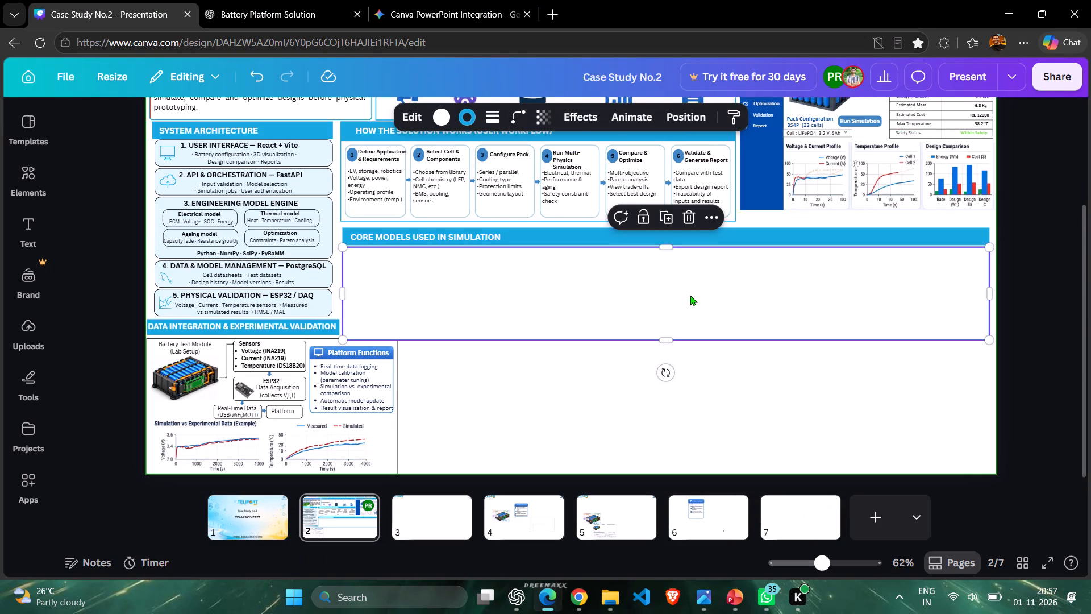
pyautogui.hotkey('ctrl', 'd')
pyautogui.moveTo(690, 295); pyautogui.dragTo(676, 366)
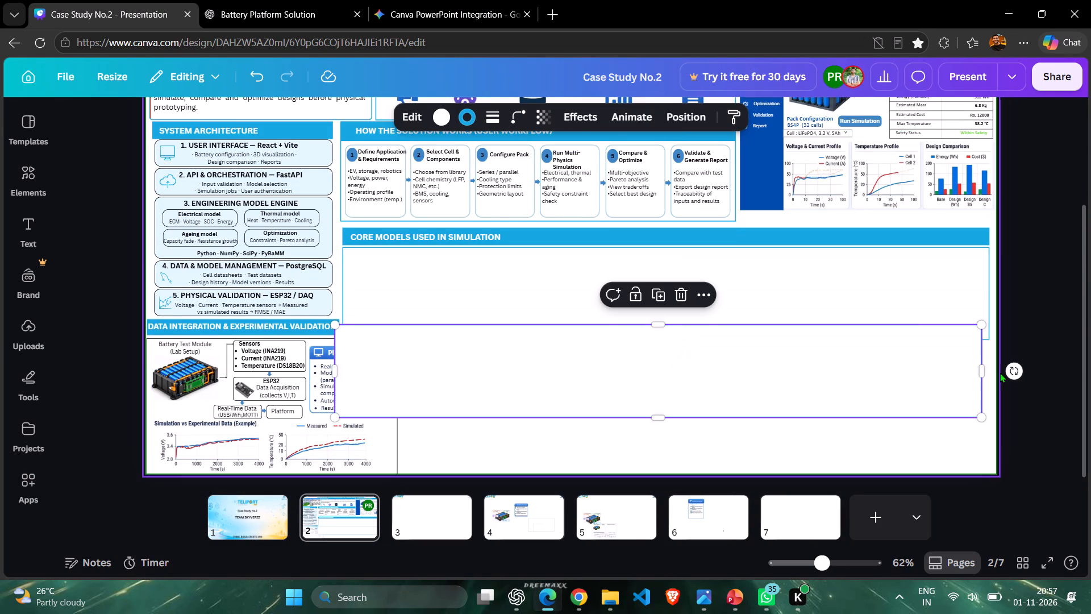
pyautogui.moveTo(984, 373); pyautogui.dragTo(693, 371)
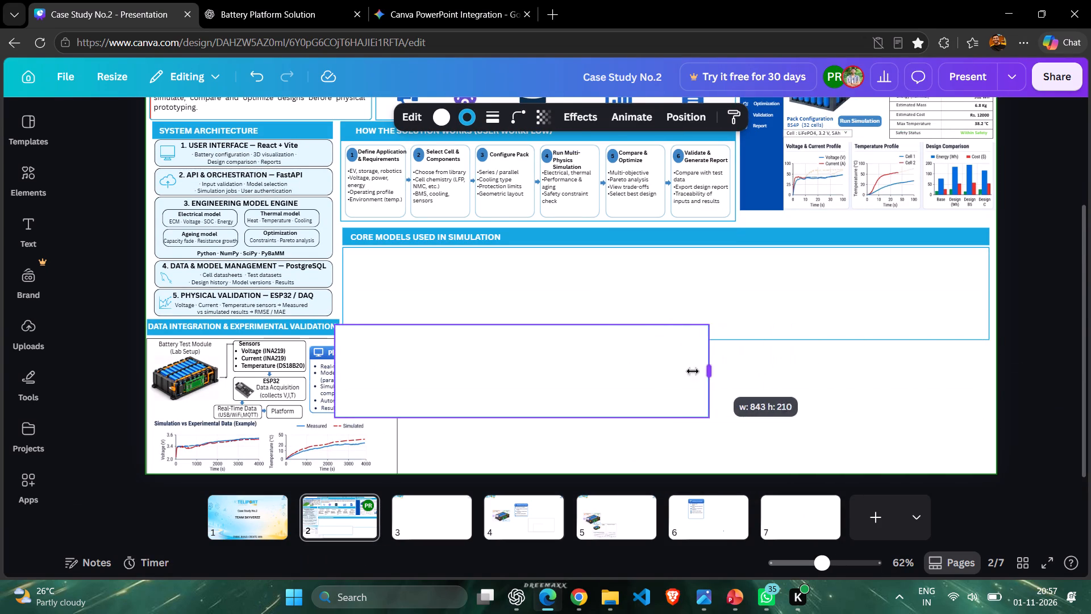
pyautogui.moveTo(693, 371); pyautogui.dragTo(474, 375)
# Move the narrowed rectangle over the System Architecture section and stretch it to span all five cards, down to the Data Integration heading.
pyautogui.moveTo(436, 368); pyautogui.dragTo(219, 155)
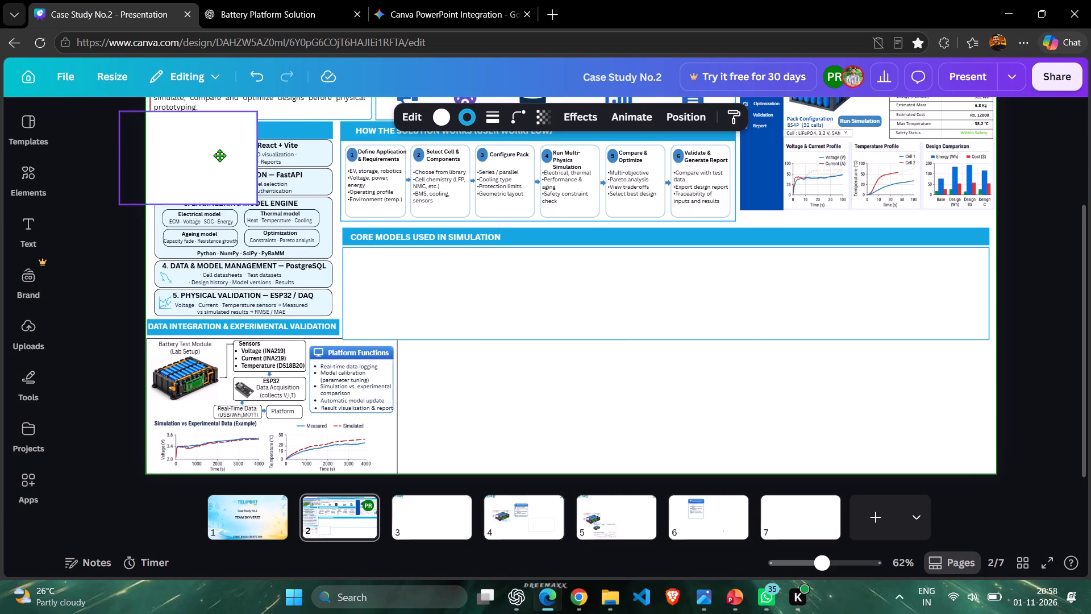
pyautogui.moveTo(219, 155); pyautogui.dragTo(241, 156)
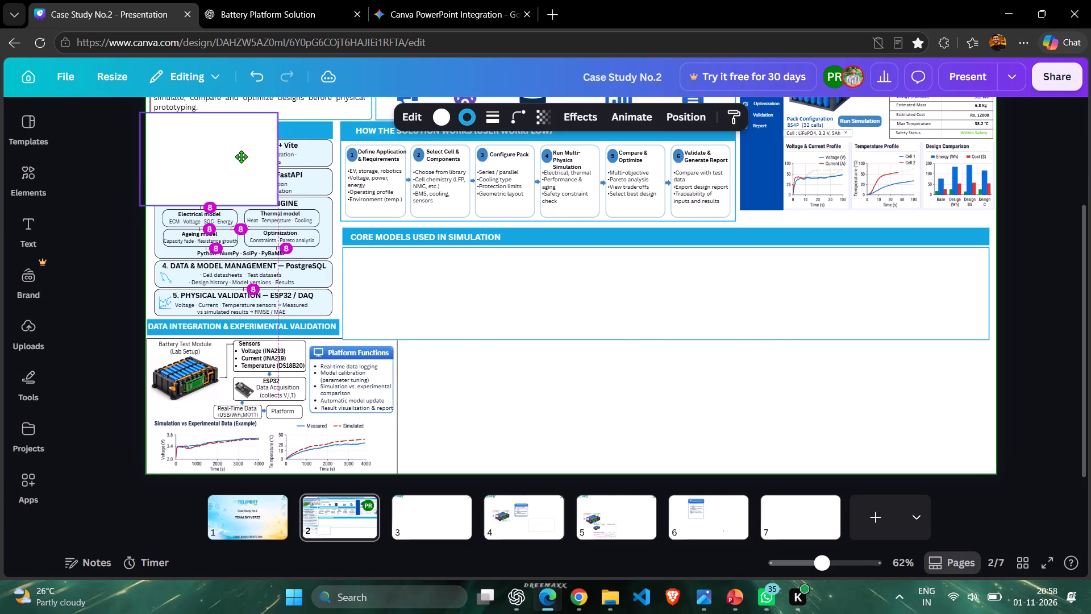
pyautogui.moveTo(241, 156); pyautogui.dragTo(254, 165)
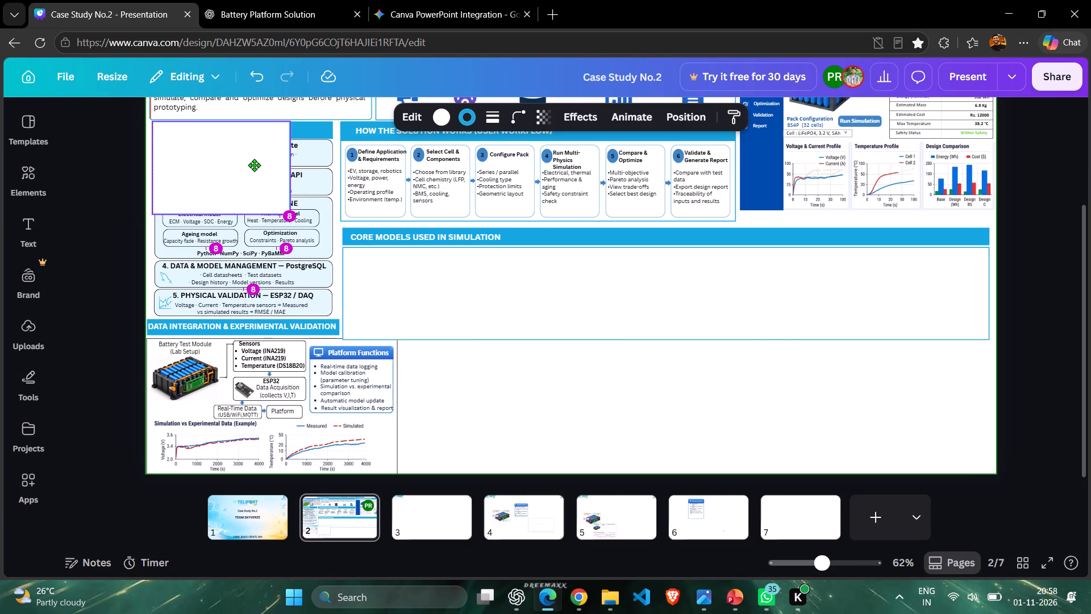
pyautogui.moveTo(254, 165); pyautogui.dragTo(249, 169)
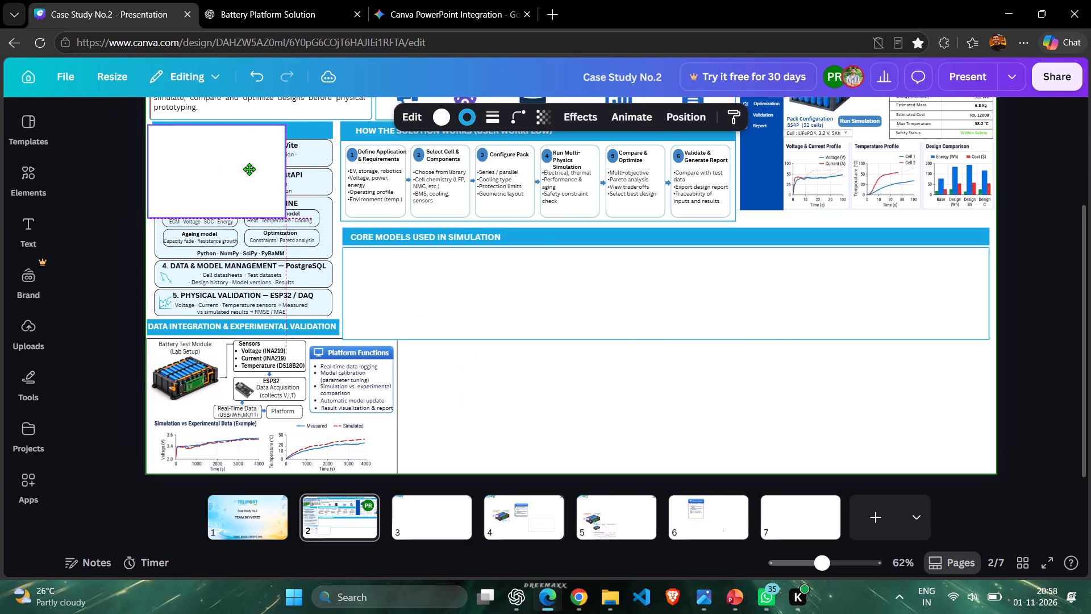
pyautogui.moveTo(249, 169); pyautogui.dragTo(253, 163)
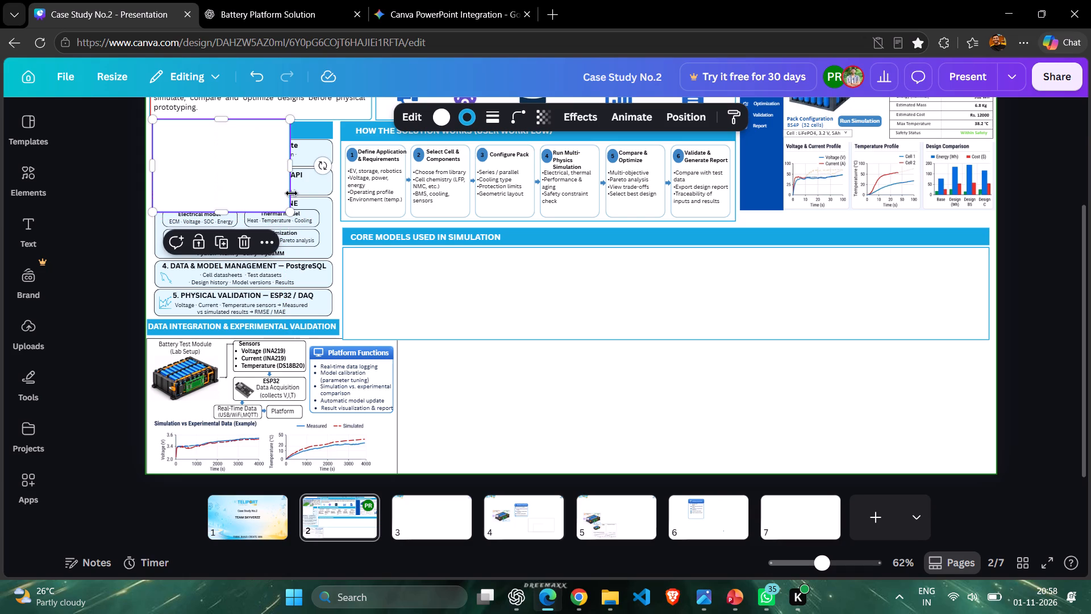
pyautogui.moveTo(292, 164); pyautogui.dragTo(332, 168)
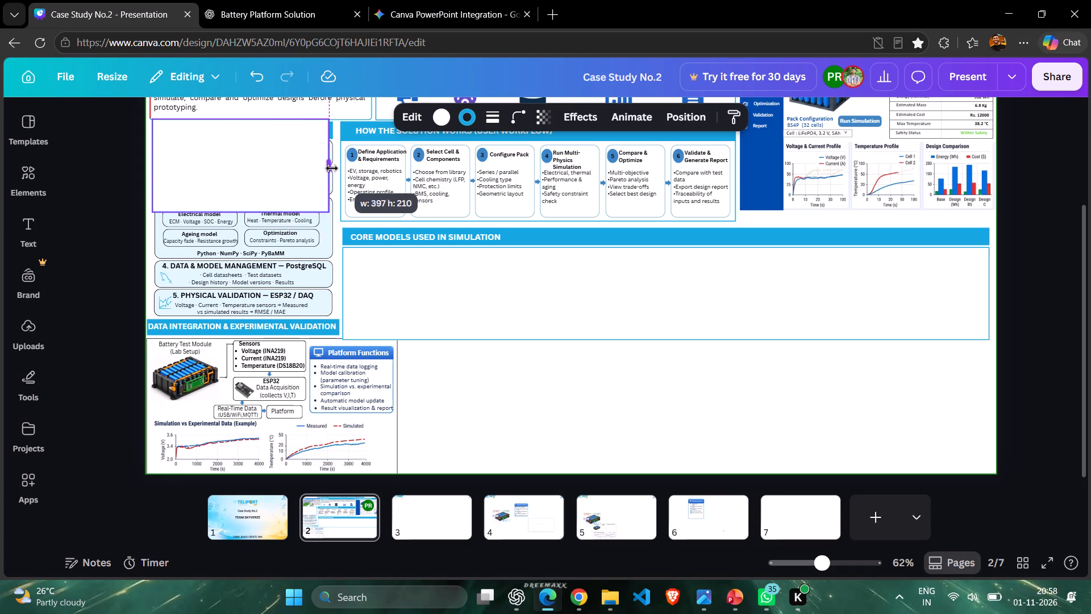
pyautogui.moveTo(332, 168); pyautogui.dragTo(335, 169)
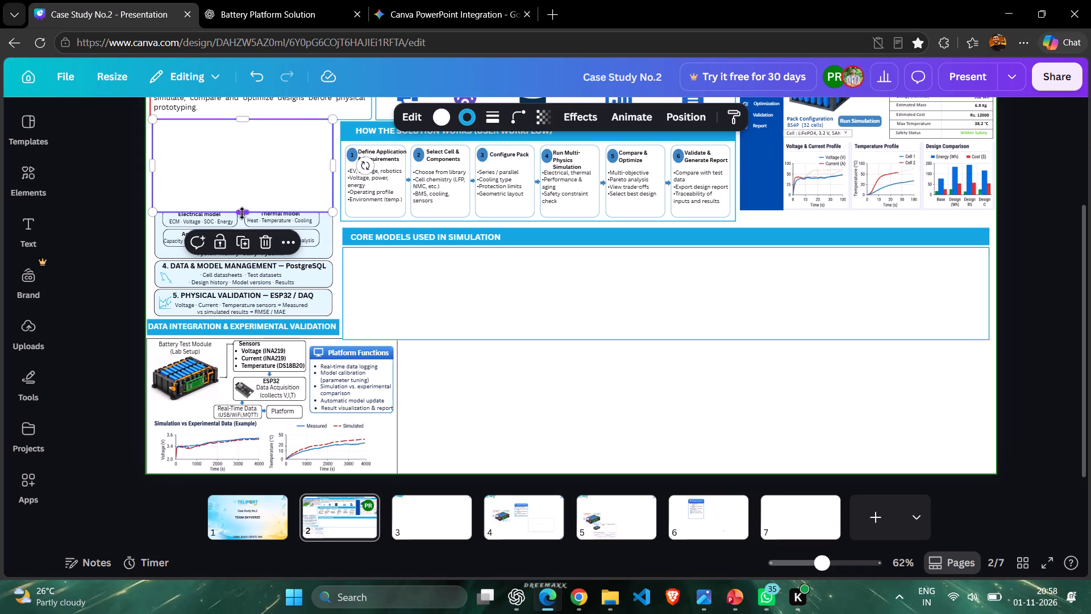
pyautogui.moveTo(241, 213); pyautogui.dragTo(223, 317)
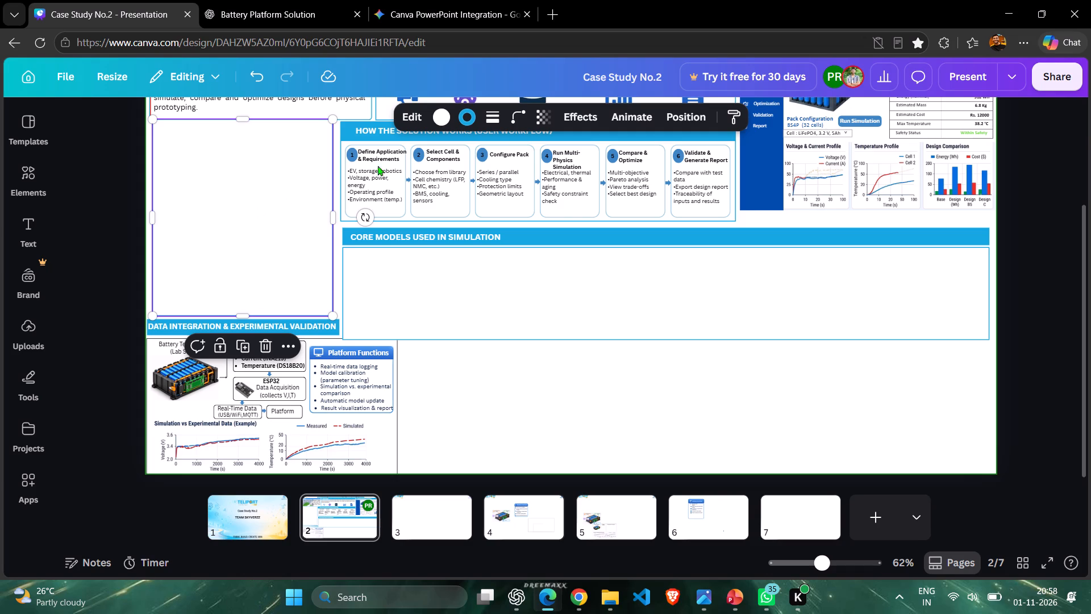
# Change the border colour of the System Architecture rectangle to the medium blue from the design's border colours.
pyautogui.click(467, 119)
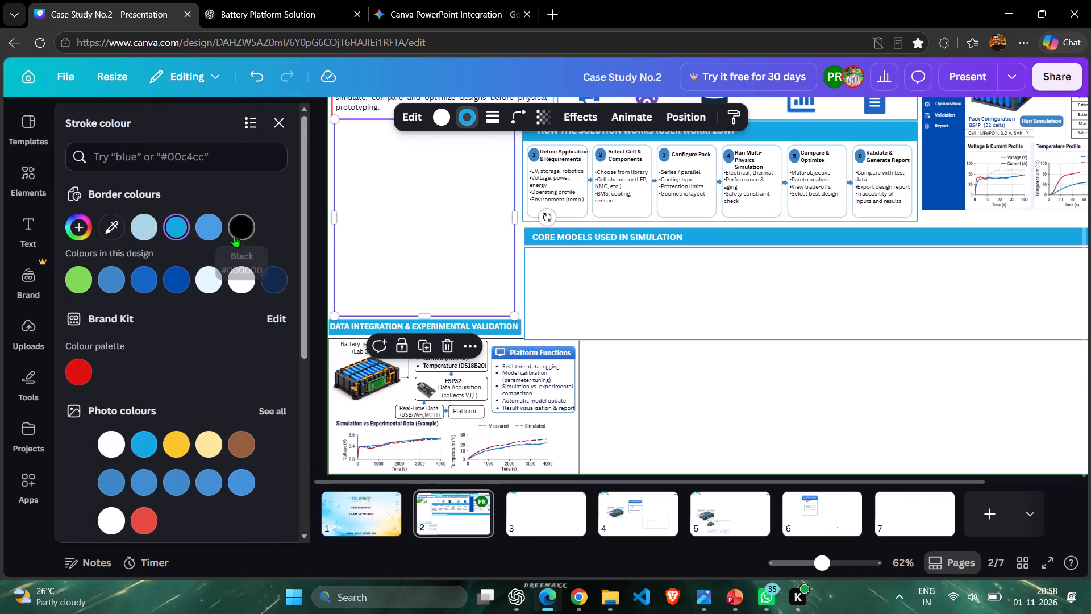
pyautogui.click(205, 226)
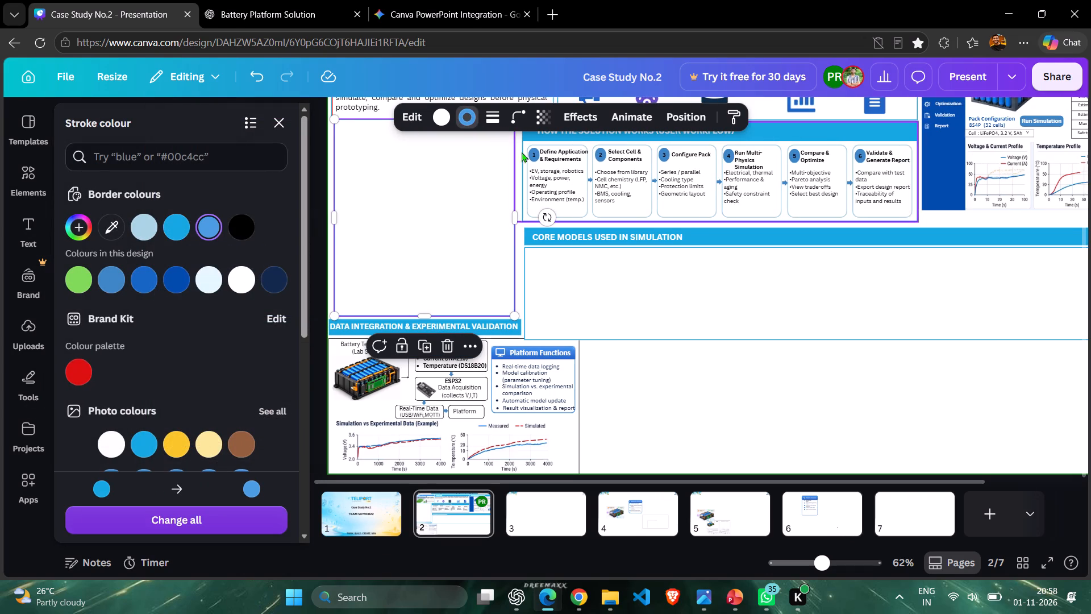
pyautogui.click(488, 119)
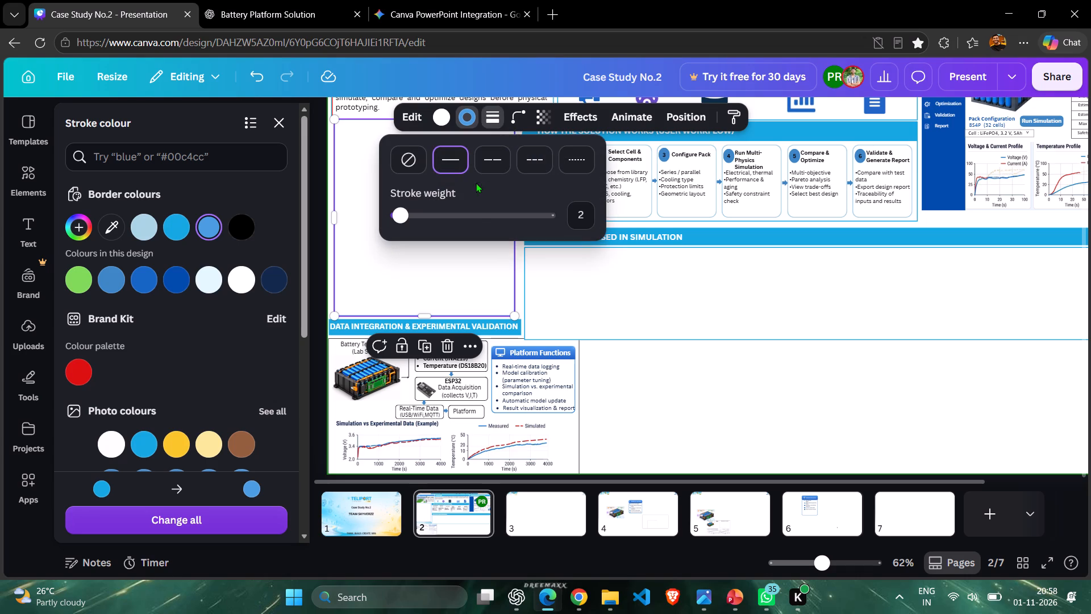
pyautogui.click(434, 122)
pyautogui.click(468, 121)
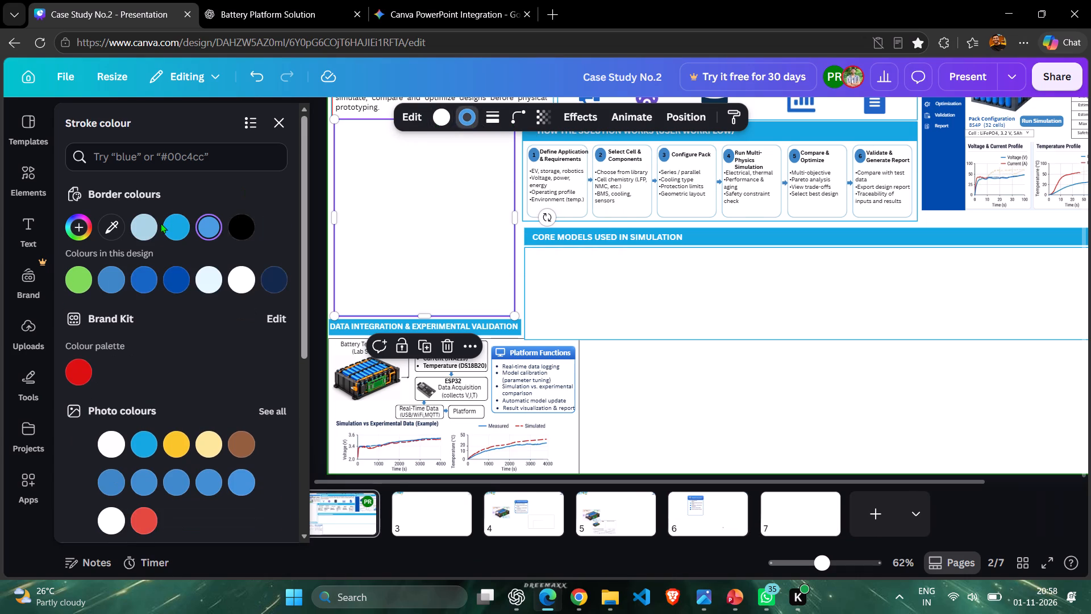
pyautogui.click(178, 228)
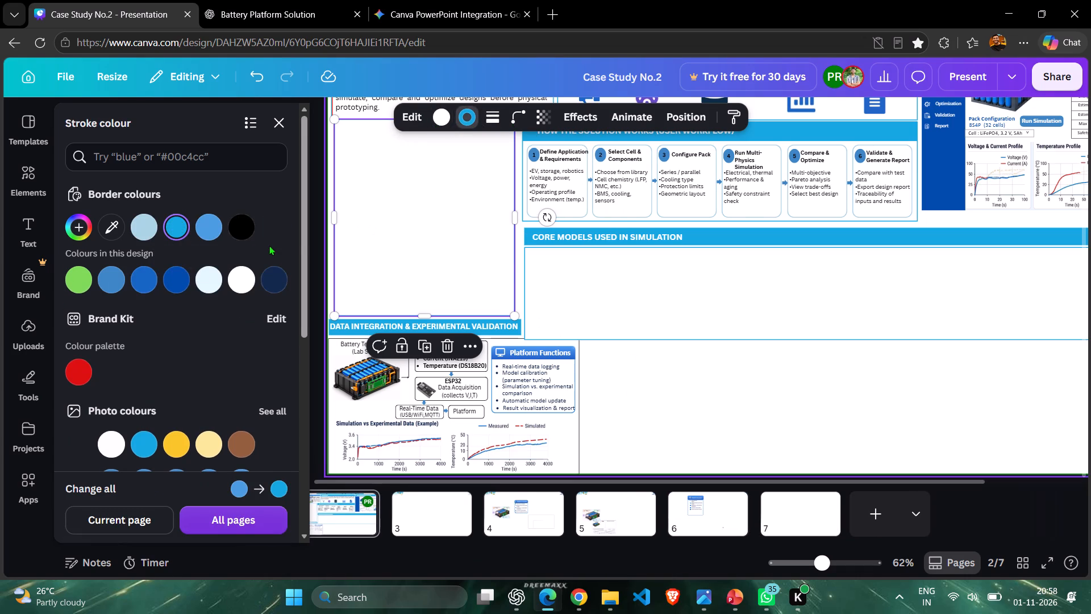
pyautogui.click(206, 229)
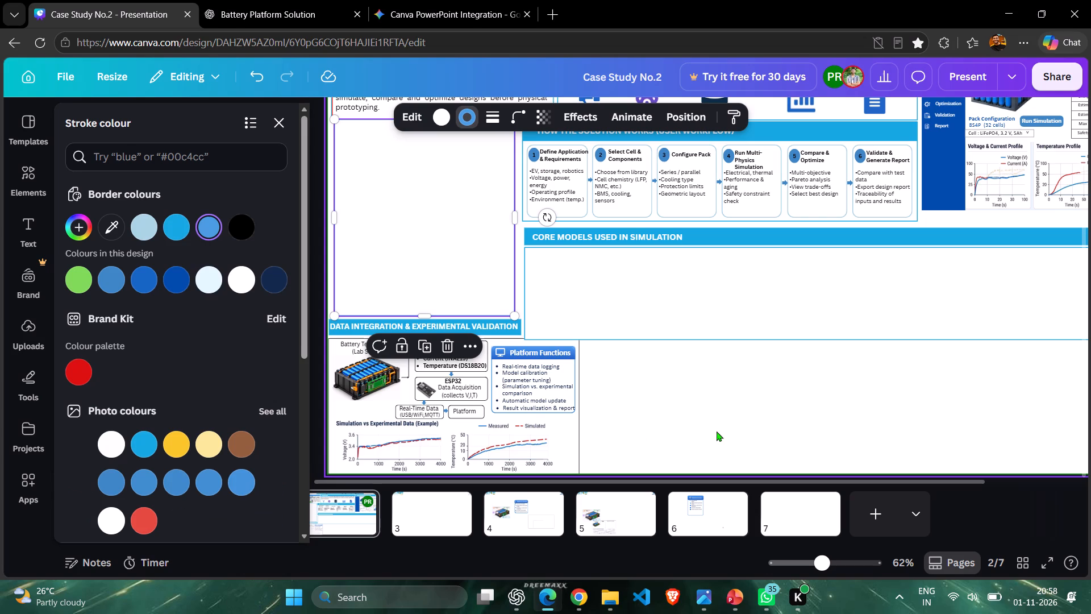
# Nudge the System Architecture rectangle slightly down and shorten its bottom edge to end just above the Data Integration heading.
pyautogui.click(709, 421)
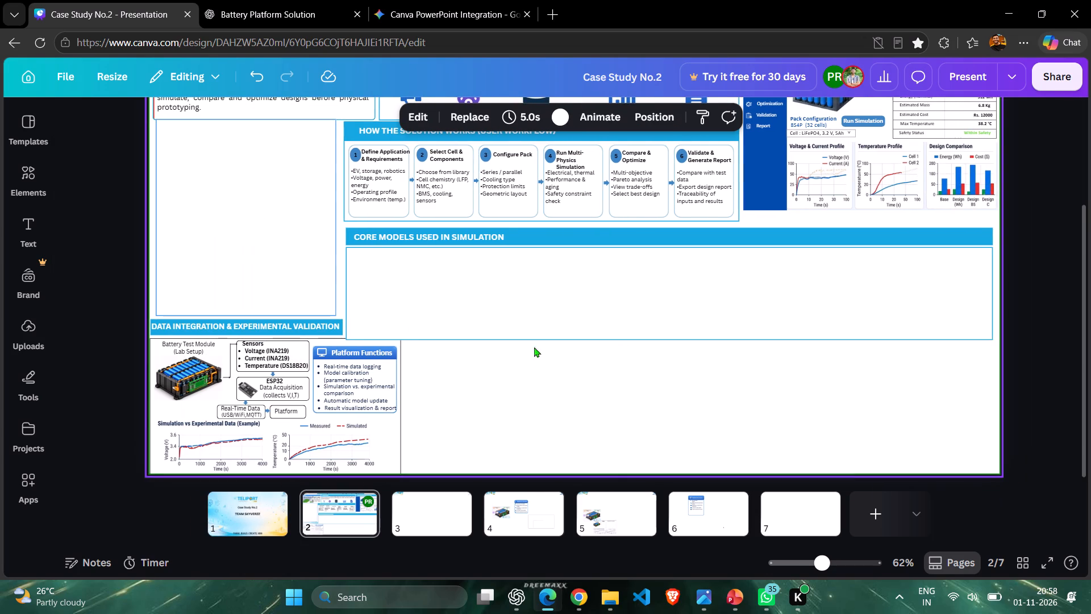
pyautogui.click(183, 206)
pyautogui.press('Down')
pyautogui.press('Down')
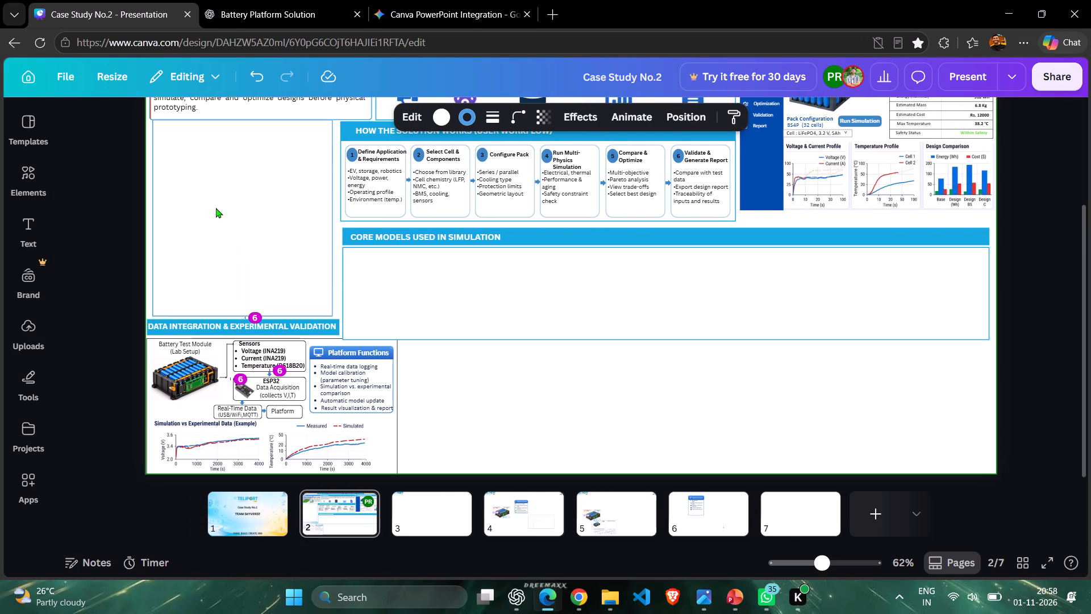
pyautogui.press('Down')
pyautogui.press('Down')
pyautogui.press('Down')
pyautogui.press('Down')
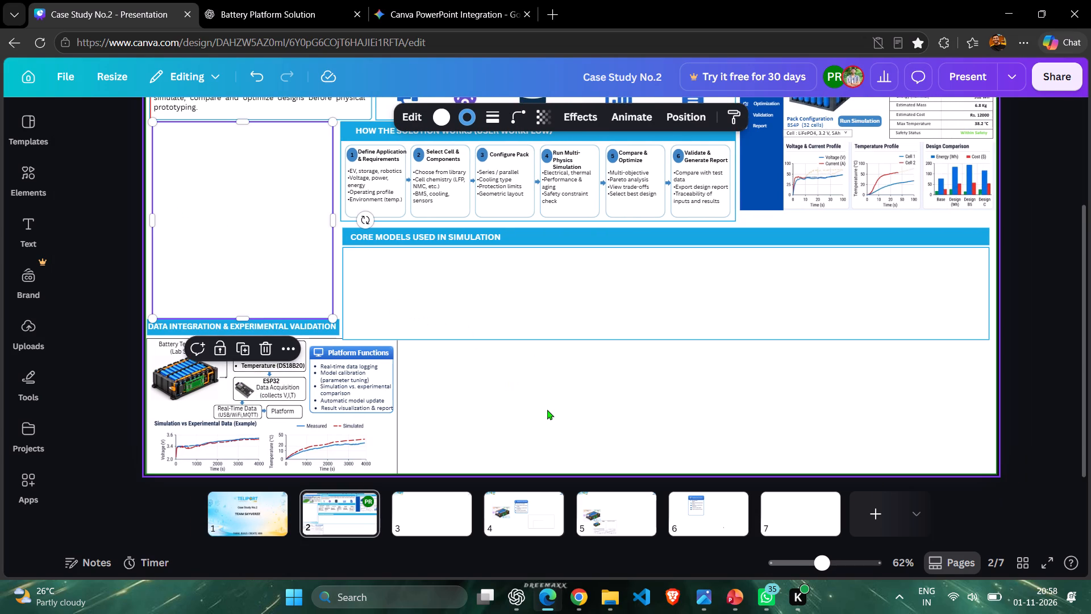
pyautogui.click(242, 314)
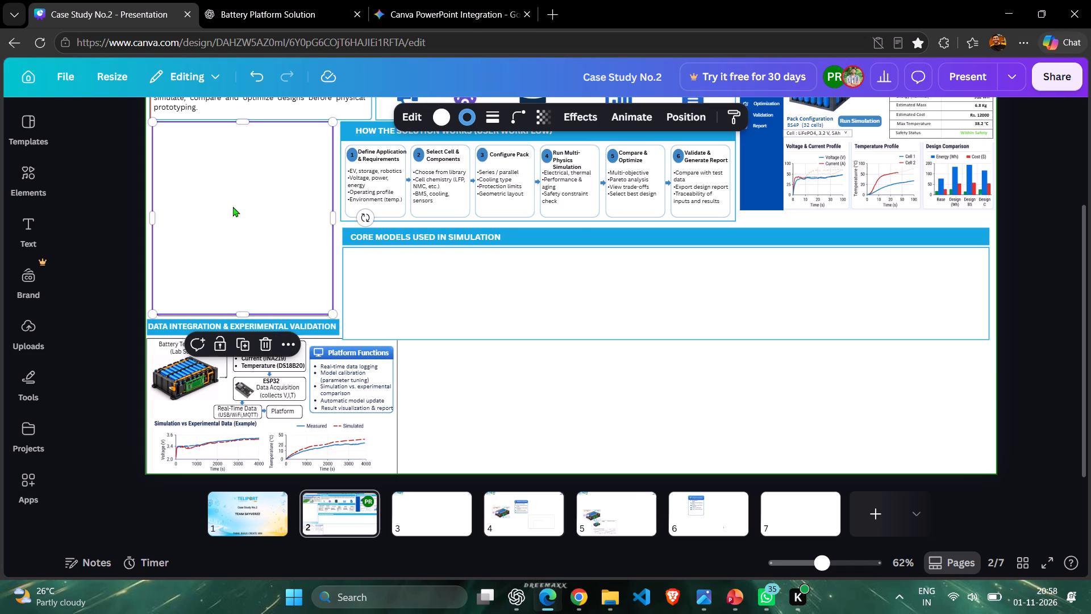
pyautogui.press('Down')
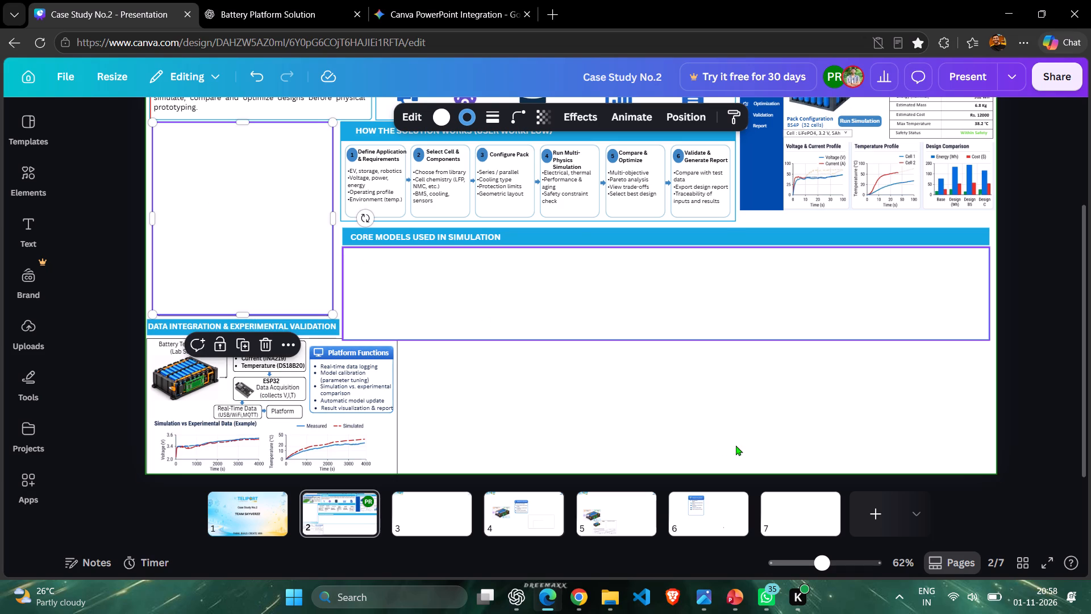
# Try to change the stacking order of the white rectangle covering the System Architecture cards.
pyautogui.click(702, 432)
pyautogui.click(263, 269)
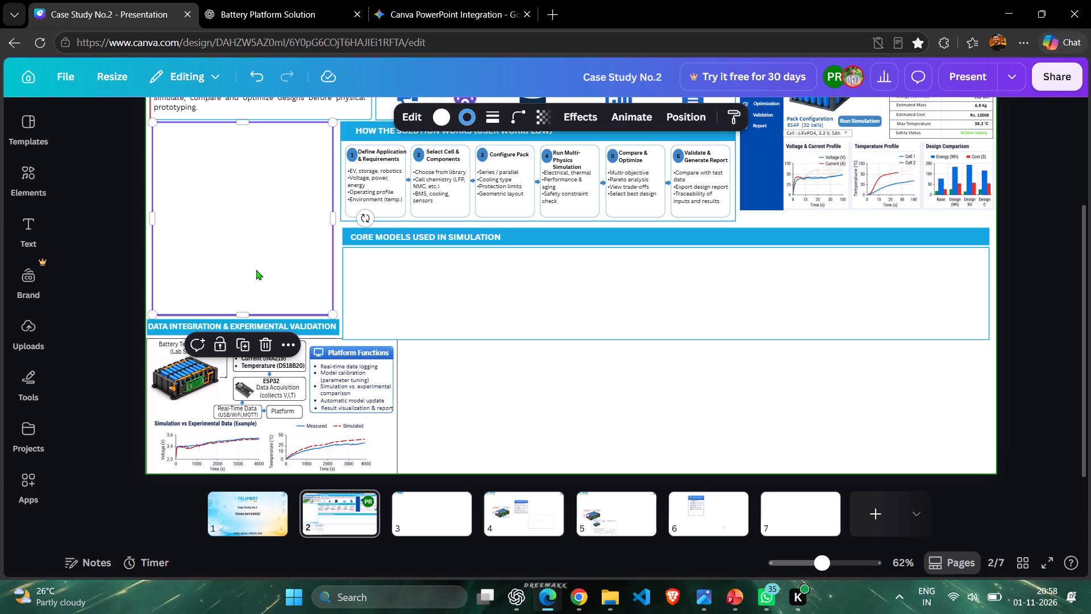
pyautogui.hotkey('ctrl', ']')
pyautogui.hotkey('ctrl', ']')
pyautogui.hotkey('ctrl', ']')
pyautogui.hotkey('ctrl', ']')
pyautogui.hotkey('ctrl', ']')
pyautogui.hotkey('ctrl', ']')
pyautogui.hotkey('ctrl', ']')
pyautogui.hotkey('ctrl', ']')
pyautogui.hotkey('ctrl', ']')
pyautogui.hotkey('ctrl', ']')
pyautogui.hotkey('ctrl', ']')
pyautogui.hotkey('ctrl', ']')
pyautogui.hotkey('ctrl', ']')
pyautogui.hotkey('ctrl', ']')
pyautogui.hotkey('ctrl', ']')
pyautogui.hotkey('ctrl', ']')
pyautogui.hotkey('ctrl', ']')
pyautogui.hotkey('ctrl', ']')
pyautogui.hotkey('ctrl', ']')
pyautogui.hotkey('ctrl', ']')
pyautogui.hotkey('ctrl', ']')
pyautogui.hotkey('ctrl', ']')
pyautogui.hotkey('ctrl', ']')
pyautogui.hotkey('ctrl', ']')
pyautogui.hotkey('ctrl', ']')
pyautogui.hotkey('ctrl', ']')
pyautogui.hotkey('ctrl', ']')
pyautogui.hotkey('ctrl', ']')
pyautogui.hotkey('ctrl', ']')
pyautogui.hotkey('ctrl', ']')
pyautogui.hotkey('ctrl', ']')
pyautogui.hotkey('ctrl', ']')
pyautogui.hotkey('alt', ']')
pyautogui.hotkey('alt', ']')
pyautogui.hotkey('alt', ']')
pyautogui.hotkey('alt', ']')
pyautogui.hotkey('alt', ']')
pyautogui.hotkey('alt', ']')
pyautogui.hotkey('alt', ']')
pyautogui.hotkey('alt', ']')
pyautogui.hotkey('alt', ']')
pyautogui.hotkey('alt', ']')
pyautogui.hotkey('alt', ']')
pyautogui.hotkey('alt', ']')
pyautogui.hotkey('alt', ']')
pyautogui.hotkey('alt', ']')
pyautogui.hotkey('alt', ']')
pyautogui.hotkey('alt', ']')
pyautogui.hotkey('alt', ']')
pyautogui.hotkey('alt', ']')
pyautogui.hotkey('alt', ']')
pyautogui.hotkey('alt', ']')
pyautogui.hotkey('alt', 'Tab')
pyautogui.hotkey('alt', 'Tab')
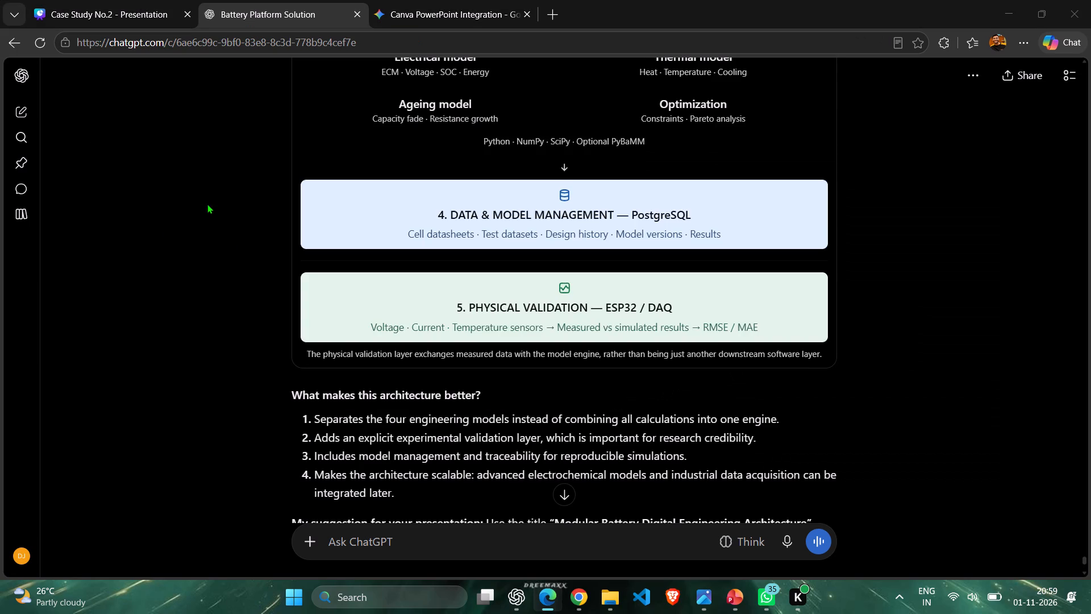
# Move the rectangle down the layer order to sit behind the System Architecture content, between The Problem group and the Tata Elxsi logo.
pyautogui.hotkey('alt', '1')
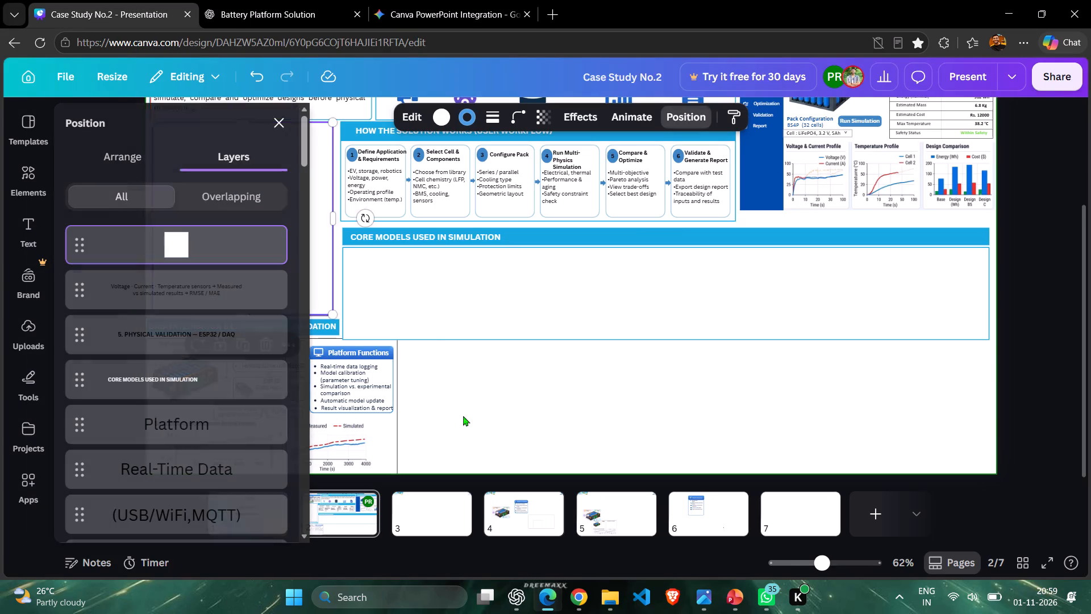
pyautogui.moveTo(207, 239); pyautogui.dragTo(153, 487)
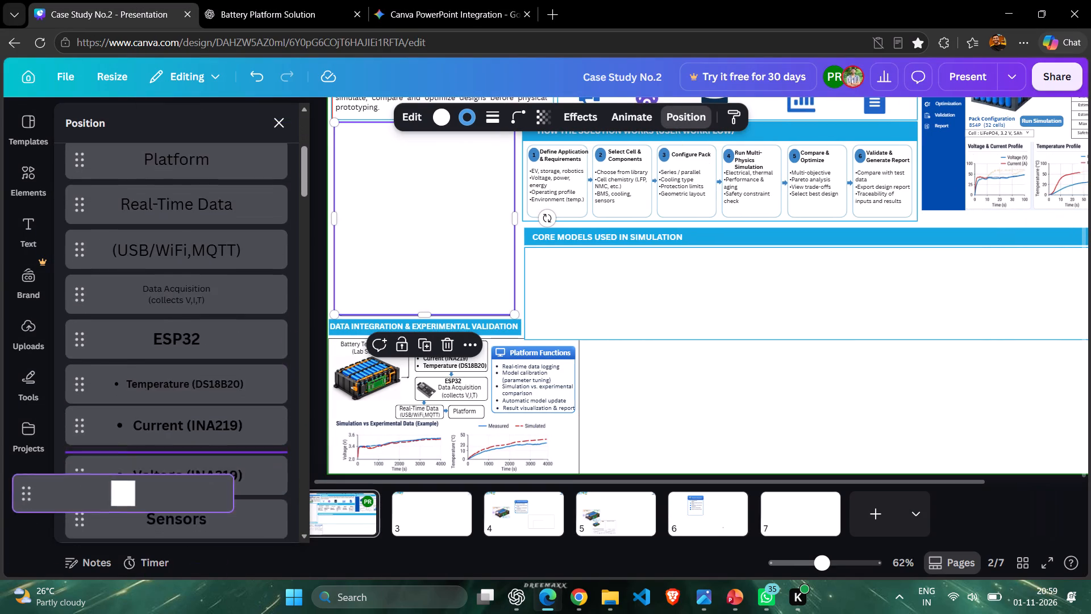
pyautogui.moveTo(153, 487); pyautogui.dragTo(205, 535)
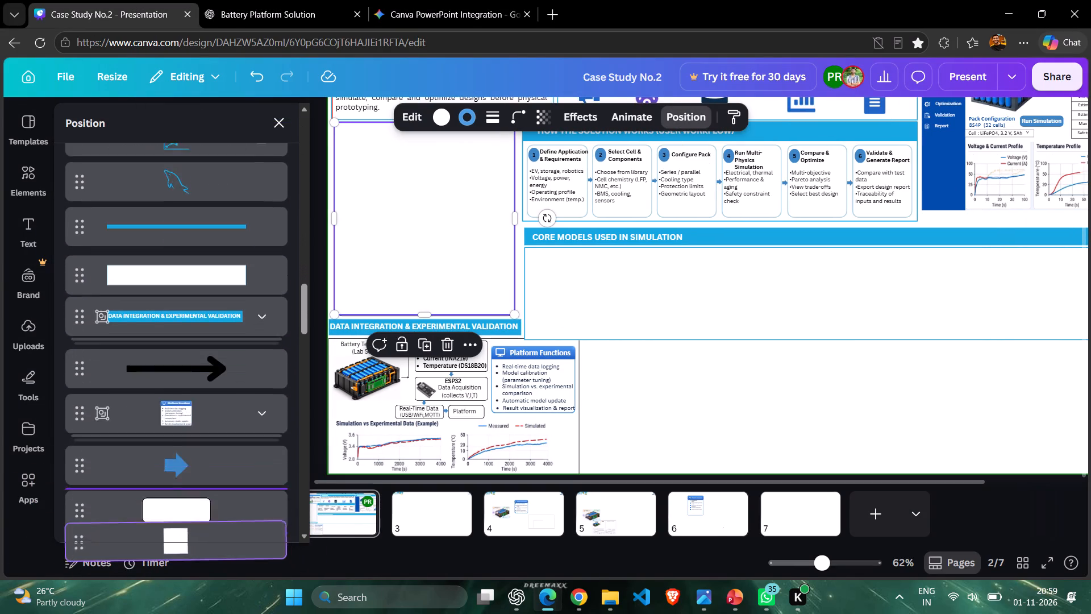
pyautogui.moveTo(205, 535); pyautogui.dragTo(205, 605)
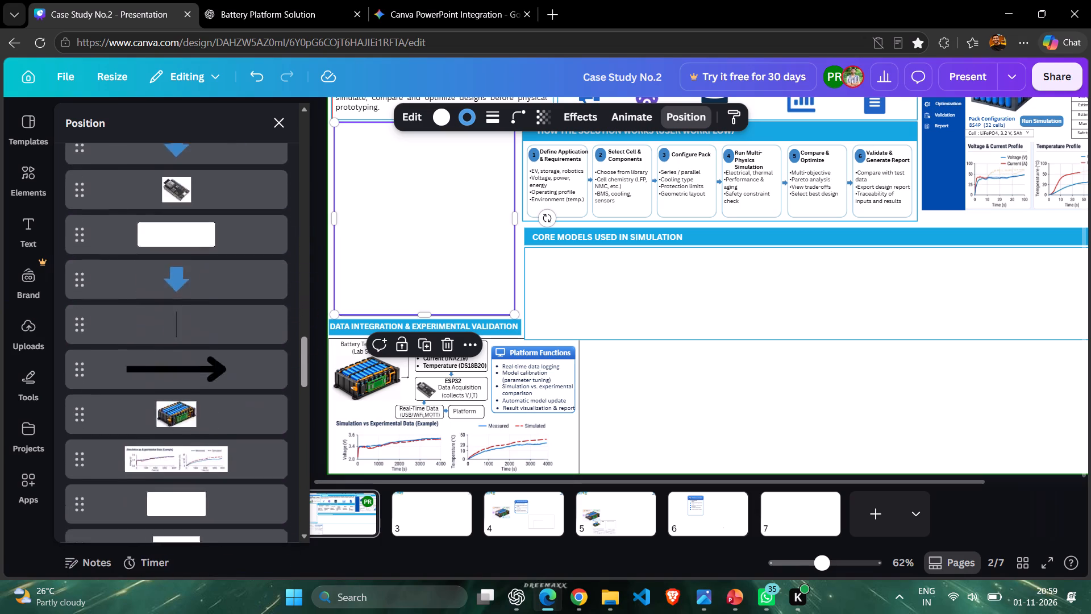
pyautogui.moveTo(205, 605); pyautogui.dragTo(199, 517)
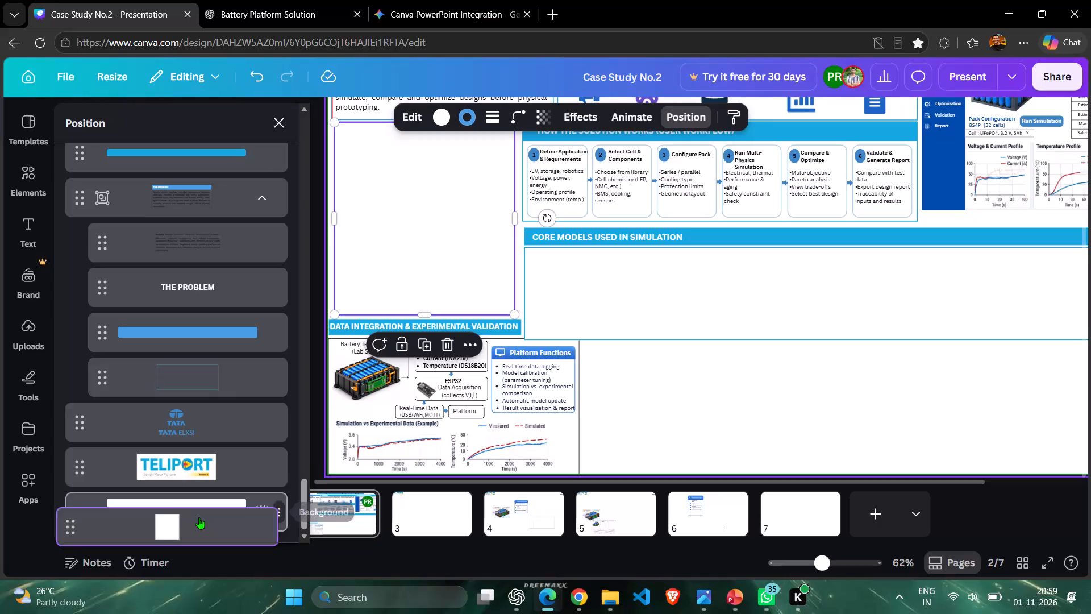
pyautogui.moveTo(199, 517); pyautogui.dragTo(232, 400)
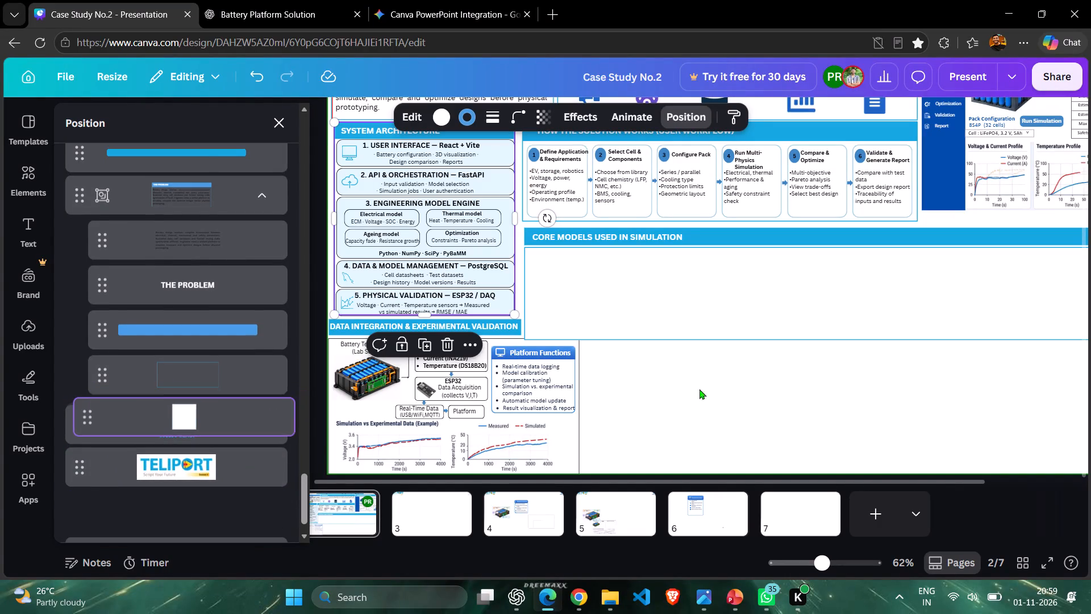
# Resize the white System Architecture rectangle, widening it slightly on both sides and extending its bottom edge to the Data Integration heading.
pyautogui.click(782, 386)
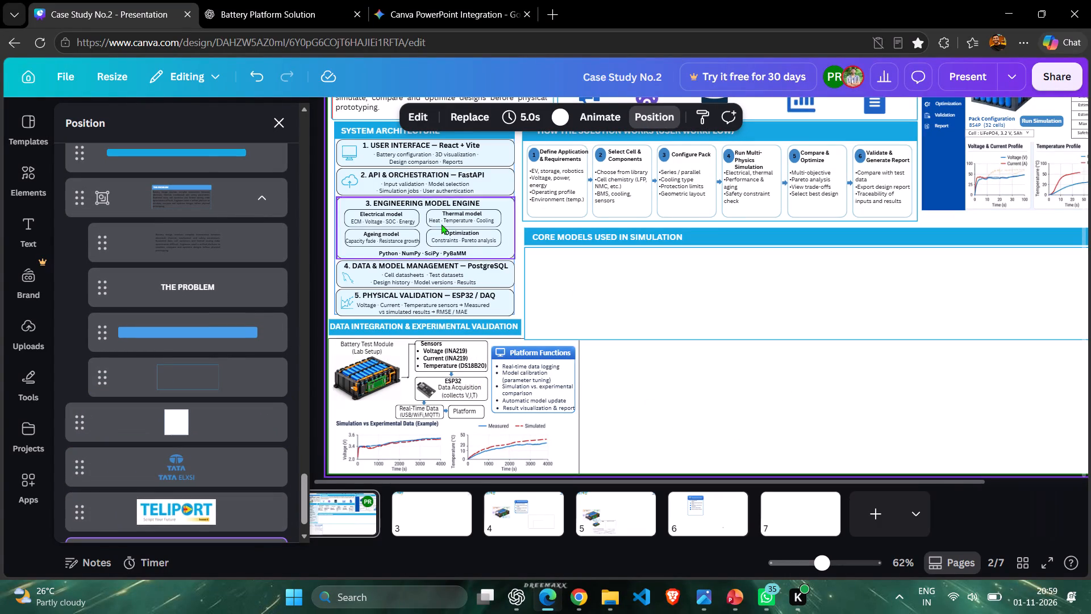
pyautogui.scroll(1, 618, 284)
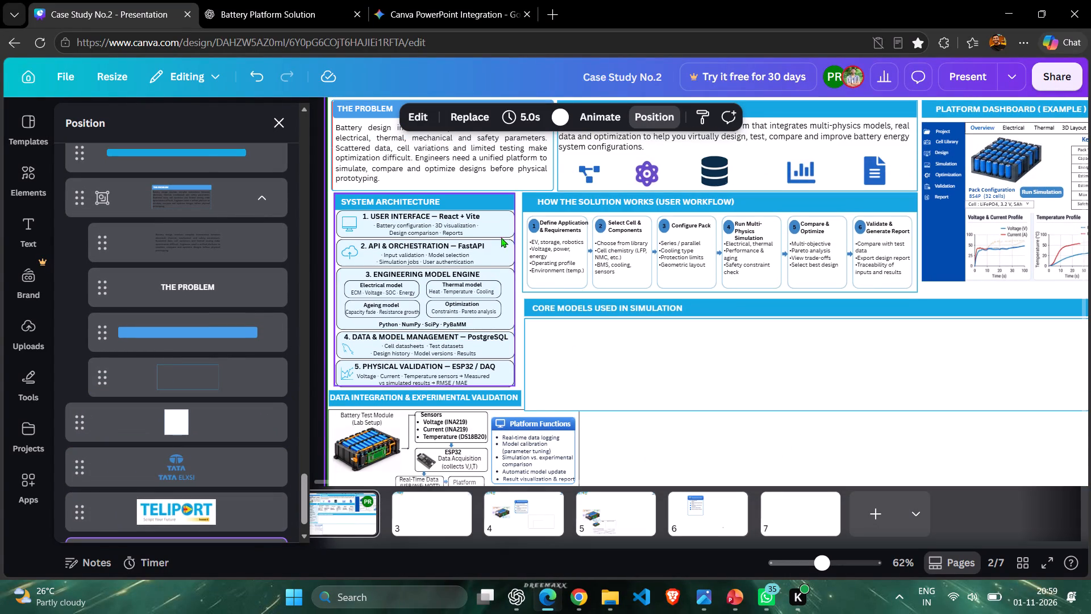
pyautogui.keyDown('ctrl'); pyautogui.scroll(-1, 501, 237); pyautogui.keyUp('ctrl')
pyautogui.click(162, 415)
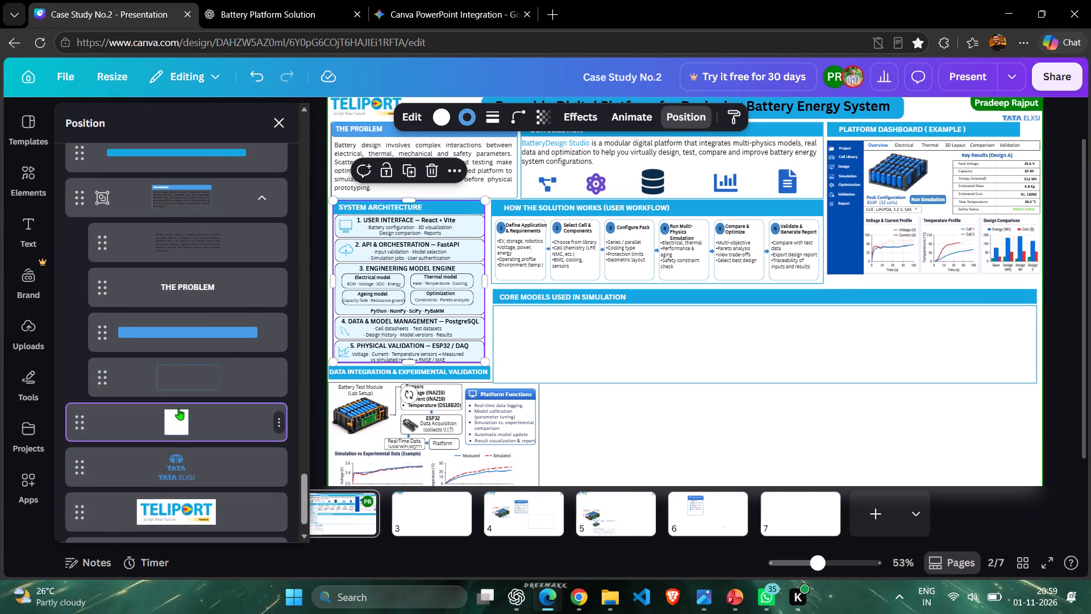
pyautogui.click(488, 281)
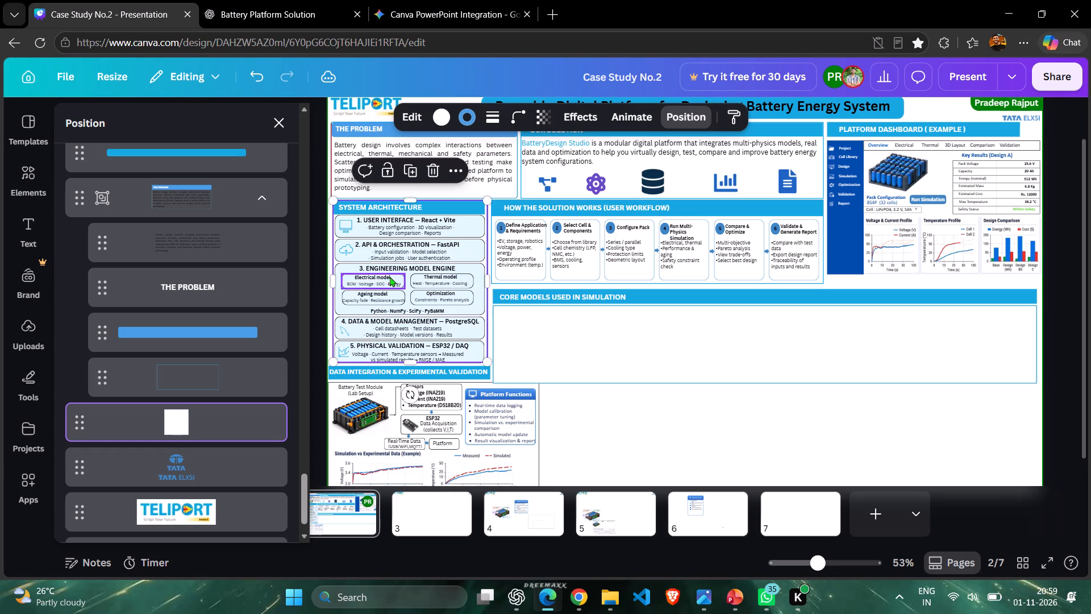
pyautogui.click(333, 284)
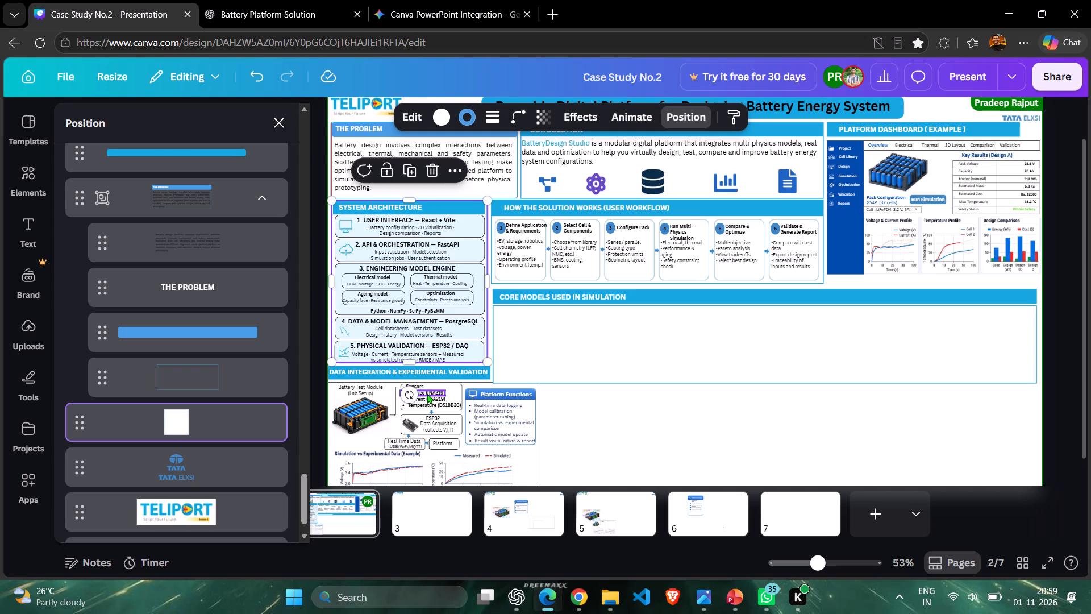
pyautogui.click(406, 361)
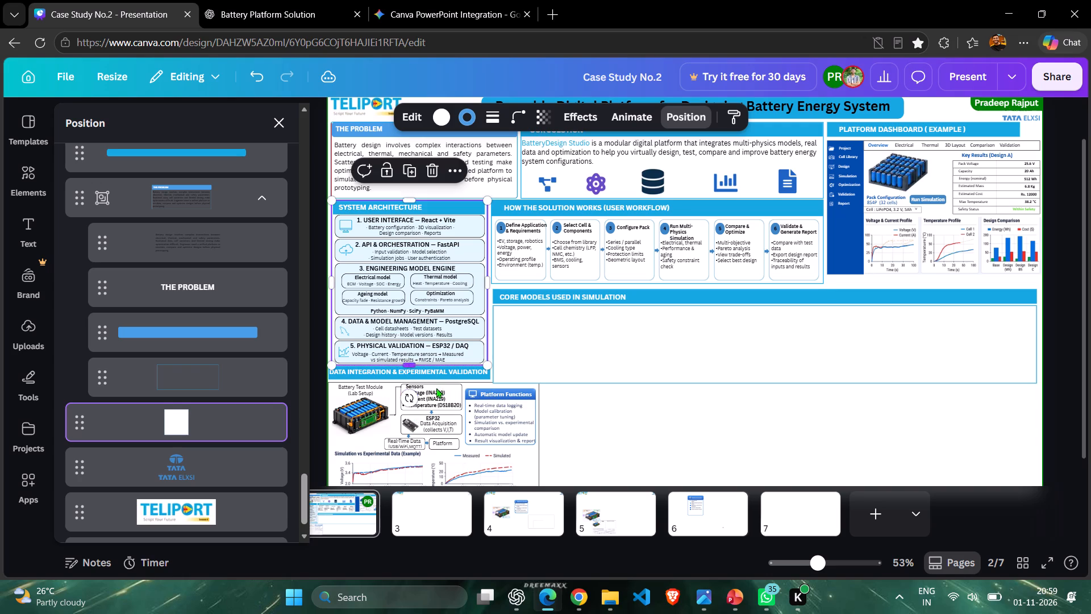
pyautogui.click(584, 424)
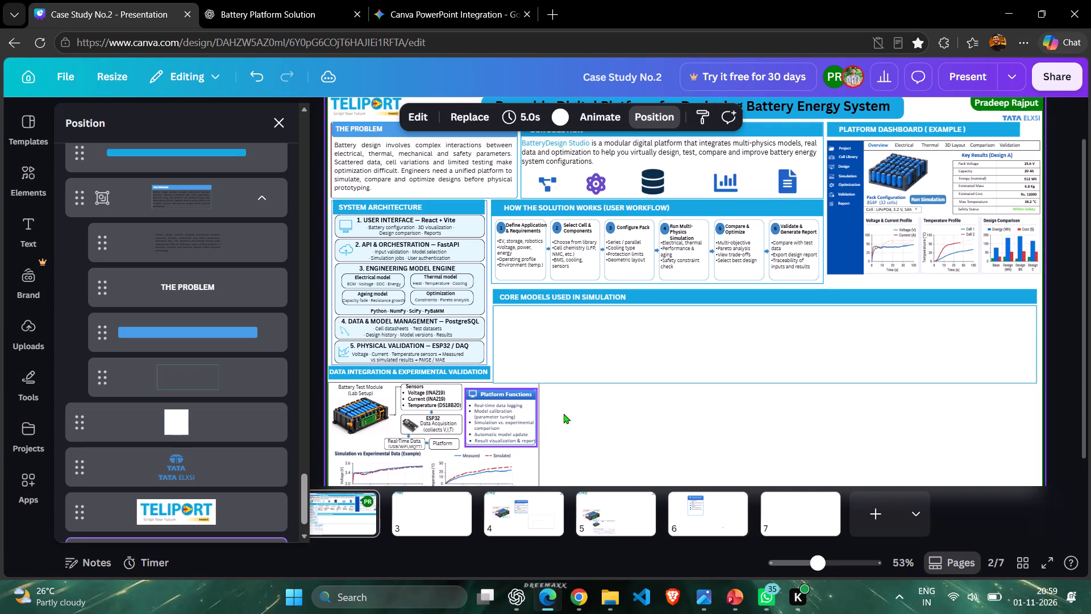
pyautogui.click(281, 112)
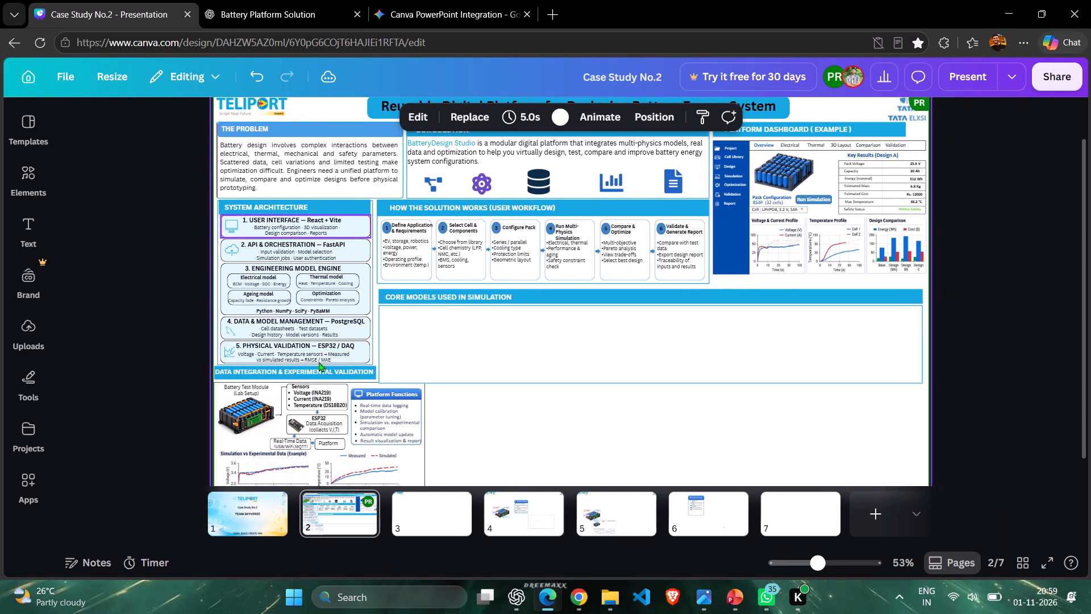
# Nudge the blue System Architecture heading bar slightly down and fine-tune its horizontal position over the frame.
pyautogui.click(525, 479)
pyautogui.scroll(1, 263, 297)
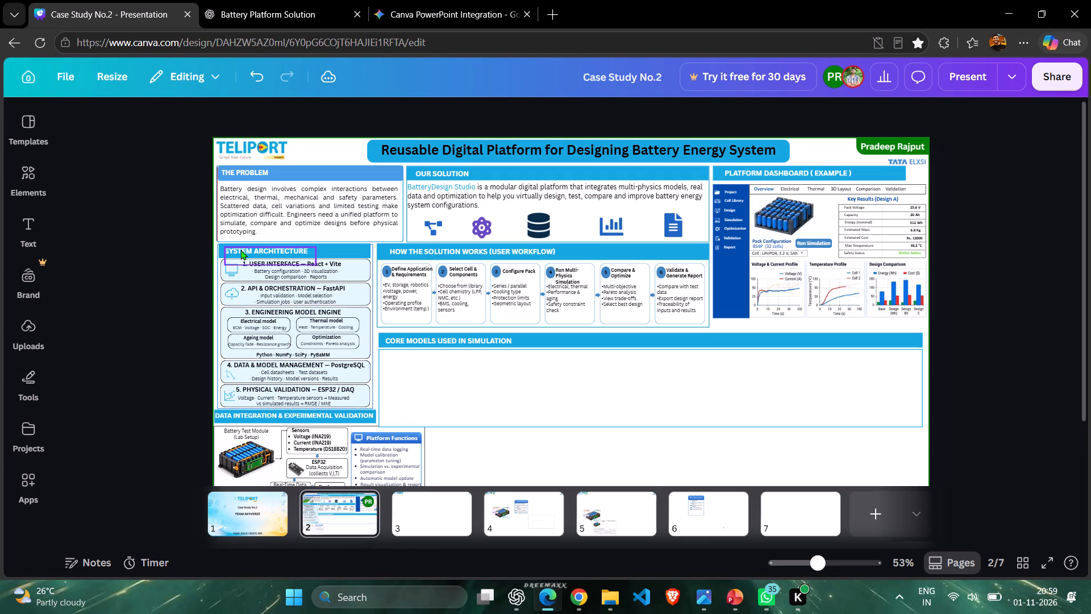
pyautogui.click(311, 257)
pyautogui.click(345, 252)
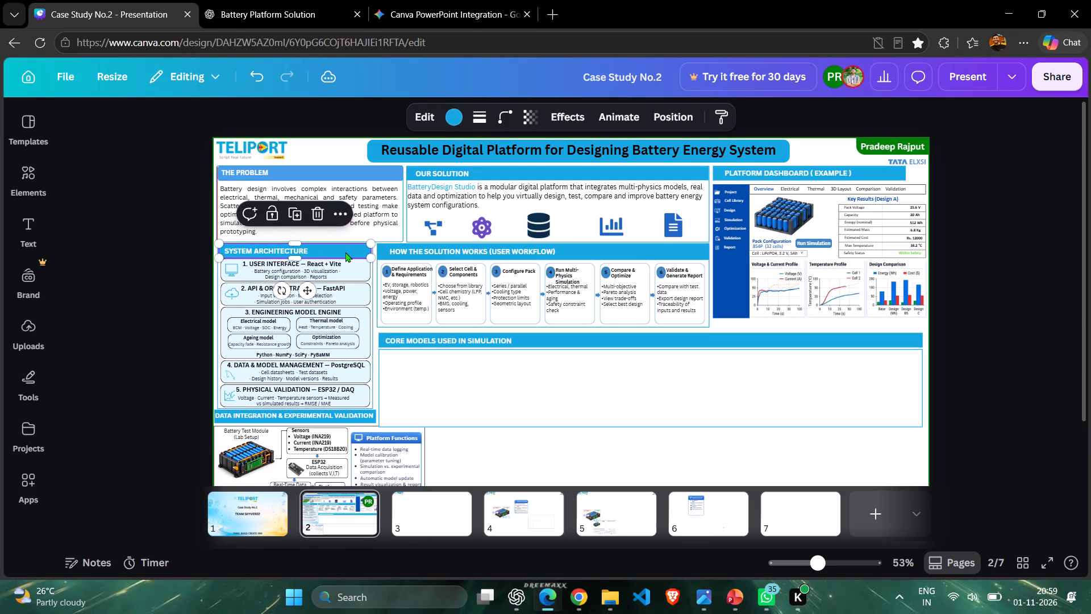
pyautogui.press('Down')
pyautogui.press('Down')
pyautogui.press('Down')
pyautogui.press('Left')
pyautogui.press('Left')
pyautogui.press('Left')
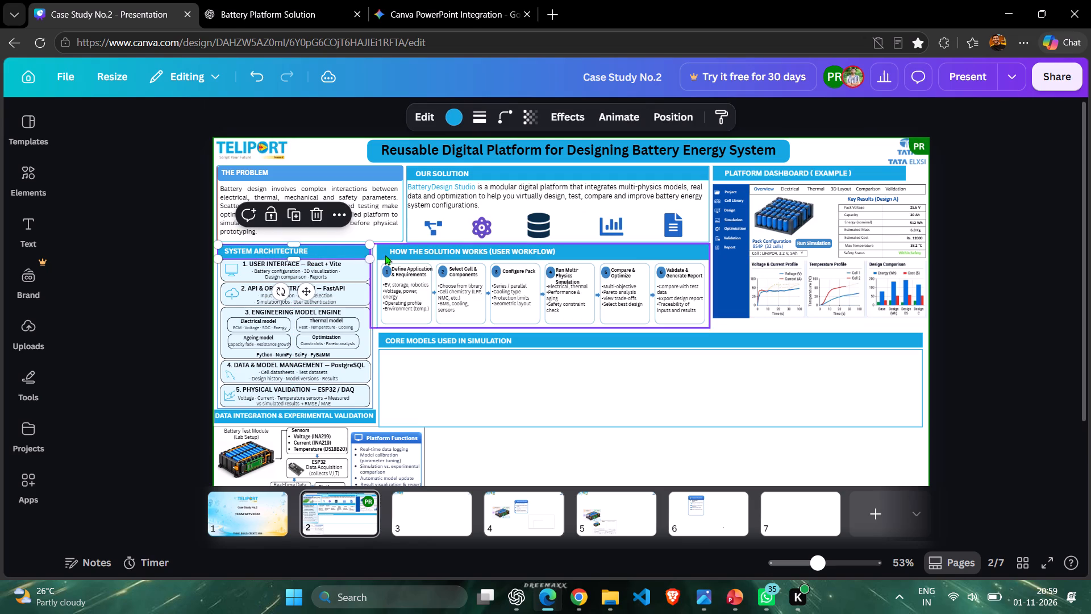
pyautogui.click(369, 252)
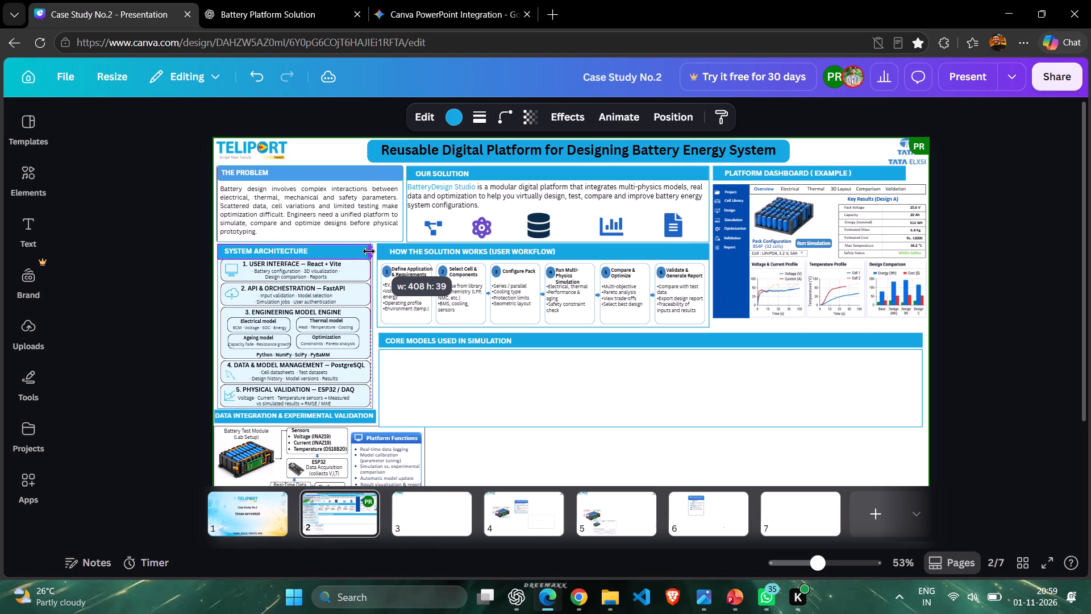
pyautogui.press('Right')
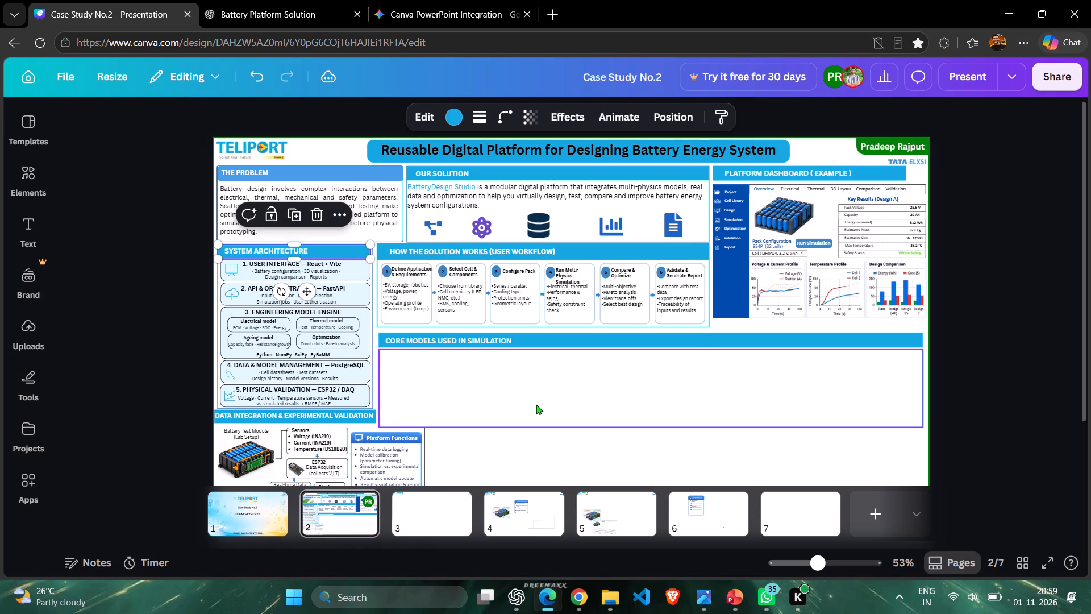
pyautogui.press('Right')
pyautogui.press('Right')
pyautogui.press('Right')
pyautogui.press('Right')
pyautogui.press('Left')
pyautogui.press('Left')
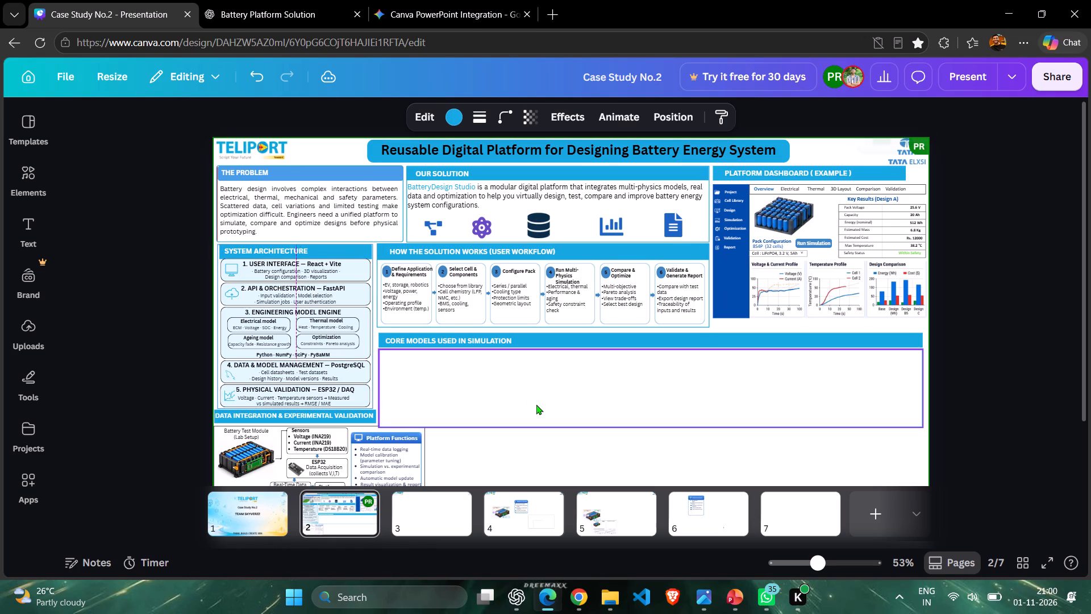
pyautogui.press('Left')
pyautogui.press('Left')
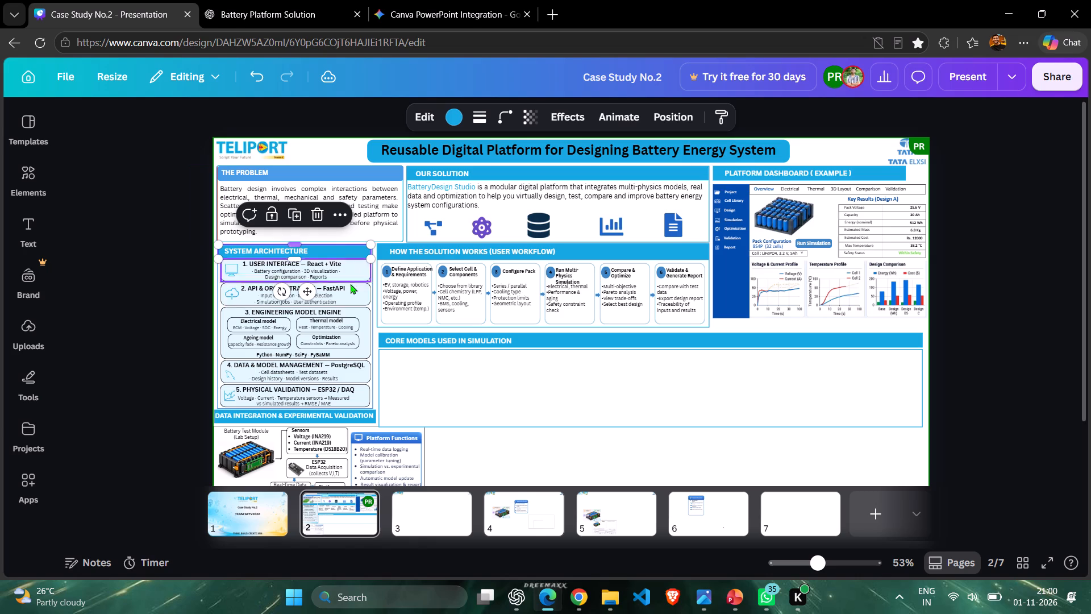
# Widen the System Architecture heading bar to meet the right edge of the frame and fine-tune its position.
pyautogui.click(372, 250)
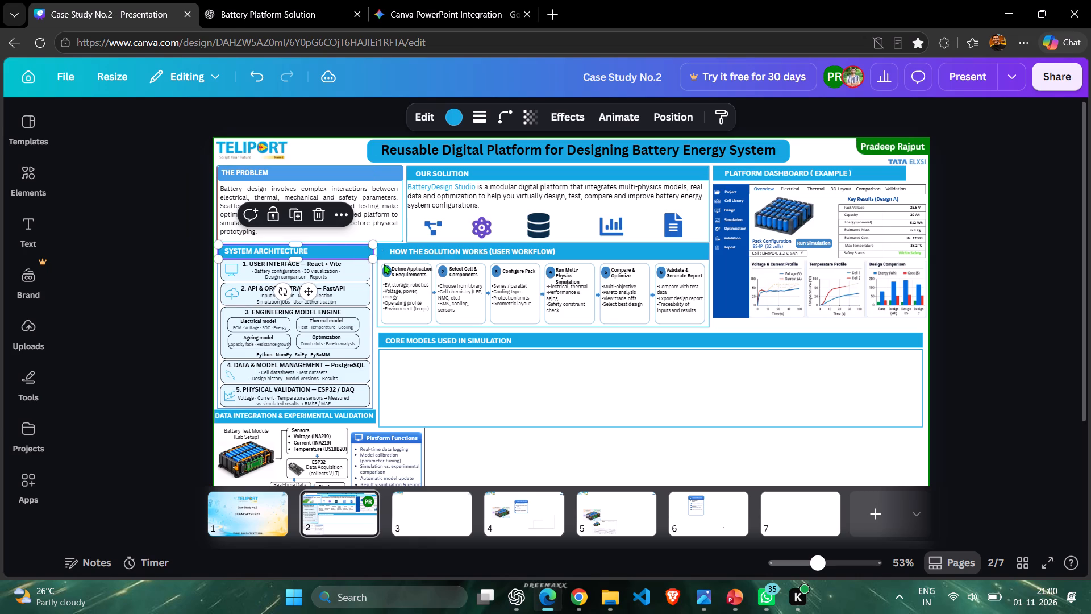
pyautogui.press('Left')
pyautogui.press('Left')
pyautogui.press('Right')
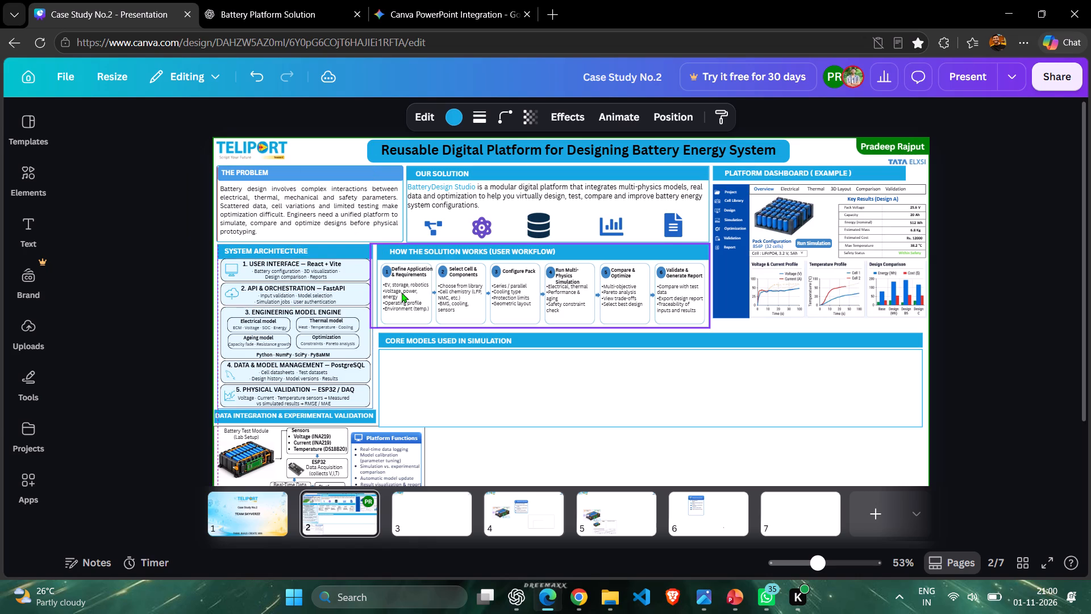
pyautogui.press('Down')
pyautogui.press('Down')
pyautogui.press('Down')
pyautogui.press('Up')
pyautogui.press('Up')
pyautogui.press('Up')
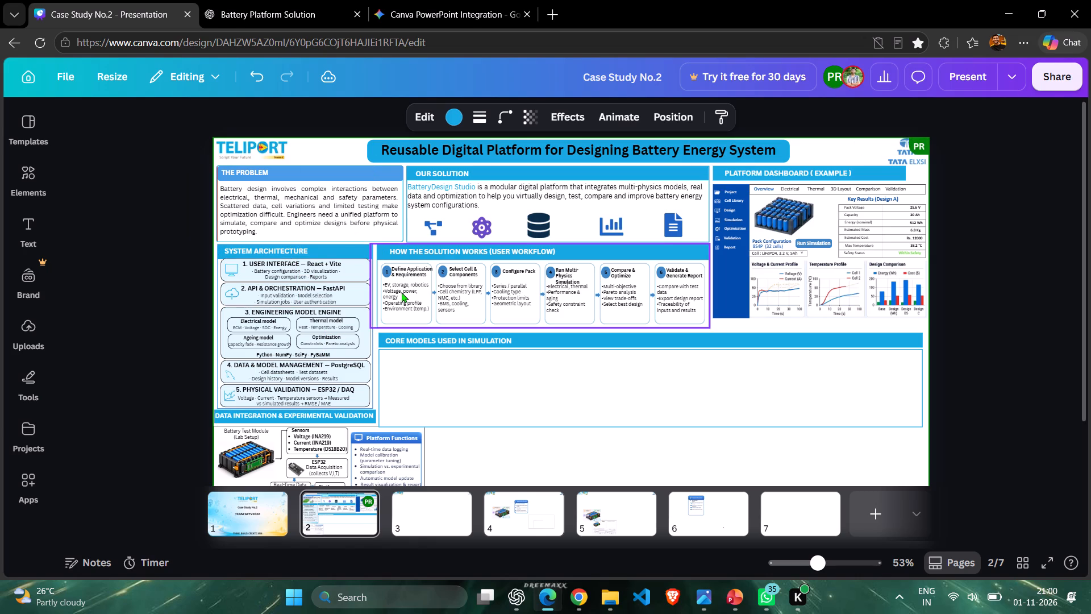
pyautogui.press('Up')
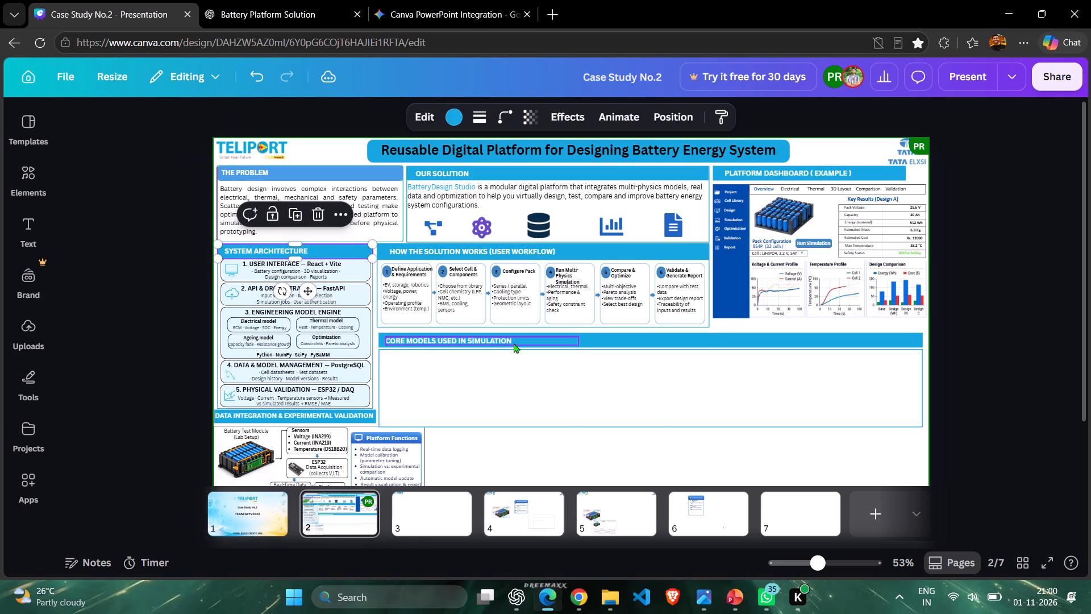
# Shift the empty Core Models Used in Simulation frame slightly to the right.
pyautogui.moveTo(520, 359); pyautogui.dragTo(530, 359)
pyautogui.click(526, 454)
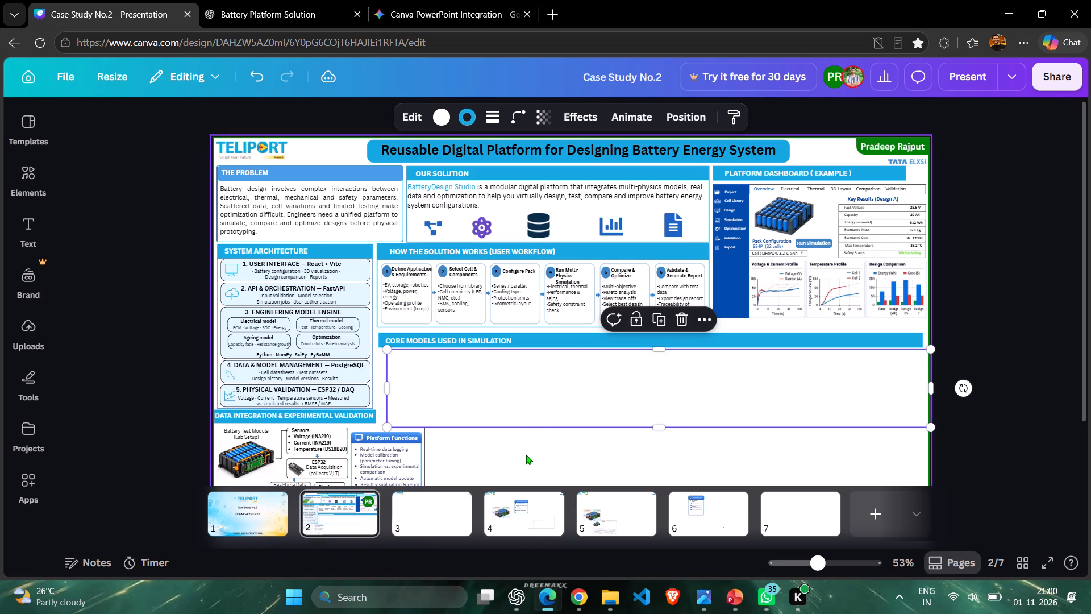
# Nudge the System Architecture heading bar slightly up to line up with the top of its frame.
pyautogui.click(341, 255)
pyautogui.press('Up')
pyautogui.press('Up')
pyautogui.press('Up')
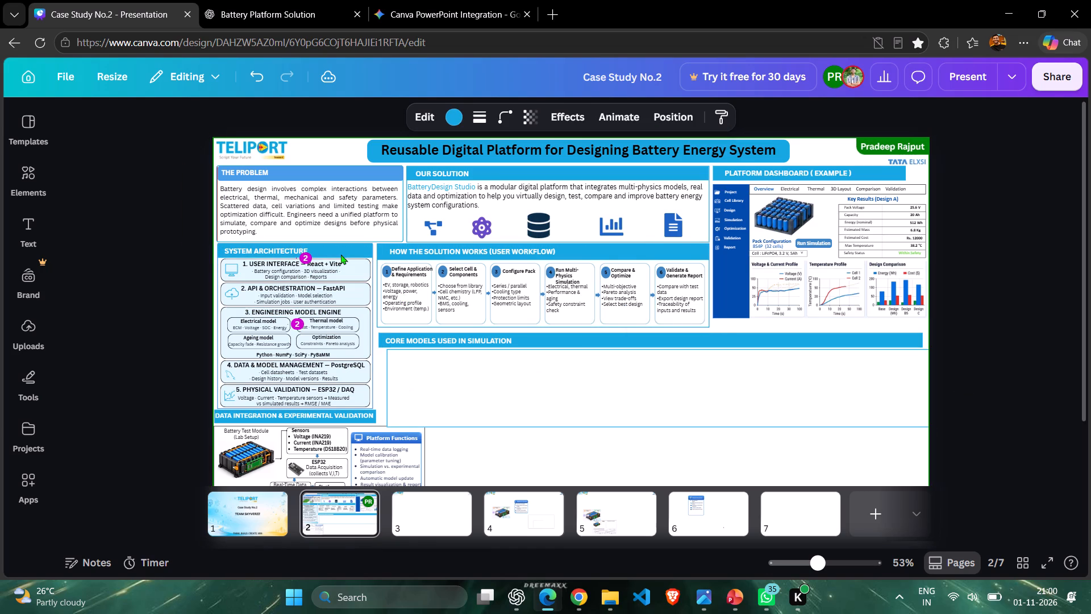
pyautogui.press('Down')
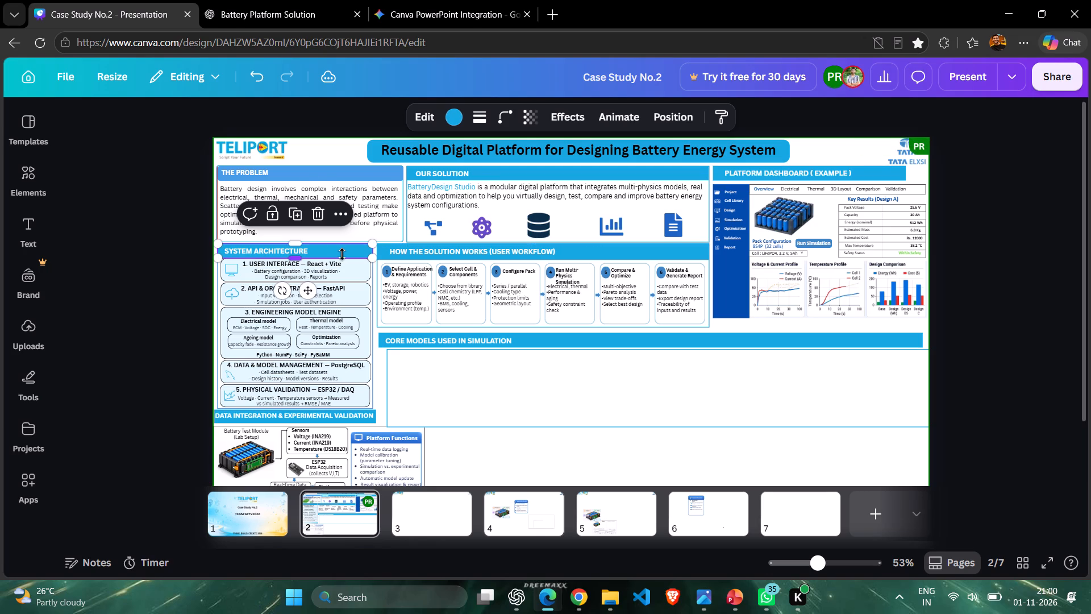
pyautogui.click(543, 446)
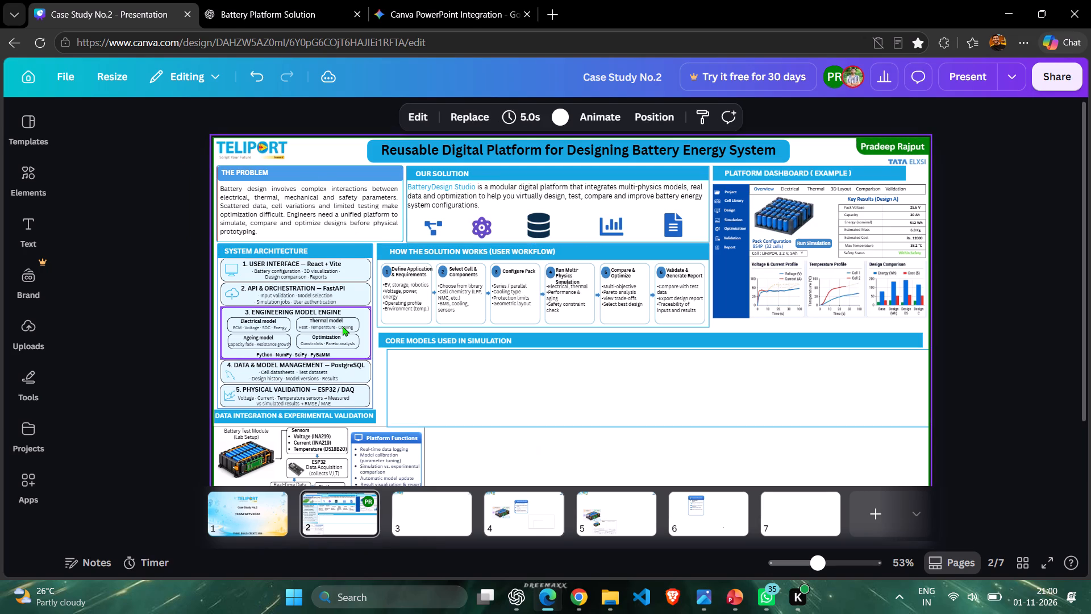
# Nudge the Data Integration & Experimental Validation heading slightly down and right, leaving a small gap below the System Architecture frame.
pyautogui.scroll(1, 343, 326)
pyautogui.scroll(-1, 343, 329)
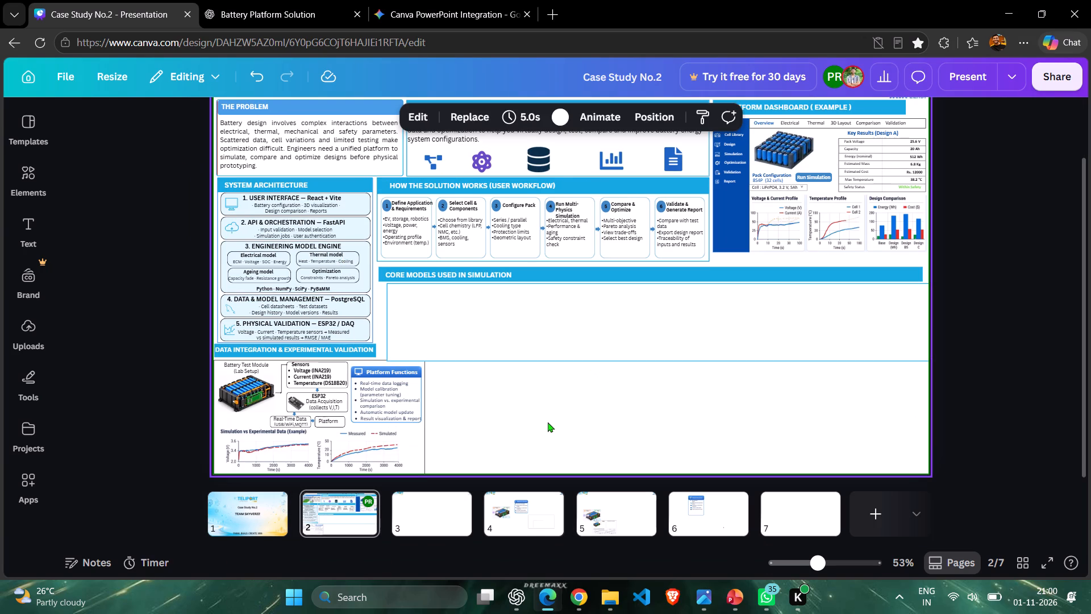
pyautogui.scroll(-2, 500, 400)
pyautogui.keyDown('ctrl'); pyautogui.scroll(-2, 345, 389); pyautogui.keyUp('ctrl')
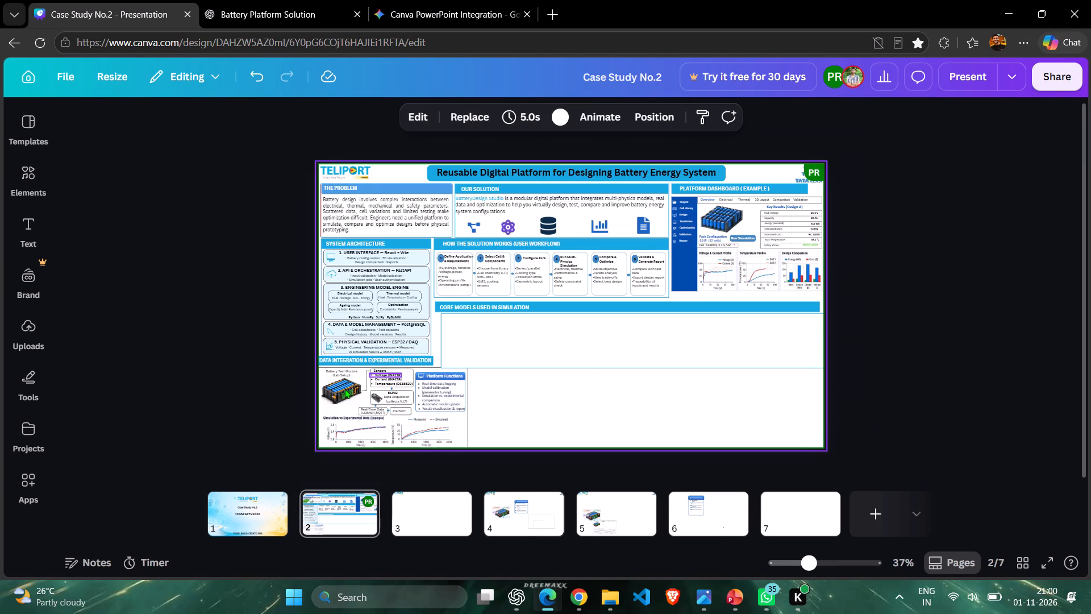
pyautogui.keyDown('ctrl'); pyautogui.scroll(3, 345, 388); pyautogui.keyUp('ctrl')
pyautogui.scroll(-1, 476, 406)
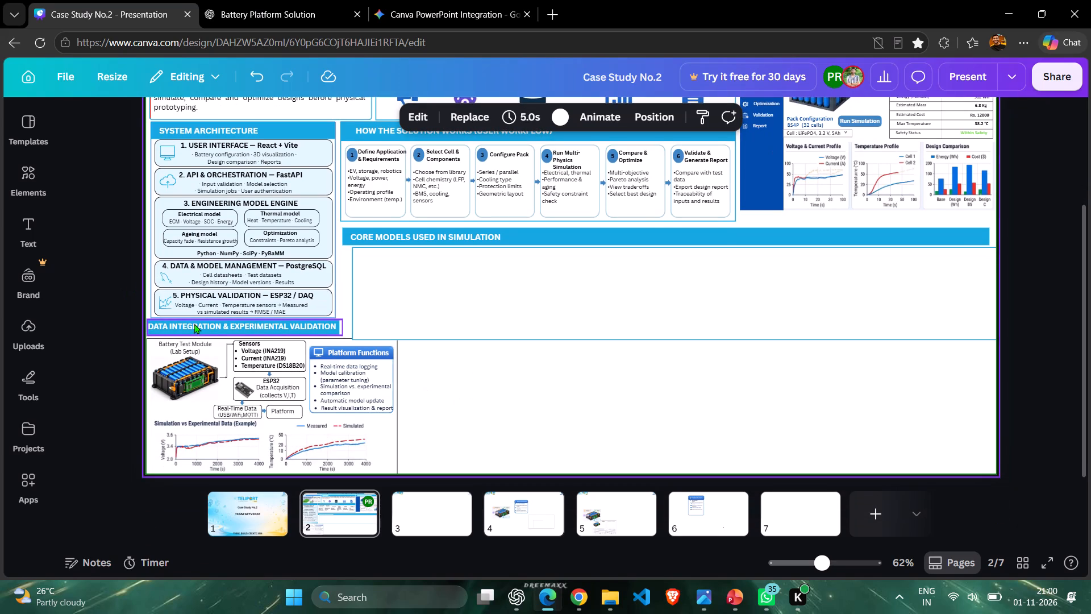
pyautogui.click(196, 325)
pyautogui.press('Down')
pyautogui.press('Down')
pyautogui.press('Down')
pyautogui.press('Down')
pyautogui.press('Down')
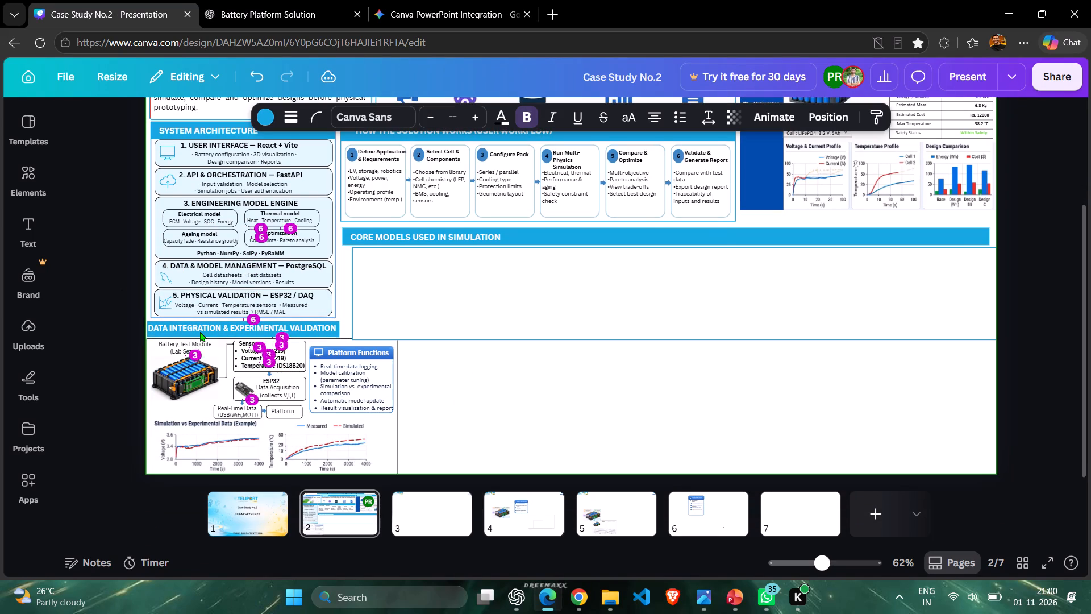
pyautogui.press('Down')
pyautogui.press('Down')
pyautogui.press('Down')
pyautogui.press('Right')
pyautogui.press('Right')
pyautogui.press('Right')
pyautogui.press('Right')
pyautogui.press('Right')
pyautogui.press('Right')
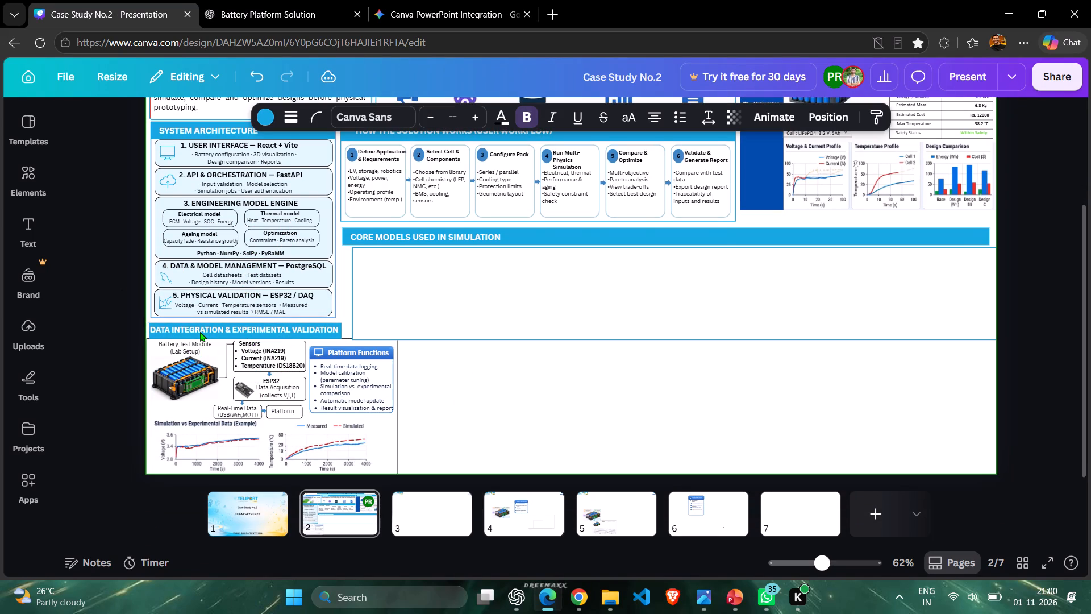
pyautogui.press('Right')
pyautogui.press('Right')
pyautogui.press('Right')
pyautogui.press('Left')
pyautogui.press('Left')
pyautogui.press('Left')
pyautogui.press('Left')
pyautogui.press('Left')
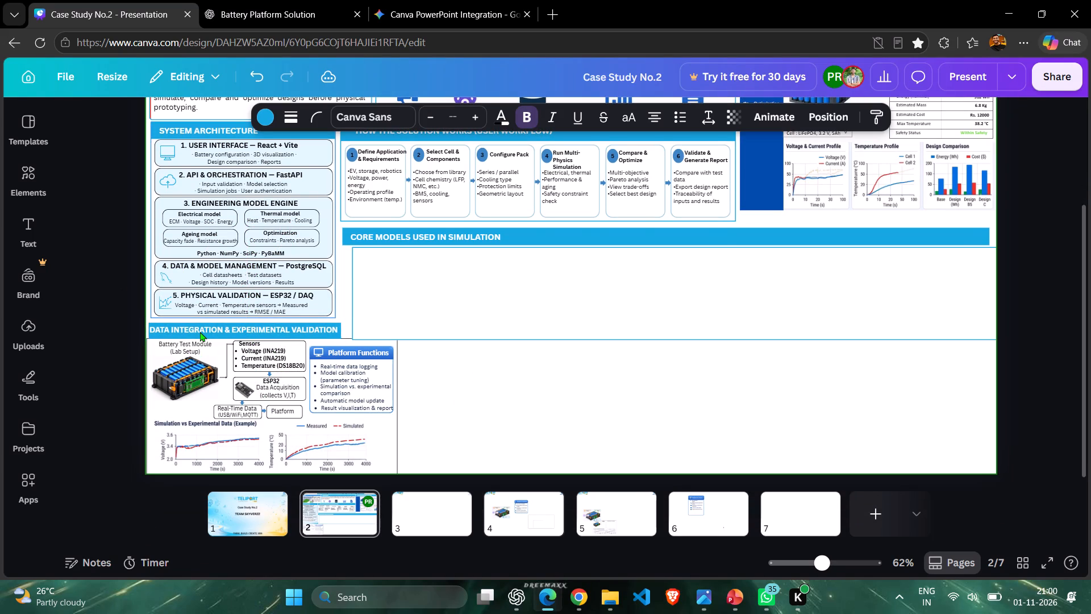
pyautogui.press('Left')
# Nudge the empty Core Models Used in Simulation frame up and left until its sides line up with its heading bar.
pyautogui.click(573, 283)
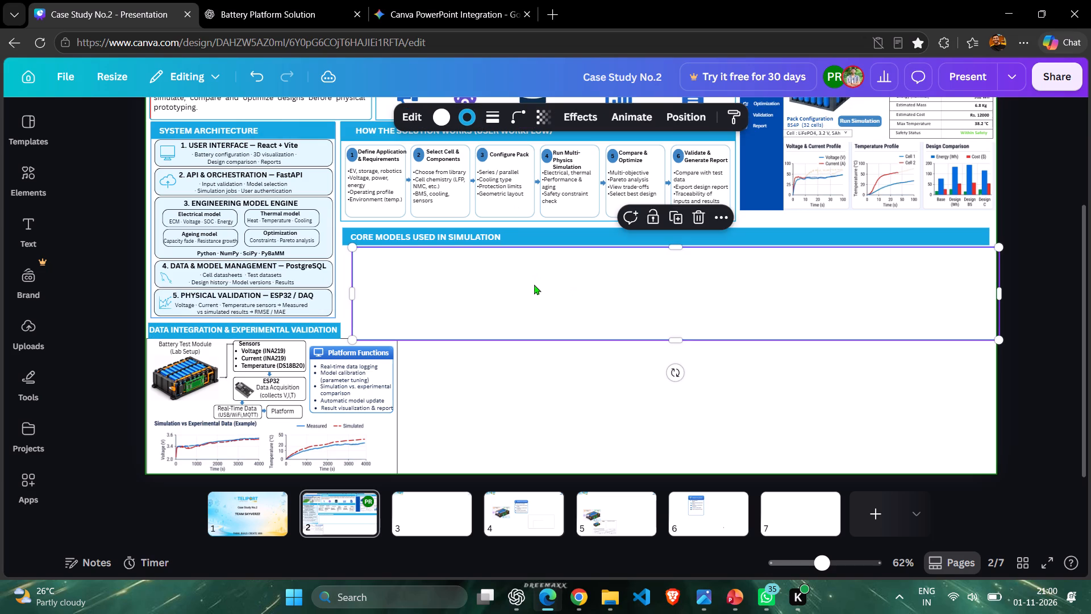
pyautogui.press('Up')
pyautogui.press('Up')
pyautogui.press('Up')
pyautogui.press('Up')
pyautogui.press('Up')
pyautogui.press('Up')
pyautogui.press('Up')
pyautogui.press('Left')
pyautogui.press('Left')
pyautogui.press('Left')
pyautogui.press('Left')
pyautogui.press('Left')
pyautogui.press('Left')
pyautogui.press('Left')
pyautogui.press('Left')
pyautogui.press('Left')
pyautogui.press('Left')
pyautogui.press('Left')
pyautogui.press('Left')
pyautogui.press('Left')
pyautogui.press('Left')
pyautogui.press('Left')
pyautogui.press('Left')
pyautogui.press('Left')
pyautogui.press('Left')
pyautogui.press('Left')
pyautogui.press('Left')
pyautogui.press('Left')
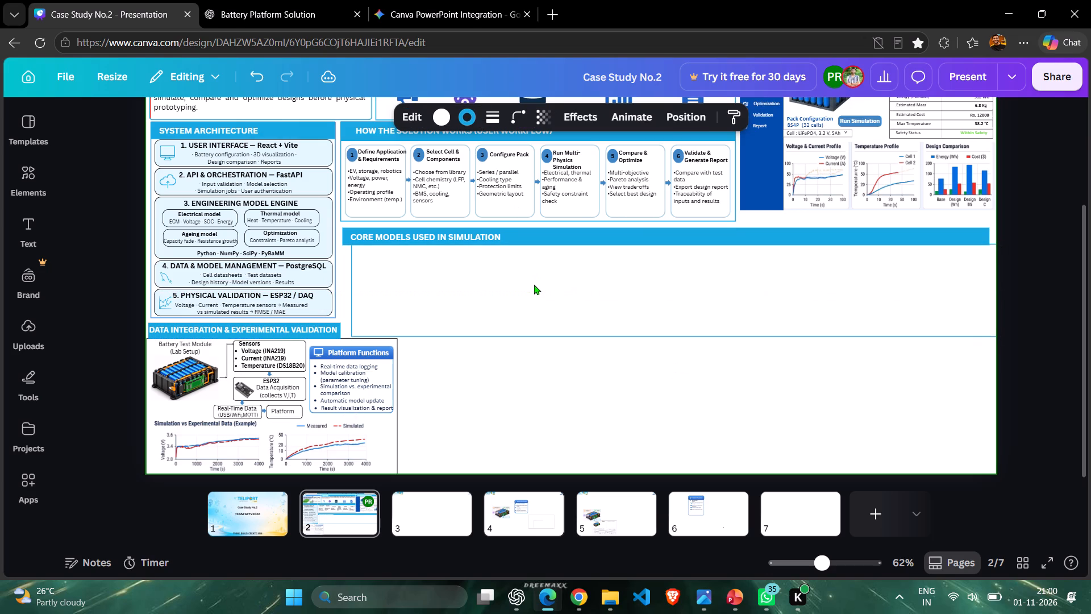
pyautogui.press('Left')
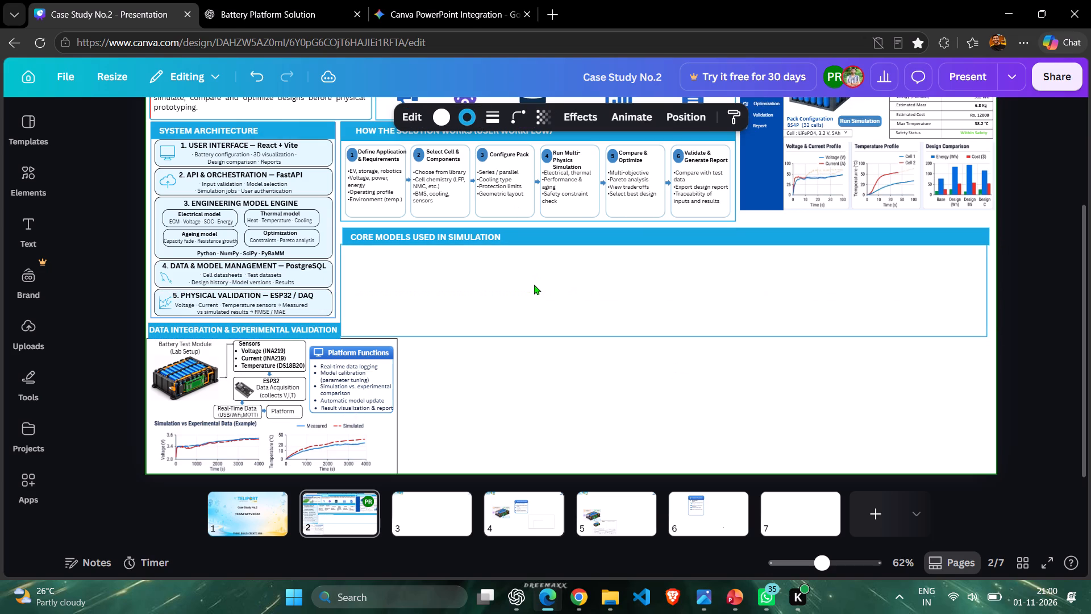
pyautogui.press('Right')
pyautogui.press('Right')
pyautogui.press('Right')
pyautogui.press('Right')
pyautogui.press('Right')
# Nudge the Core Models frame further up behind its heading bar, bringing its bottom edge just above the Data Integration heading's middle.
pyautogui.press('Up')
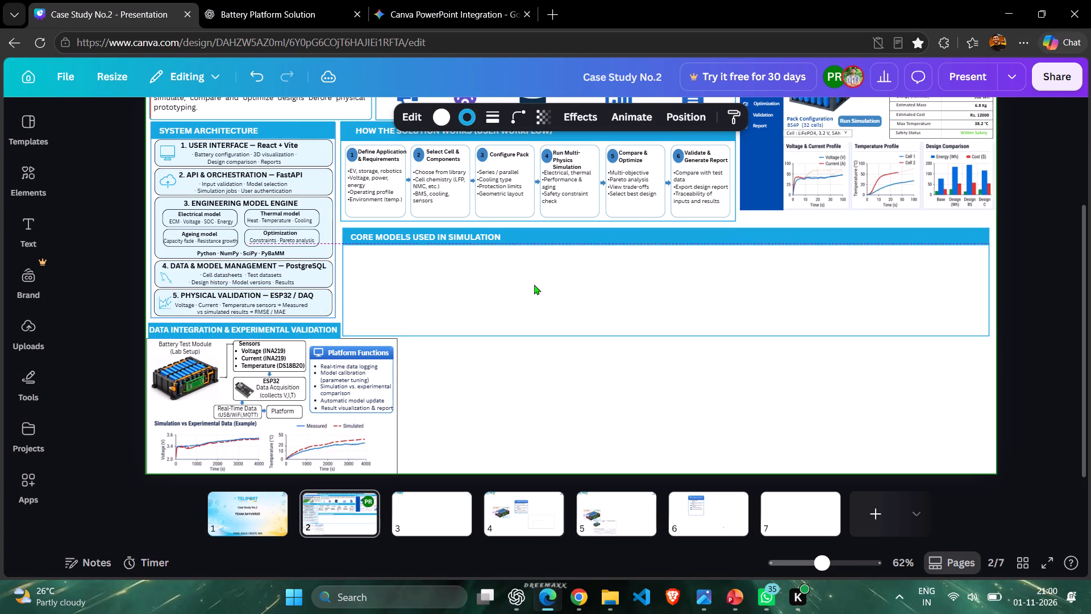
pyautogui.press('Up')
pyautogui.press('Up')
pyautogui.press('Up')
pyautogui.press('Up')
pyautogui.press('Up')
pyautogui.press('Up')
pyautogui.press('Up')
pyautogui.press('Up')
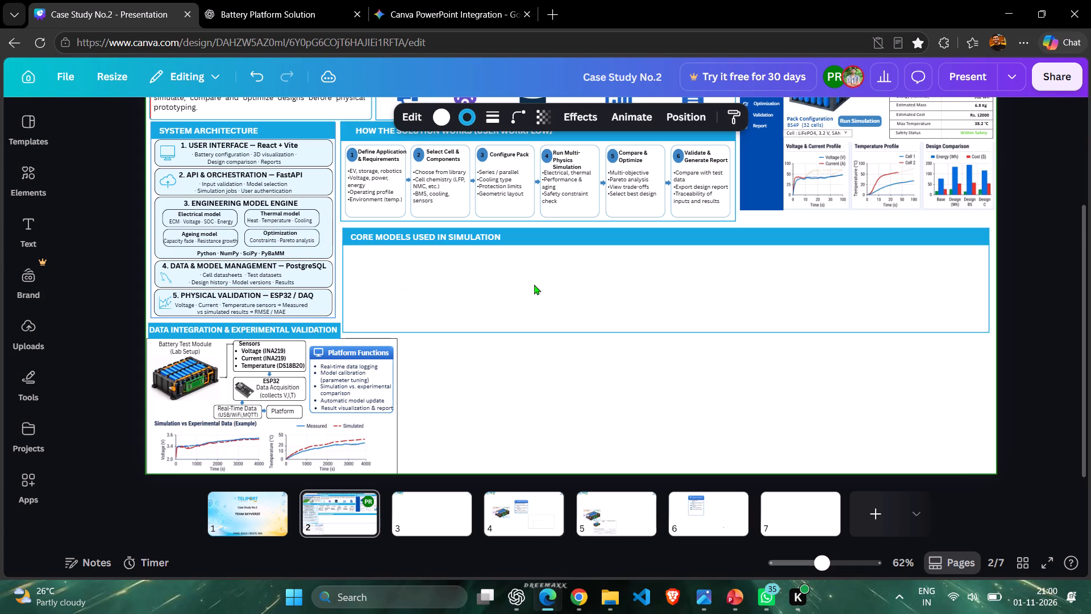
pyautogui.press('Up')
pyautogui.press('Up')
pyautogui.press('Up')
pyautogui.press('Up')
pyautogui.press('Up')
pyautogui.press('Up')
pyautogui.press('Up')
pyautogui.press('Up')
pyautogui.press('Up')
pyautogui.press('Up')
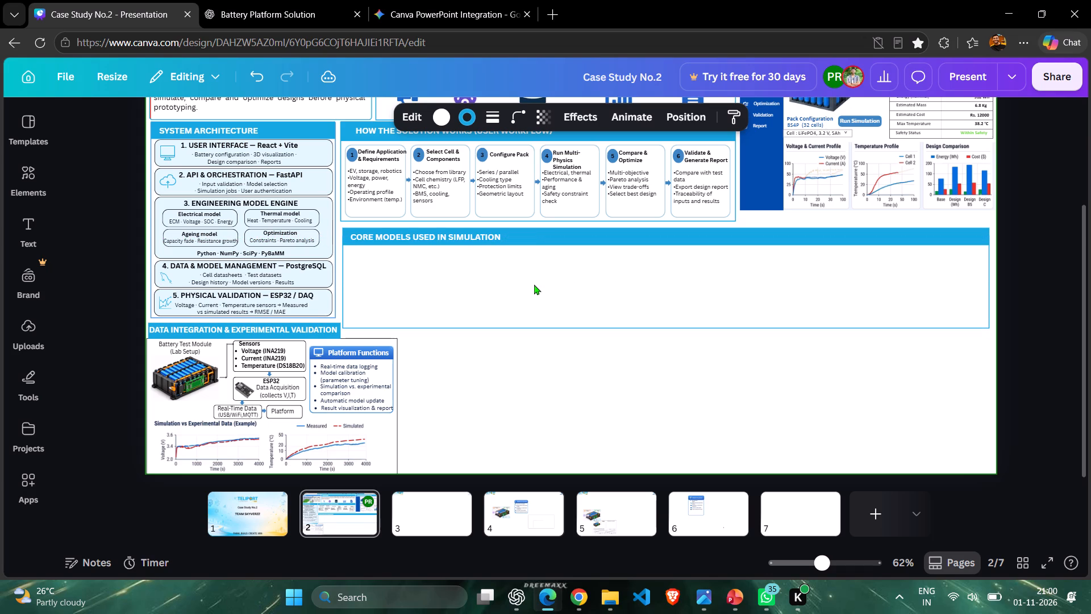
# Nudge the Core Models Used in Simulation frame up until its top edge sits almost level with its heading bar's top.
pyautogui.press('Up')
pyautogui.press('Up')
pyautogui.press('Up')
pyautogui.press('Up')
pyautogui.press('Up')
pyautogui.press('Up')
pyautogui.press('Up')
pyautogui.press('Up')
pyautogui.press('Up')
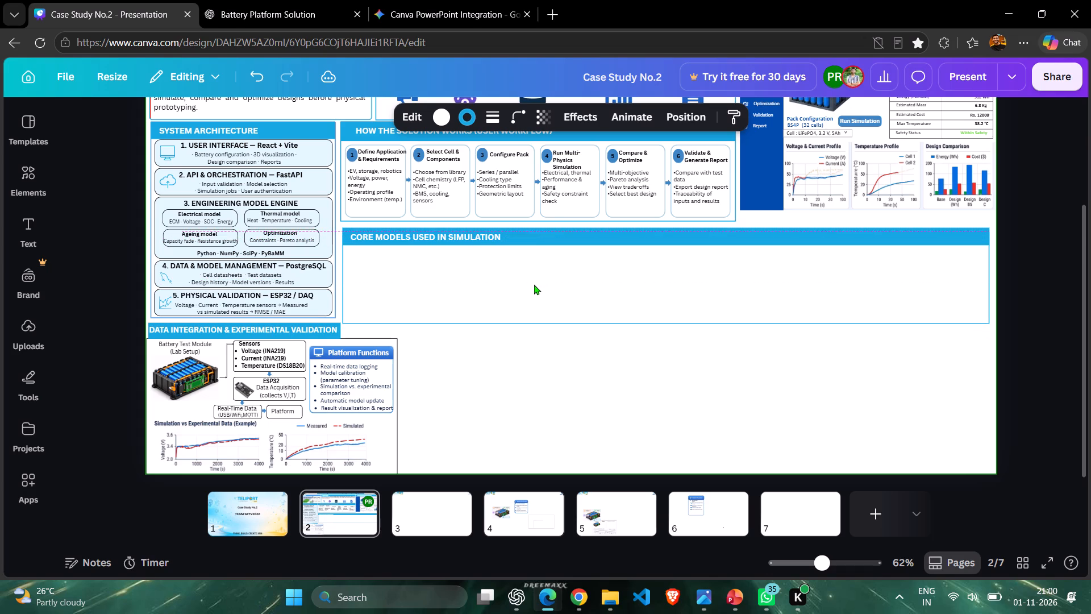
pyautogui.press('Up')
pyautogui.press('Up')
pyautogui.press('Up')
pyautogui.press('Up')
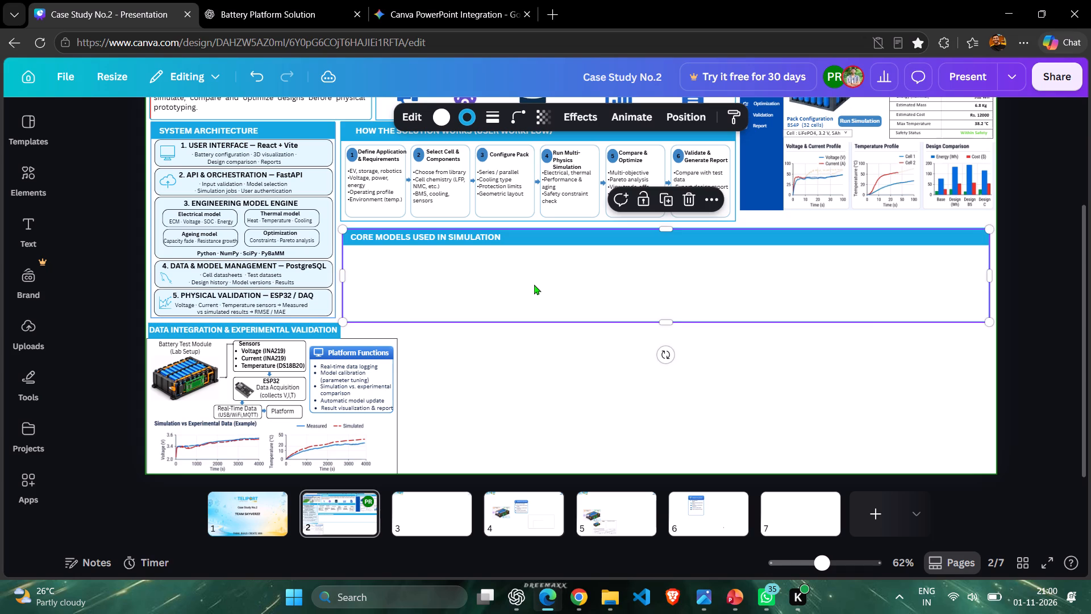
# Fine-tune the Core Models frame slightly downward, keeping its top edge just behind the heading bar, and deselect it.
pyautogui.press('Down')
pyautogui.press('Down')
pyautogui.press('Down')
pyautogui.press('Down')
pyautogui.press('Down')
pyautogui.press('Down')
pyautogui.press('Down')
pyautogui.press('Down')
pyautogui.press('Down')
pyautogui.press('Down')
pyautogui.press('Down')
pyautogui.press('Down')
pyautogui.press('Up')
pyautogui.press('Up')
pyautogui.press('Up')
pyautogui.press('Up')
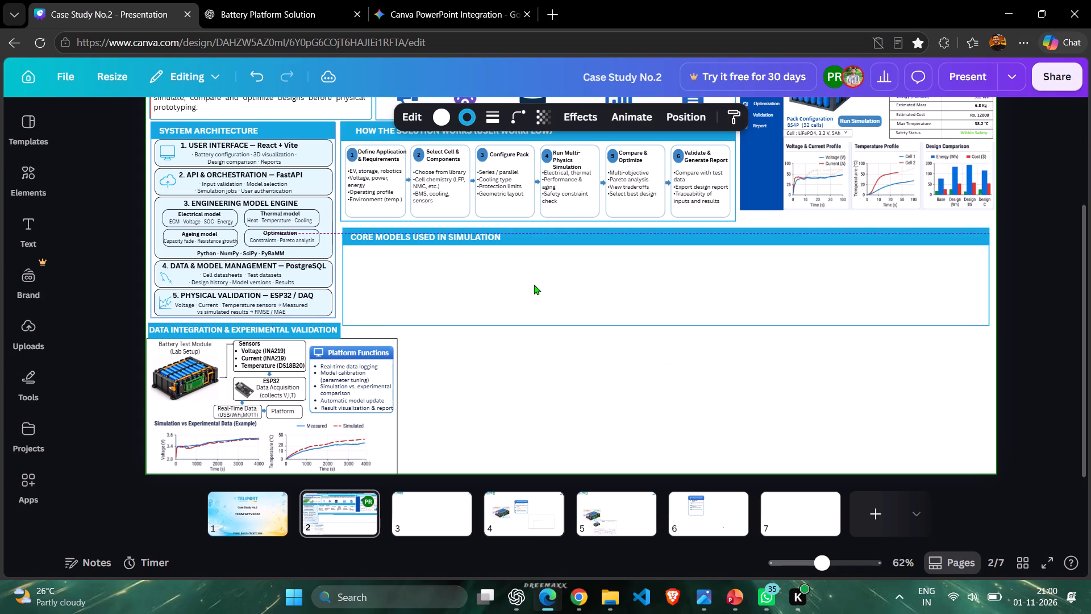
pyautogui.press('Up')
pyautogui.press('Up')
pyautogui.press('Up')
pyautogui.press('Up')
pyautogui.press('Up')
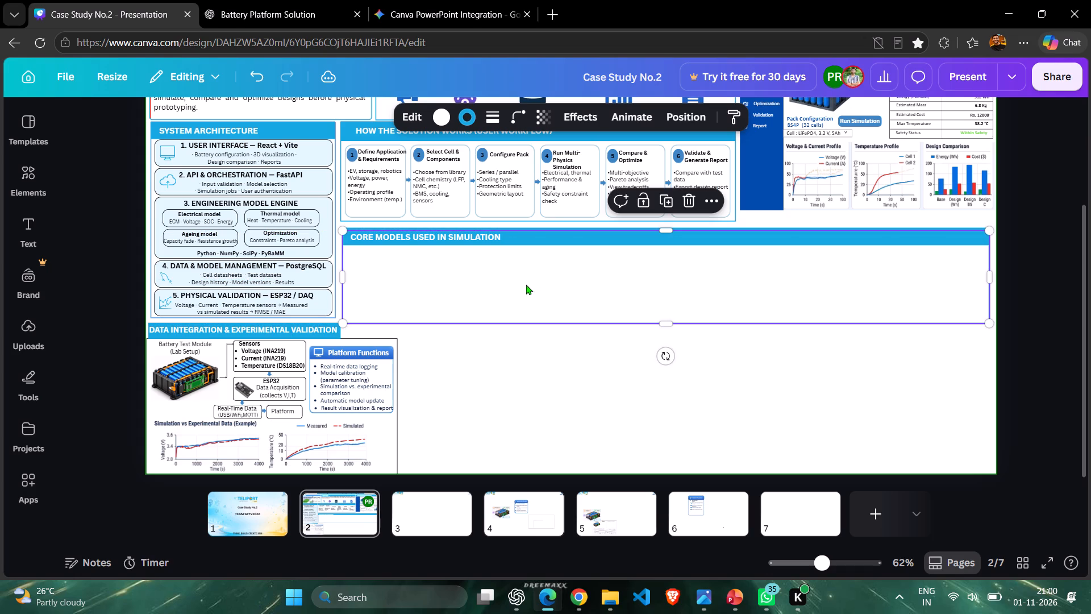
pyautogui.click(526, 434)
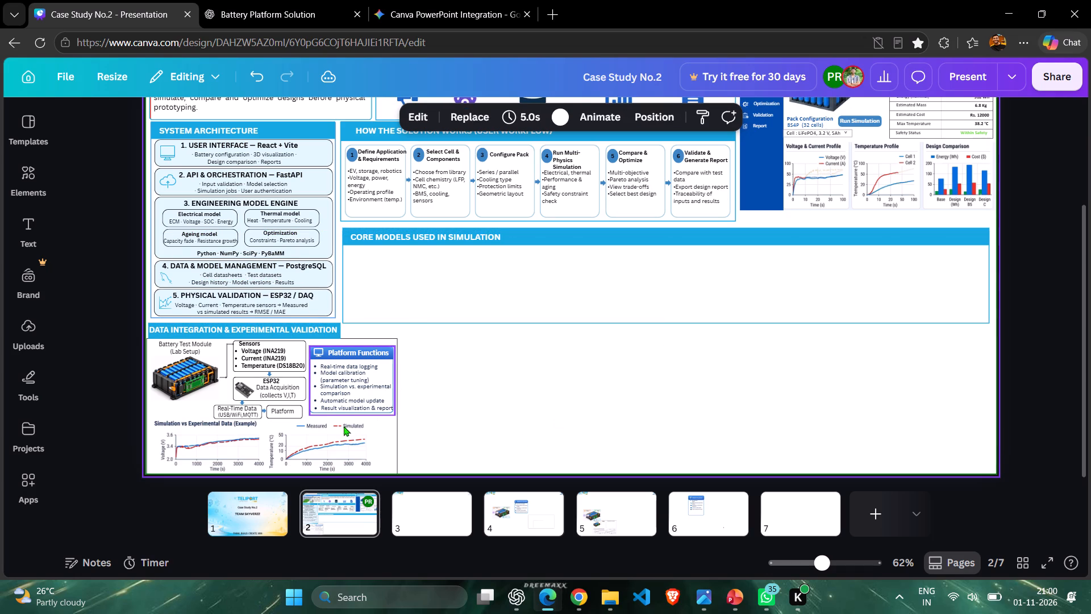
# Nudge the Data Integration & Experimental Validation frame slightly right until its left side lines up with the slide's left edge.
pyautogui.click(391, 442)
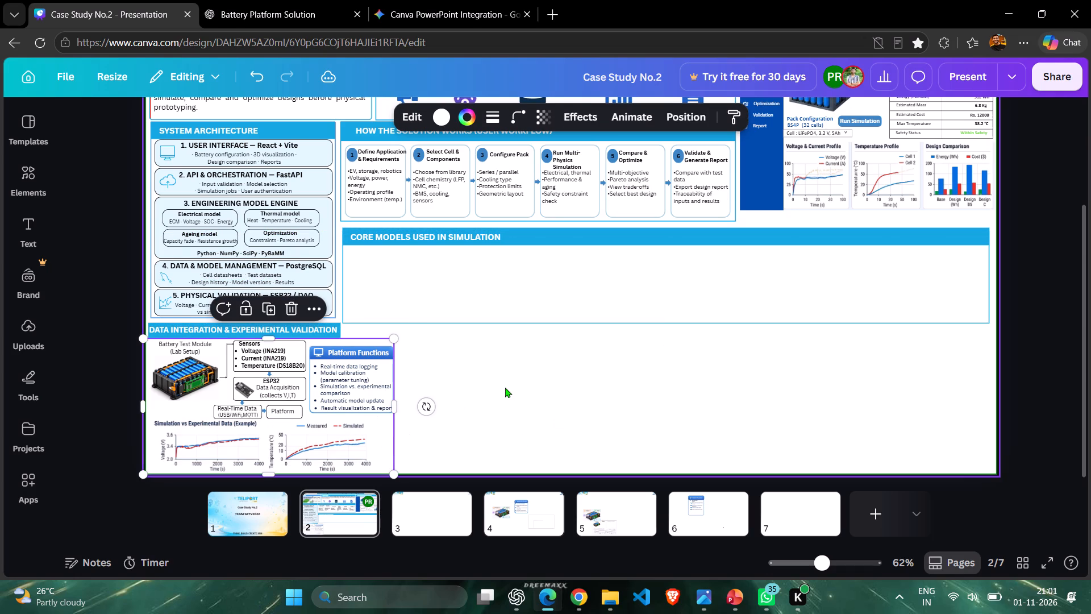
pyautogui.press('Right')
pyautogui.press('Right')
pyautogui.press('Right')
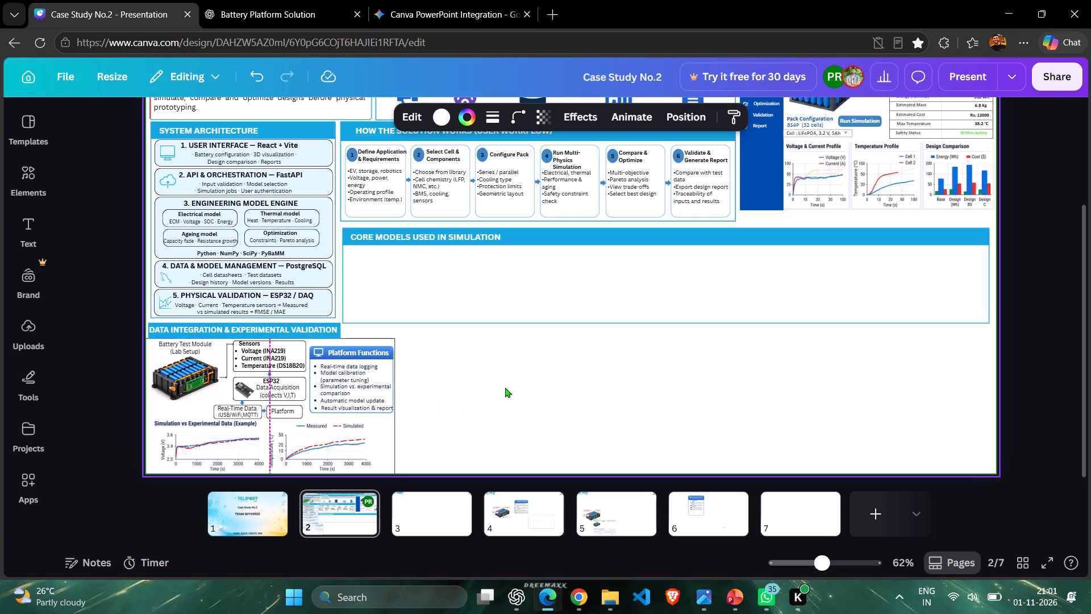
pyautogui.press('Right')
pyautogui.press('Right')
pyautogui.press('Right')
pyautogui.press('Right')
pyautogui.press('Right')
pyautogui.press('Right')
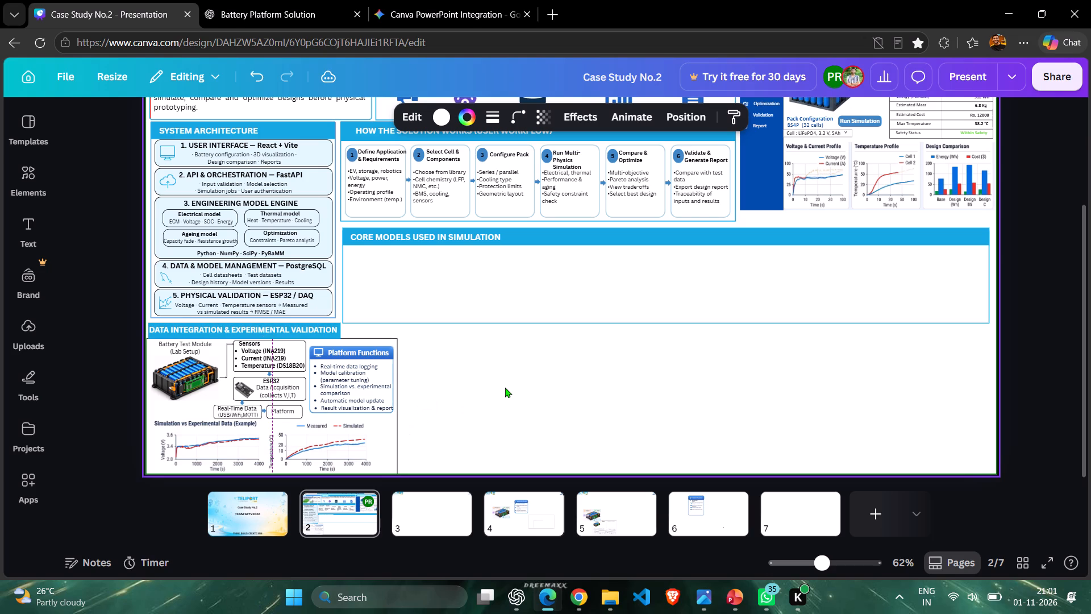
pyautogui.press('Left')
pyautogui.press('Left')
pyautogui.press('Left')
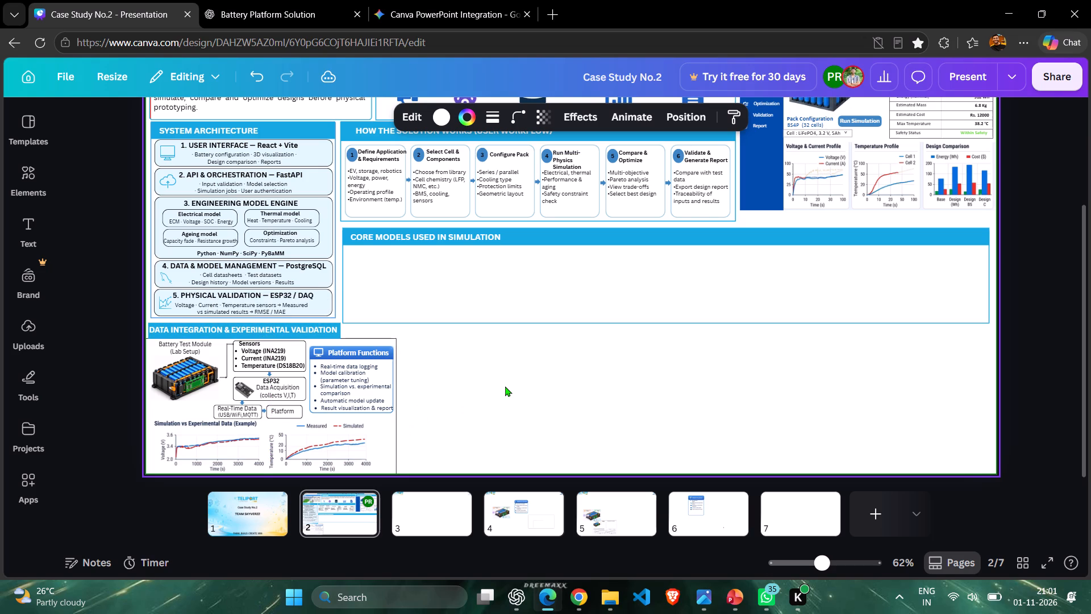
# Examine the Data Integration & Experimental Validation section up close, including its frame edges and the Core Models frame beside it.
pyautogui.scroll(-4, 335, 462)
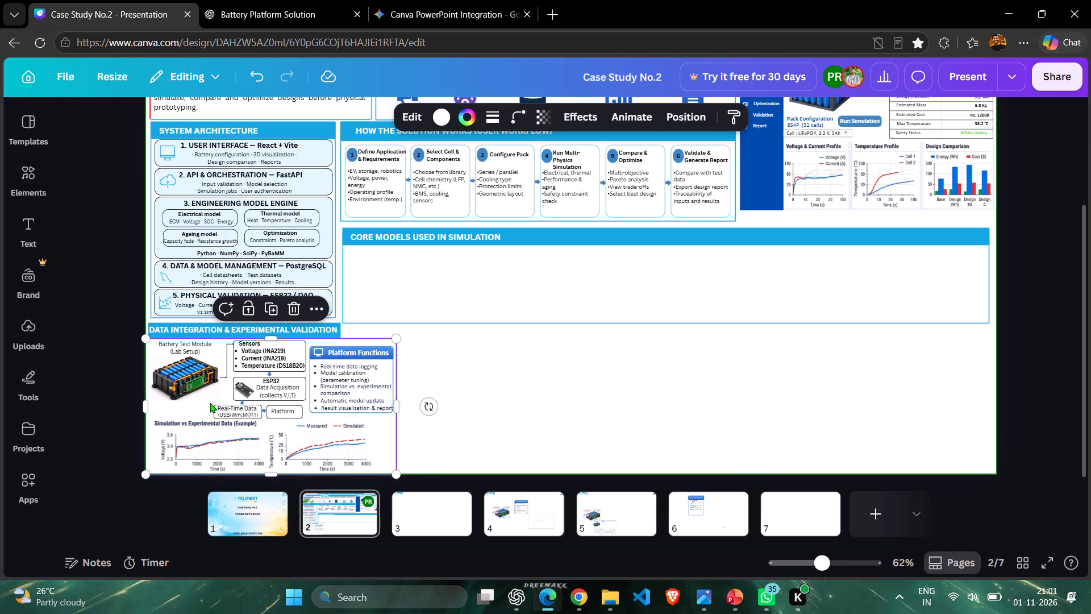
pyautogui.keyDown('ctrl'); pyautogui.scroll(-3, 209, 403); pyautogui.keyUp('ctrl')
pyautogui.keyDown('ctrl'); pyautogui.scroll(8, 213, 395); pyautogui.keyUp('ctrl')
pyautogui.scroll(-3, 460, 366)
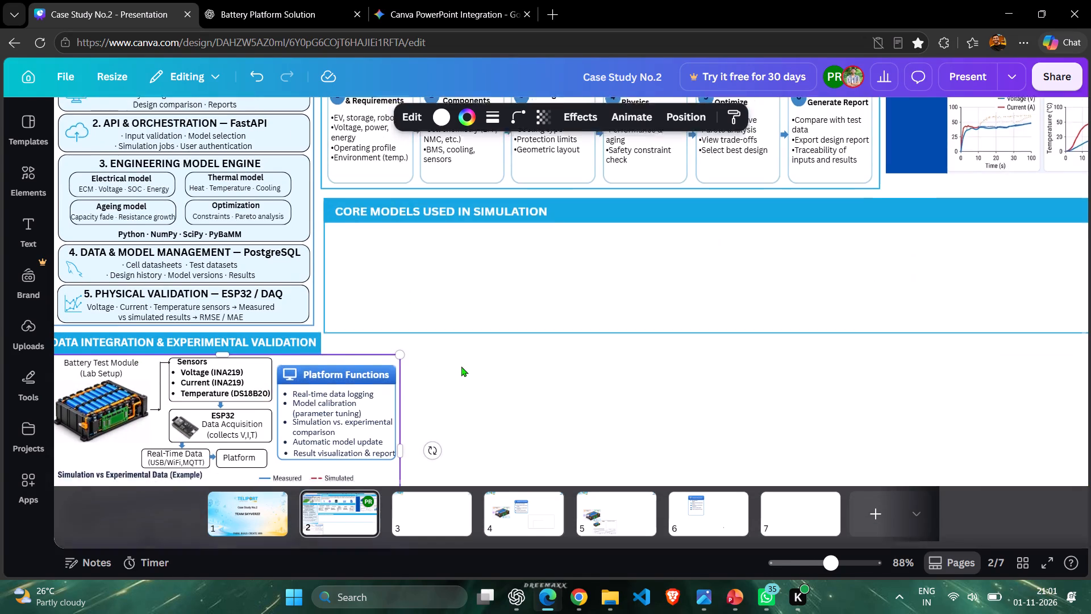
pyautogui.scroll(-4, 461, 366)
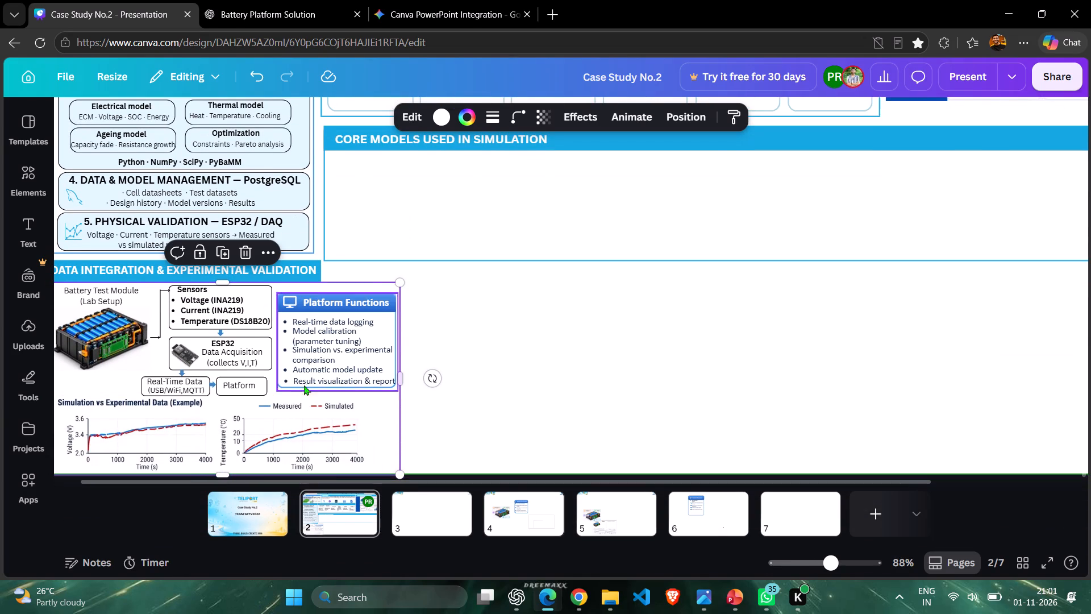
pyautogui.keyDown('shift'); pyautogui.scroll(-2, 253, 394); pyautogui.keyUp('shift')
pyautogui.keyDown('shift'); pyautogui.scroll(4, 255, 377); pyautogui.keyUp('shift')
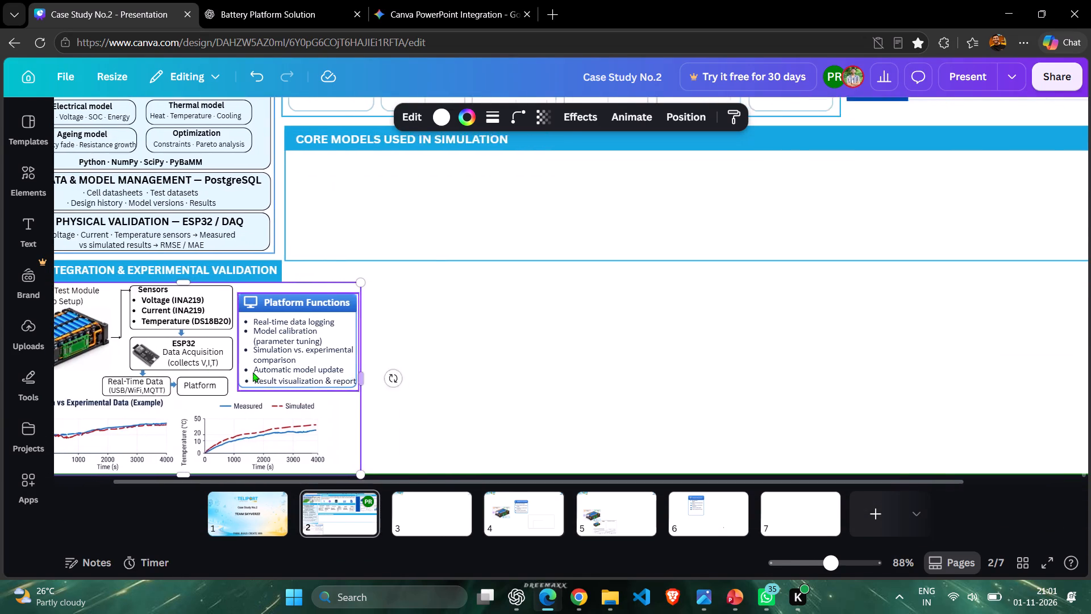
pyautogui.keyDown('shift'); pyautogui.scroll(7, 253, 372); pyautogui.keyUp('shift')
pyautogui.keyDown('shift'); pyautogui.scroll(-4, 250, 345); pyautogui.keyUp('shift')
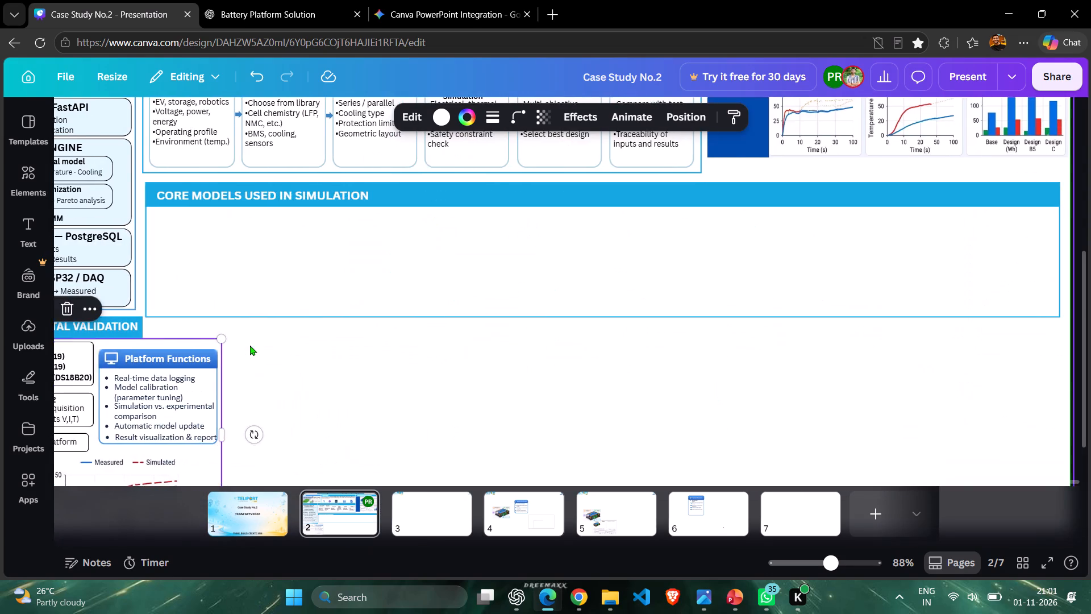
pyautogui.keyDown('shift'); pyautogui.scroll(4, 250, 345); pyautogui.keyUp('shift')
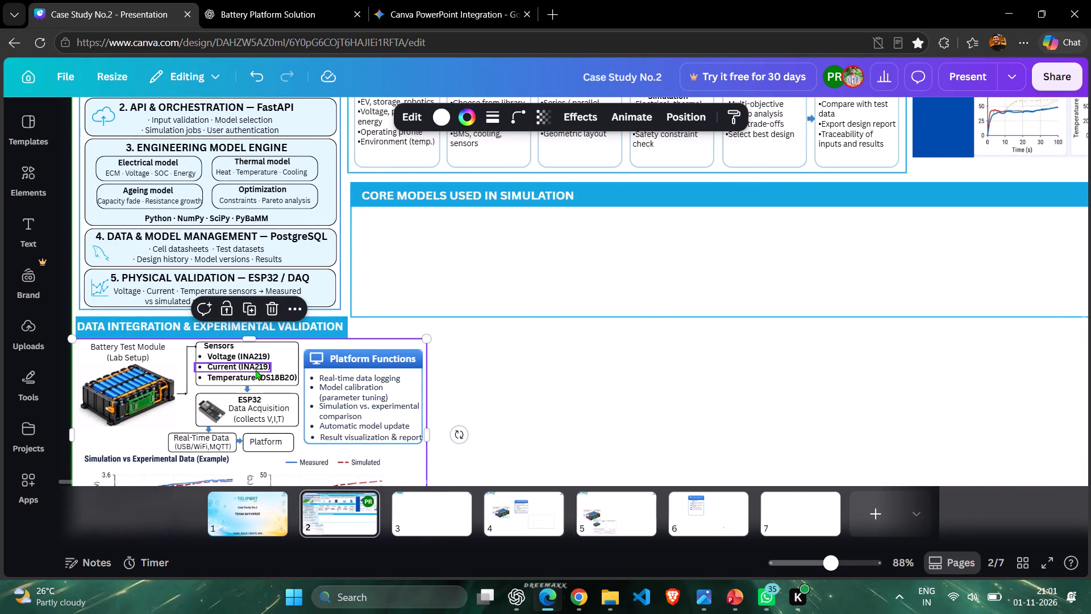
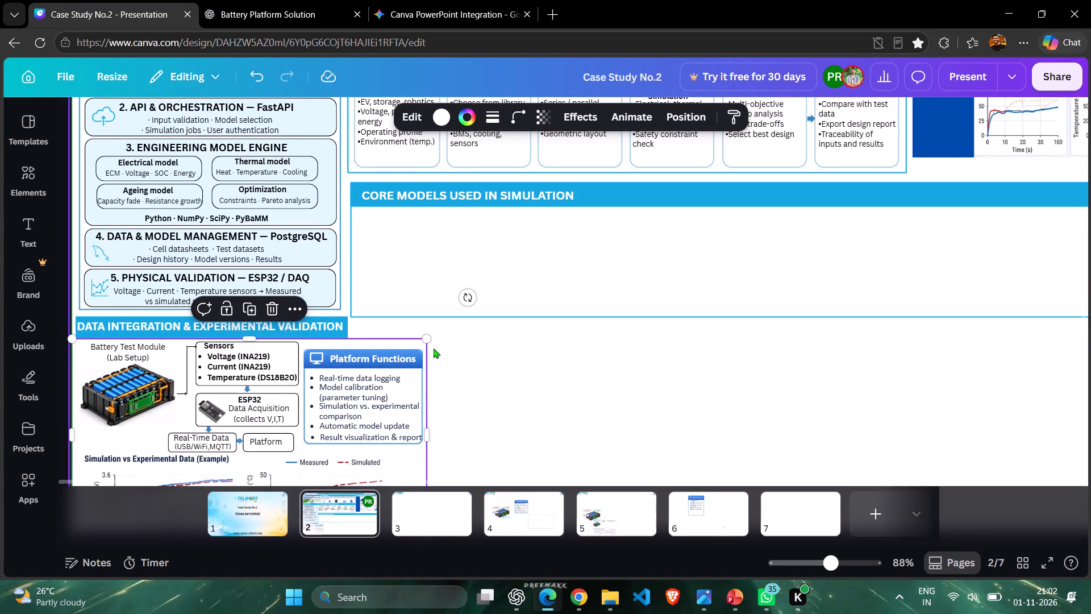
# Change the Data Integration & Experimental Validation frame's border from black to azure.
pyautogui.click(466, 115)
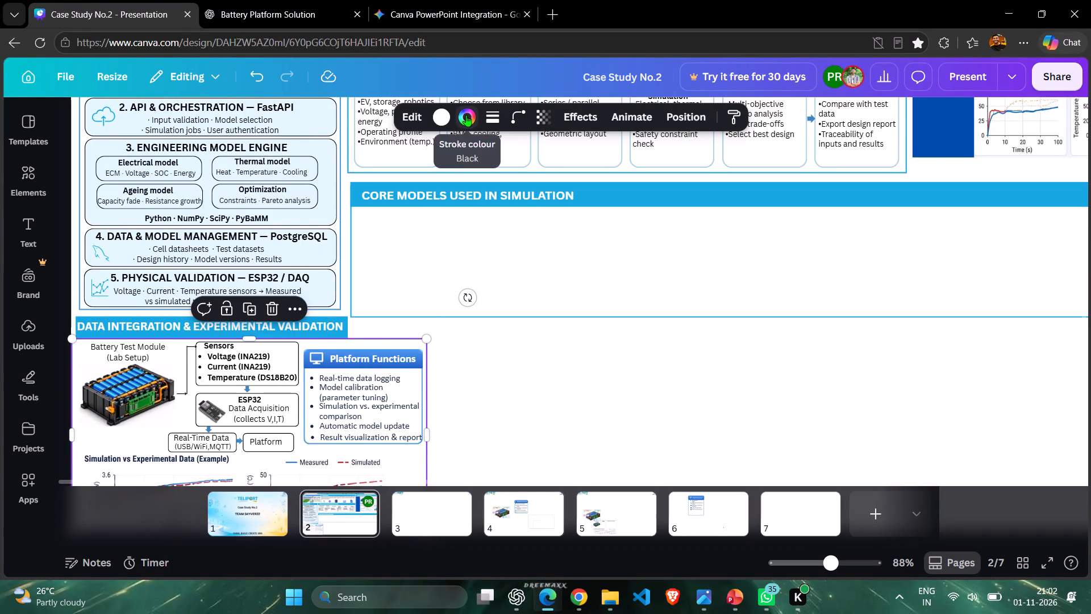
pyautogui.click(204, 229)
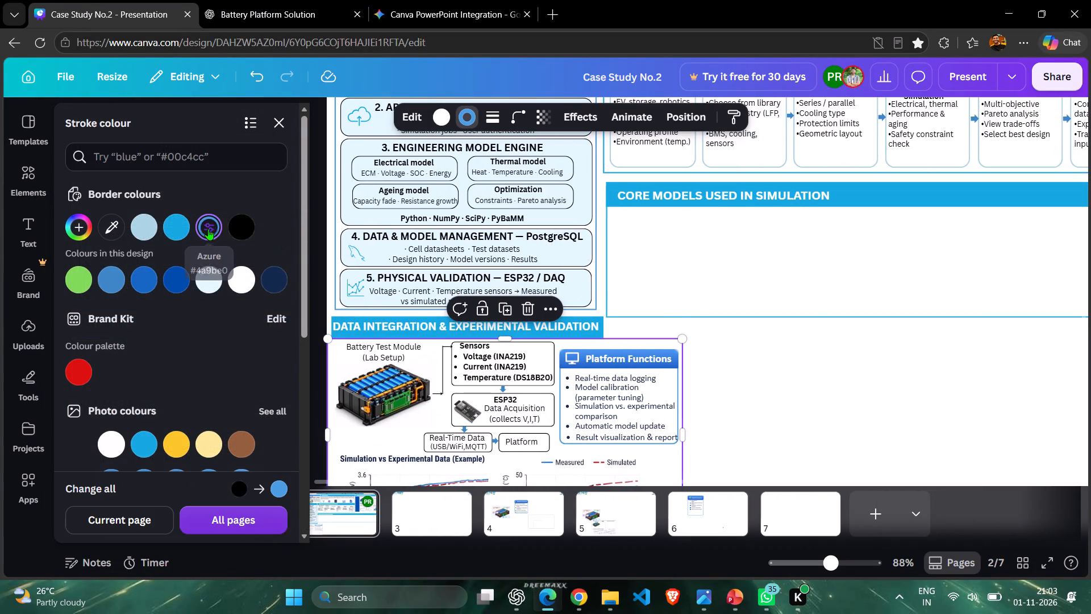
pyautogui.click(807, 366)
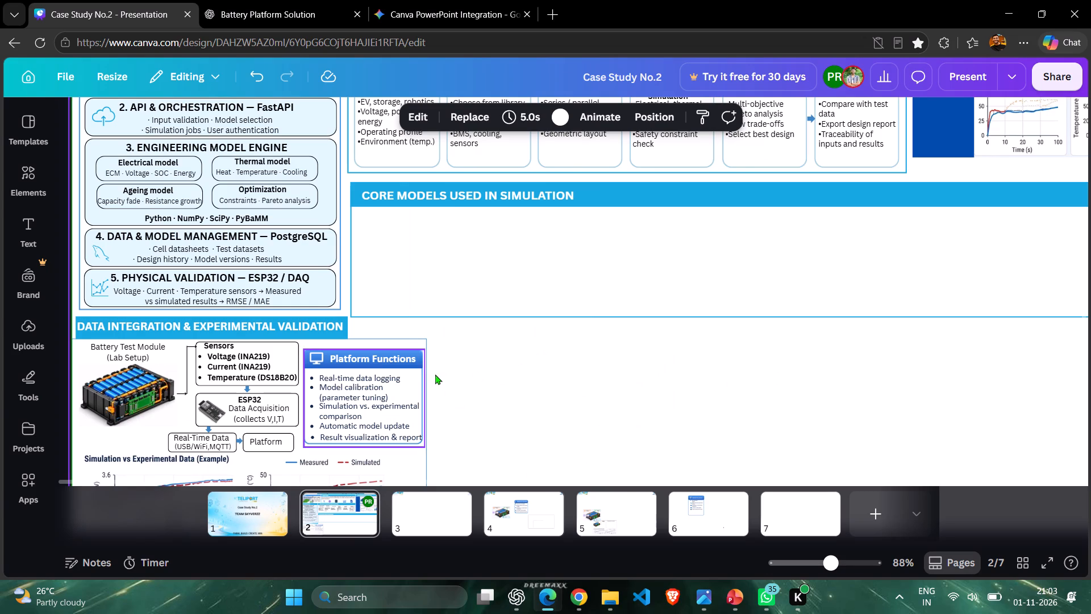
# Nudge the Data Integration & Experimental Validation frame right until its left edge lines up with its heading bar's left end.
pyautogui.click(409, 339)
pyautogui.press('Right')
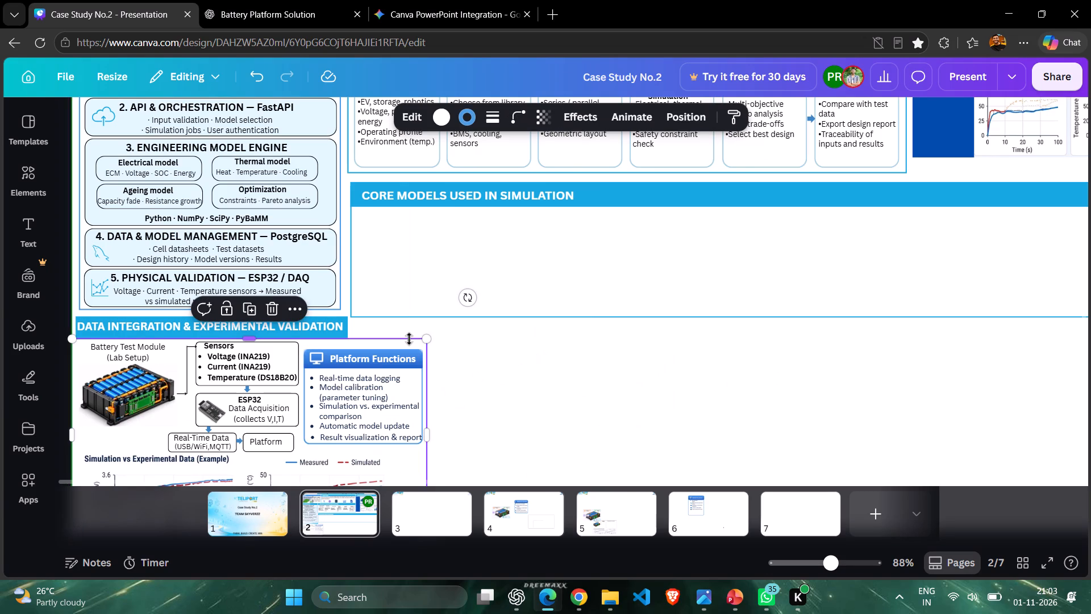
pyautogui.press('Right')
pyautogui.press('Right')
pyautogui.press('Right')
pyautogui.press('Right')
pyautogui.press('Right')
pyautogui.press('Right')
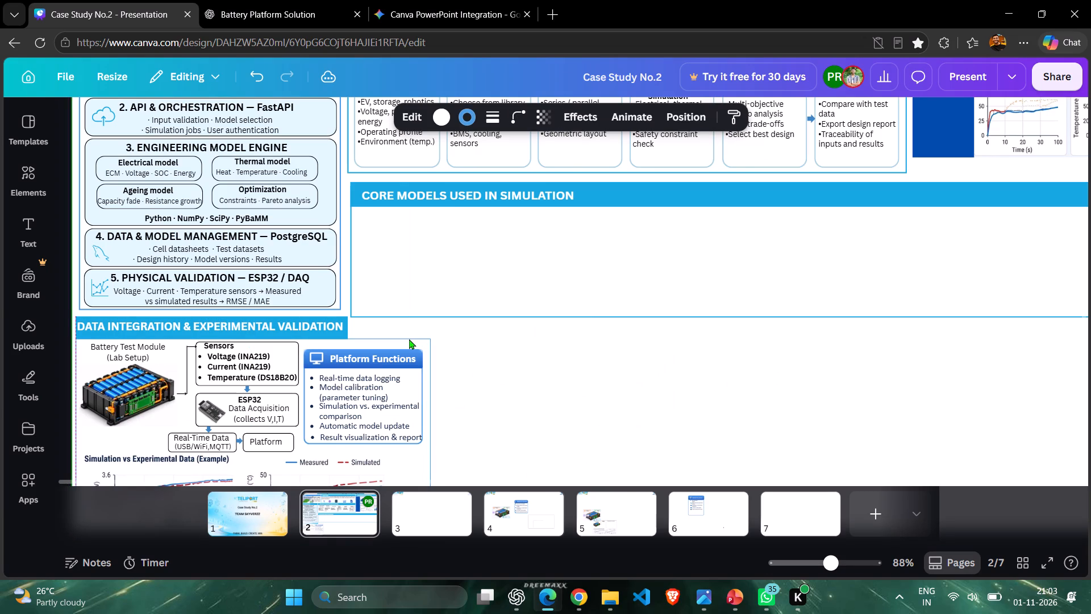
# Shrink the Data Integration frame so its right side meets the Platform Functions box and its bottom edge sits just above the slide's bottom.
pyautogui.scroll(-1, 632, 327)
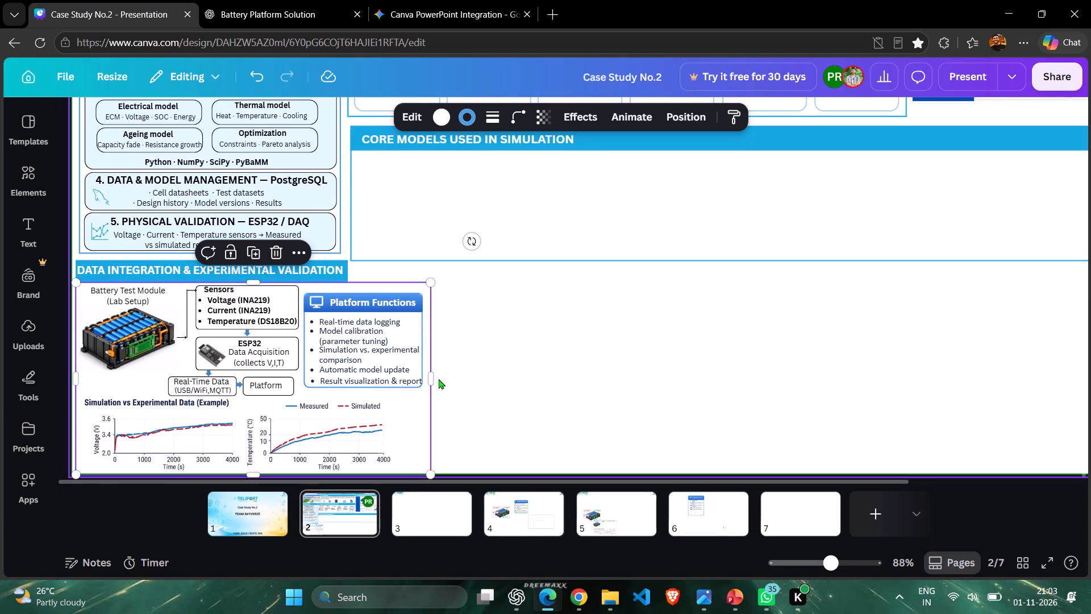
pyautogui.moveTo(434, 379); pyautogui.dragTo(428, 379)
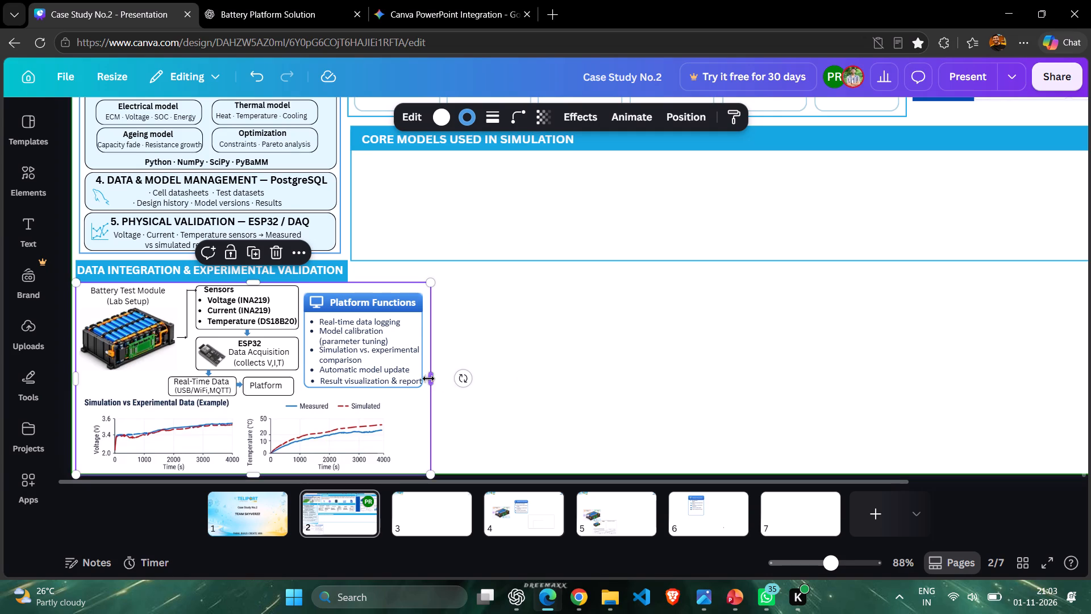
pyautogui.moveTo(428, 379); pyautogui.dragTo(423, 379)
pyautogui.click(552, 362)
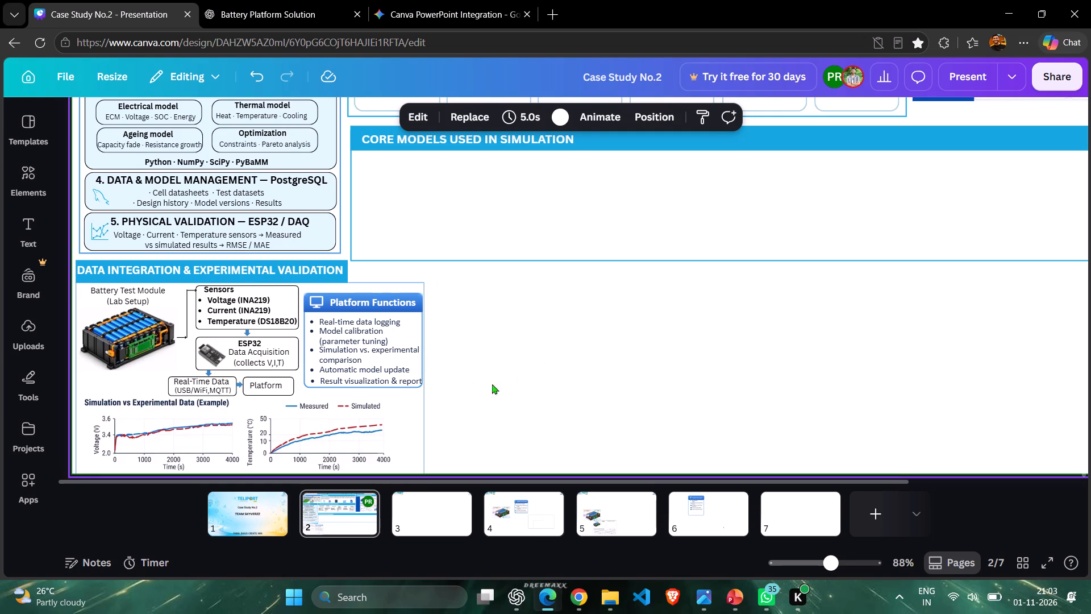
pyautogui.scroll(-2, 459, 393)
pyautogui.click(409, 416)
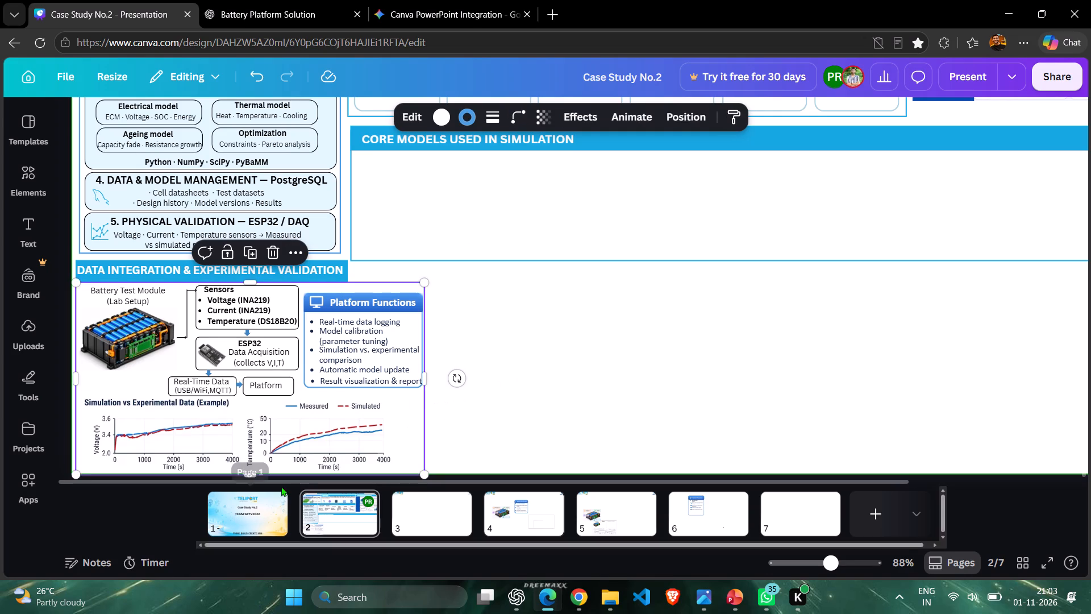
pyautogui.moveTo(249, 475); pyautogui.dragTo(257, 469)
pyautogui.scroll(-2, 623, 387)
pyautogui.click(618, 385)
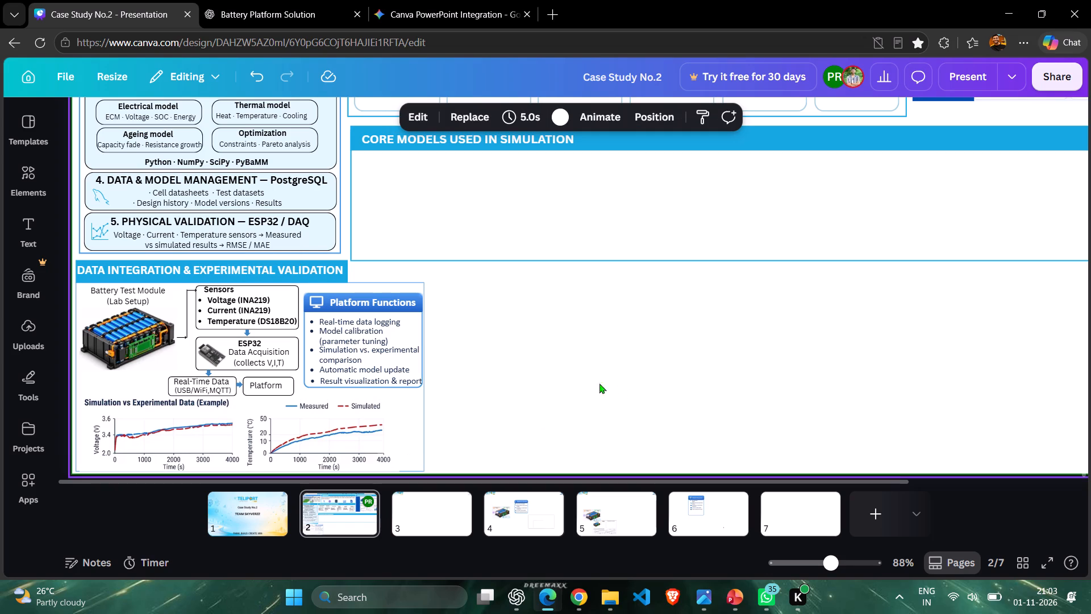
# Change the Platform Functions box's border to the bright blue used by the section heading bars.
pyautogui.click(361, 305)
pyautogui.click(282, 114)
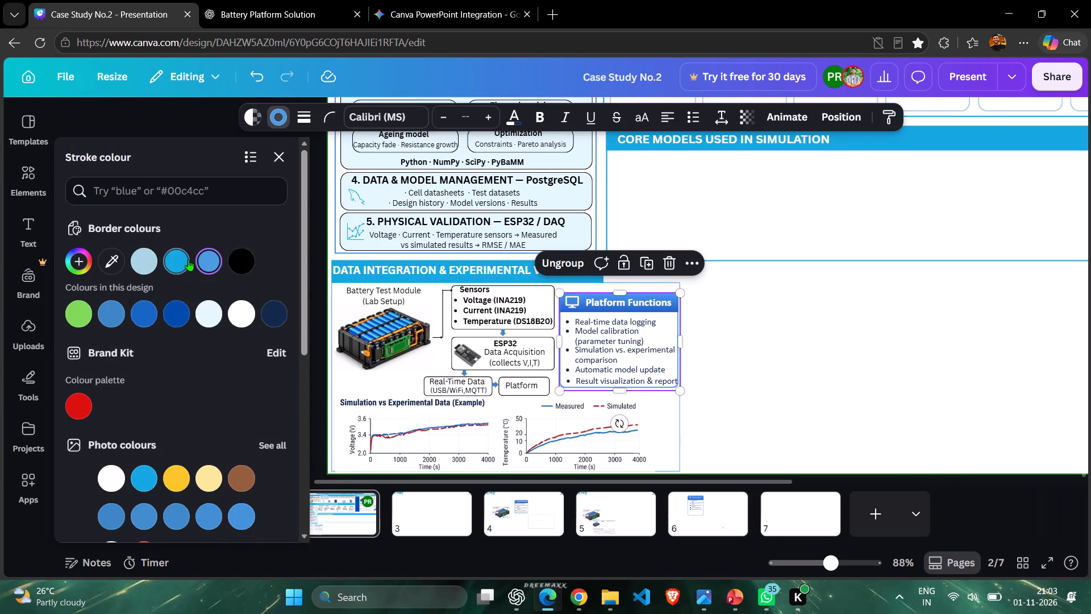
pyautogui.click(184, 259)
pyautogui.click(763, 277)
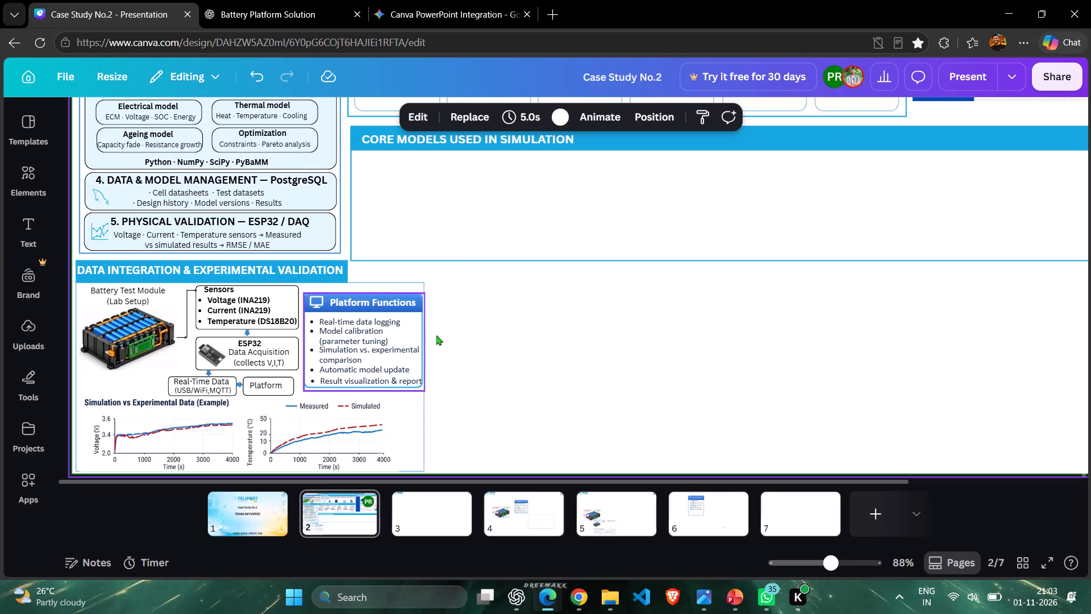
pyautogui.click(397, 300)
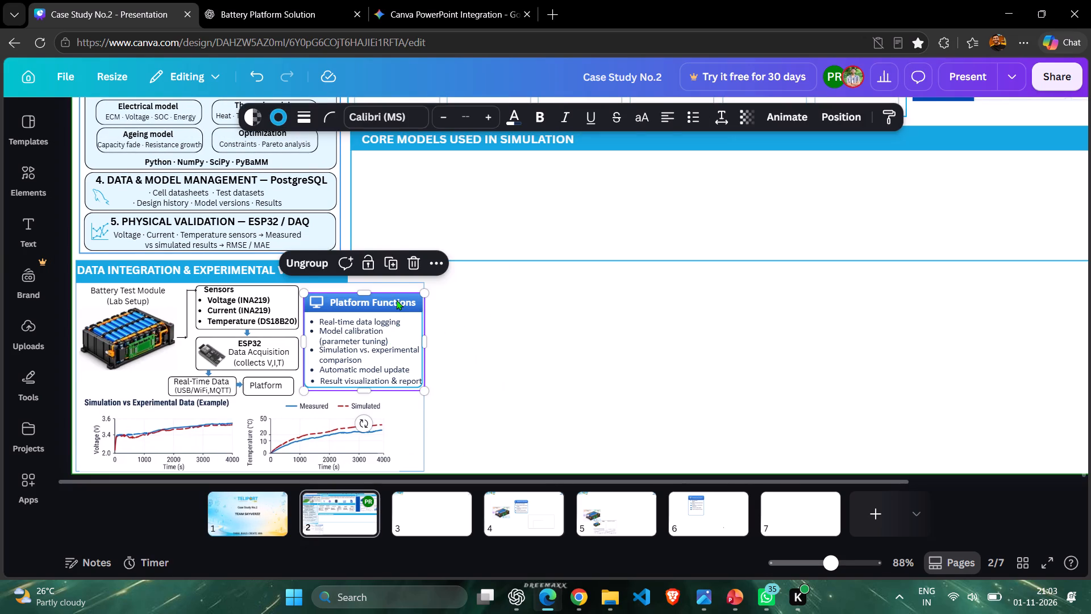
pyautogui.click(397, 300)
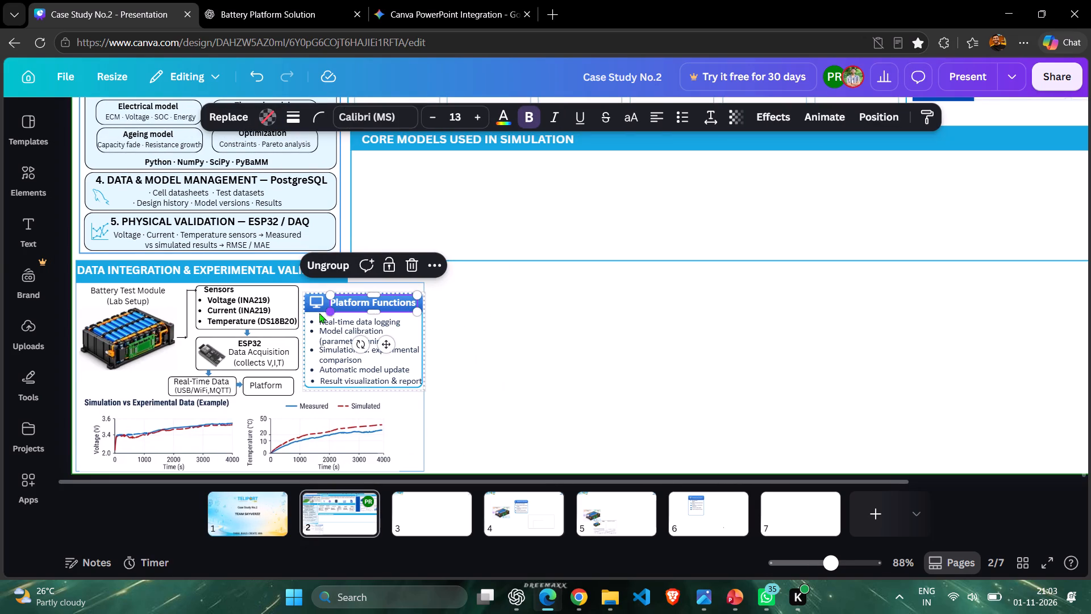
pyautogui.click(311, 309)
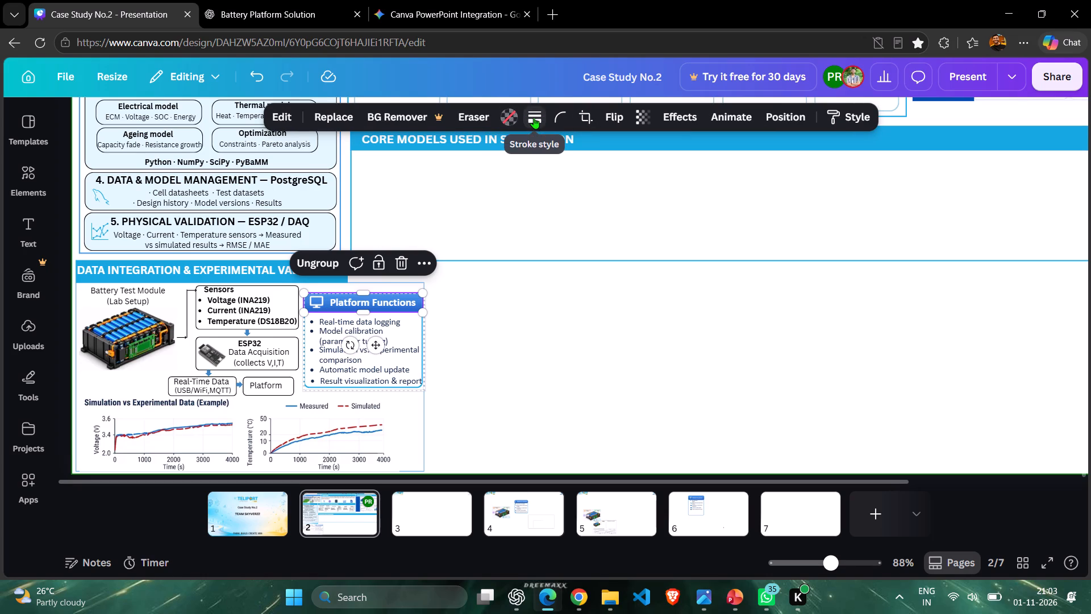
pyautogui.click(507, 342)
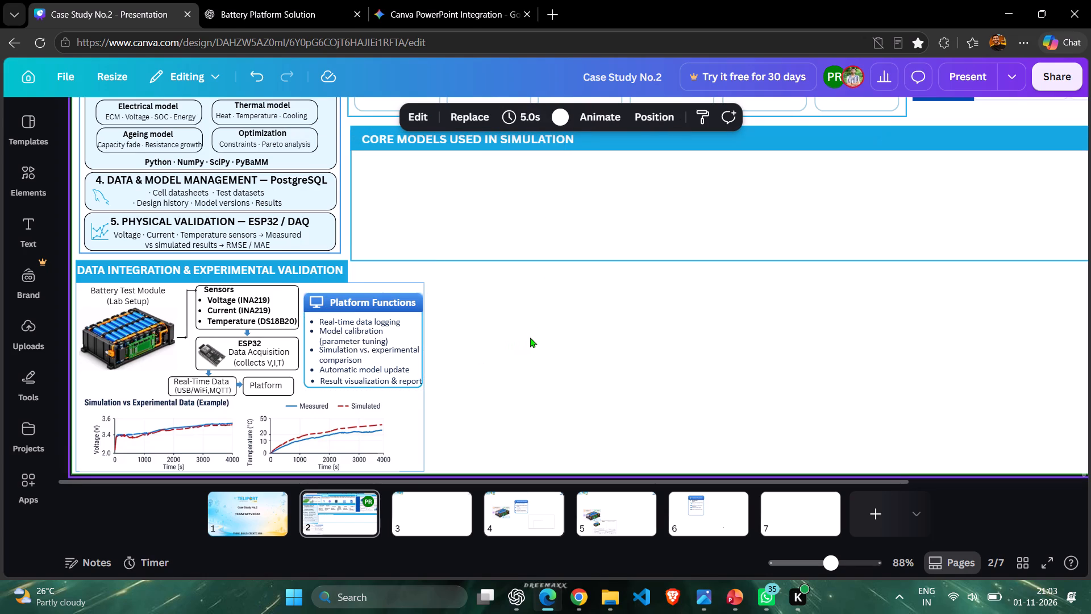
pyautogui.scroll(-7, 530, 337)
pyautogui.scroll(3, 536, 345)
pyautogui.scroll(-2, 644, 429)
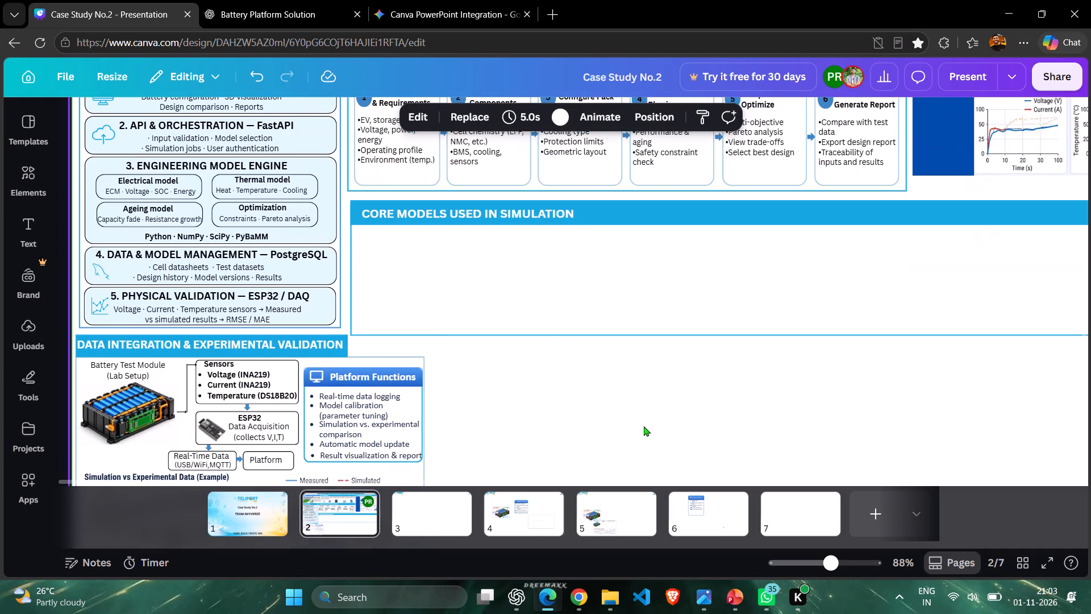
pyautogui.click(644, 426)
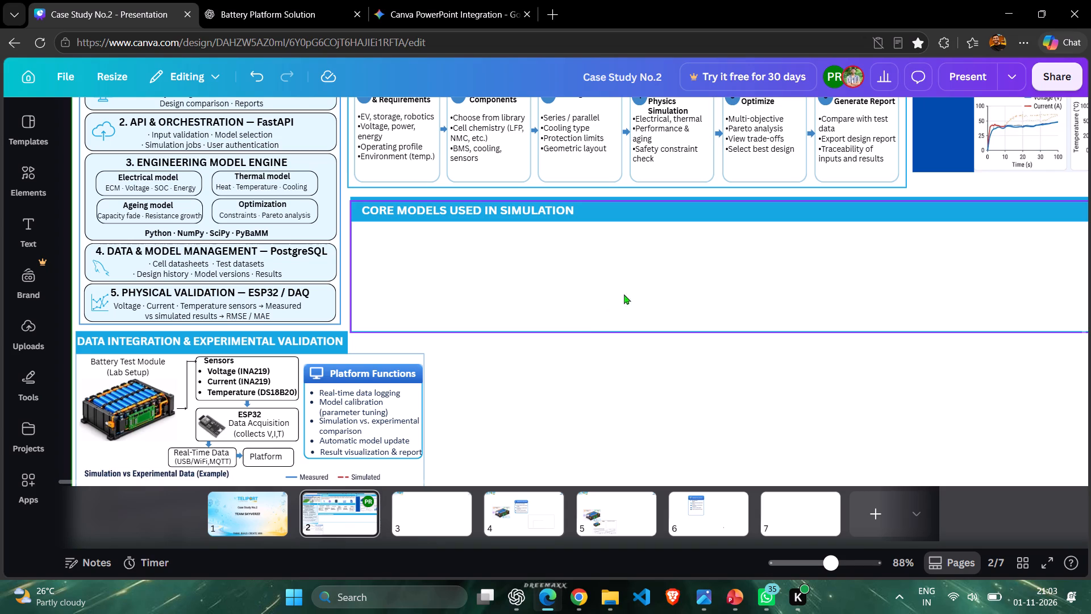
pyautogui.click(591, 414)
# Extend the Core Models Used in Simulation frame's top edge slightly up so it sits nearly level with its heading bar's top.
pyautogui.click(615, 284)
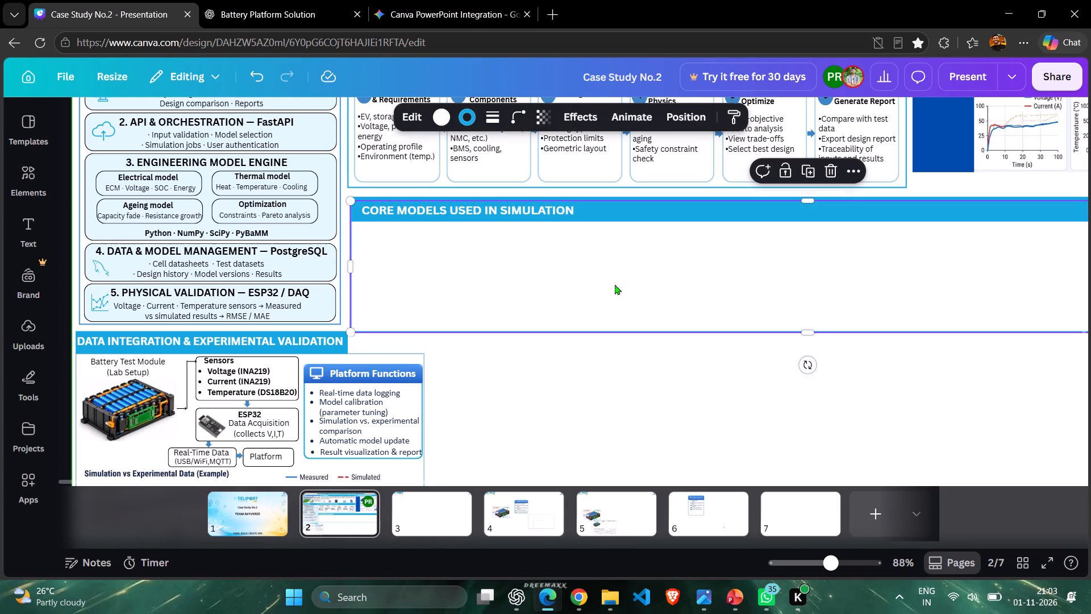
pyautogui.click(807, 199)
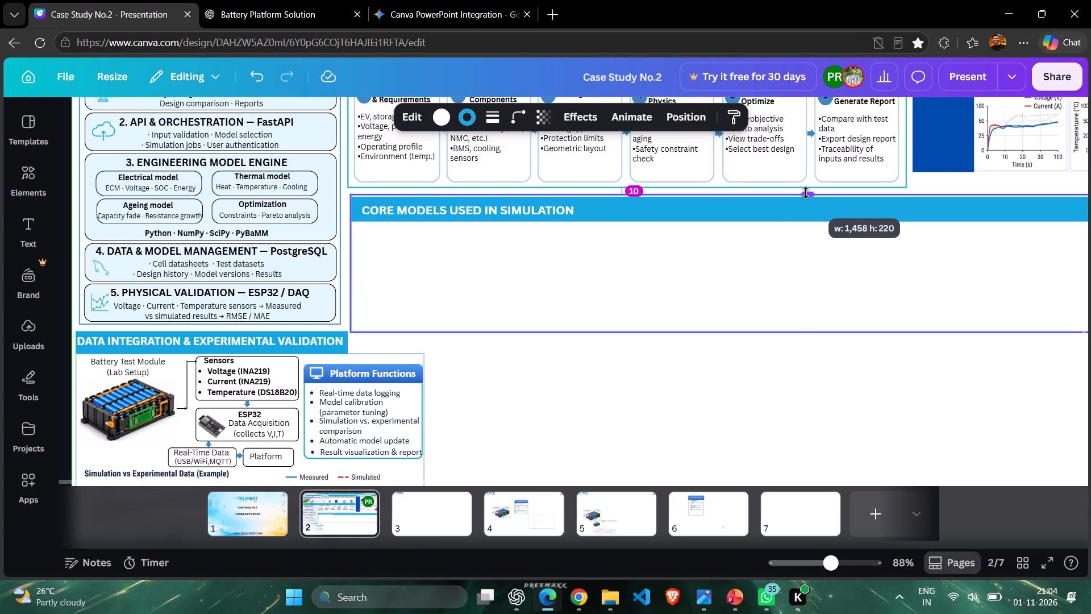
pyautogui.click(777, 385)
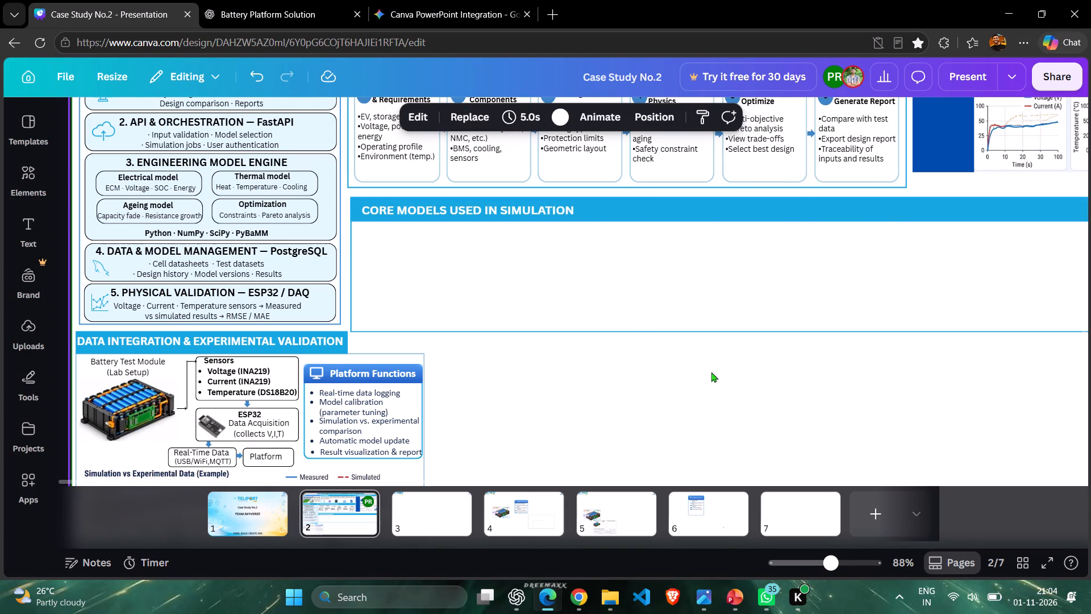
# Extend the Core Models frame's bottom edge down until it is nearly level with the bottom of the Data Integration heading bar.
pyautogui.click(577, 301)
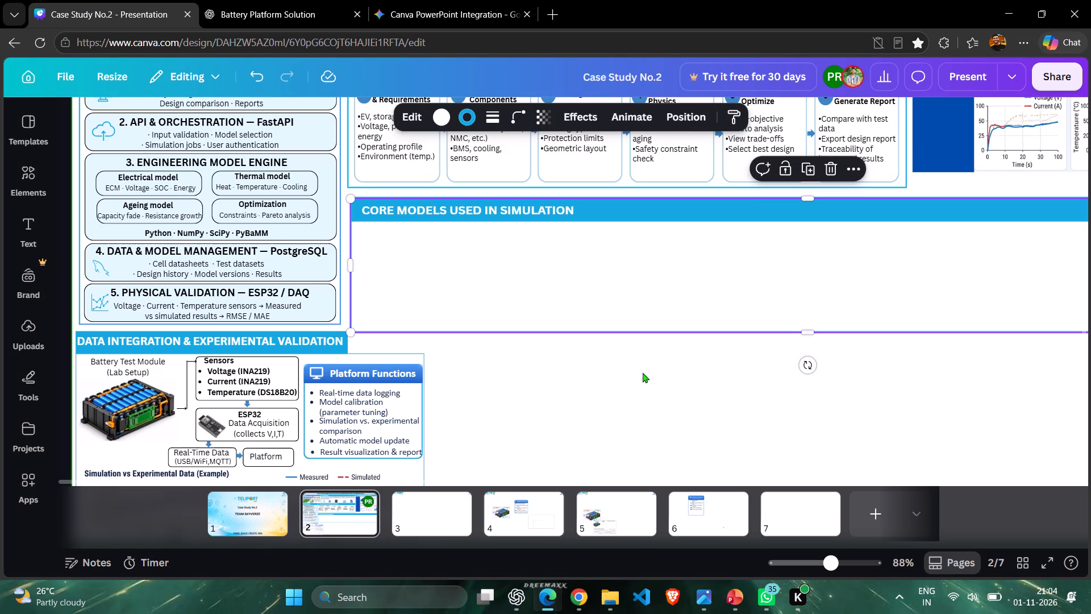
pyautogui.click(651, 380)
pyautogui.scroll(-1, 631, 392)
pyautogui.scroll(1, 631, 392)
pyautogui.click(627, 300)
pyautogui.moveTo(806, 329); pyautogui.dragTo(806, 345)
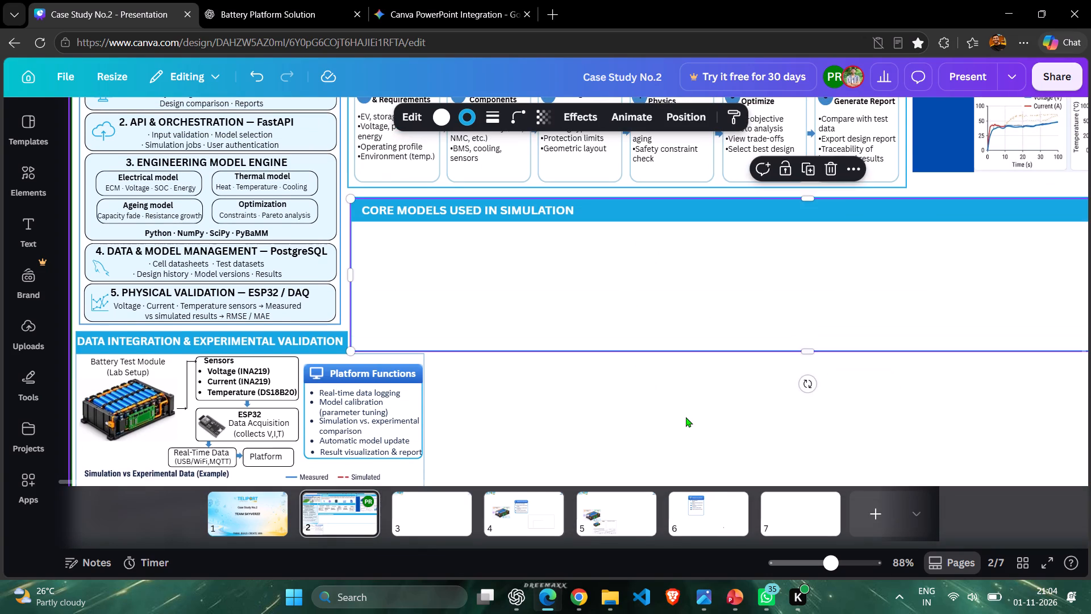
pyautogui.click(686, 417)
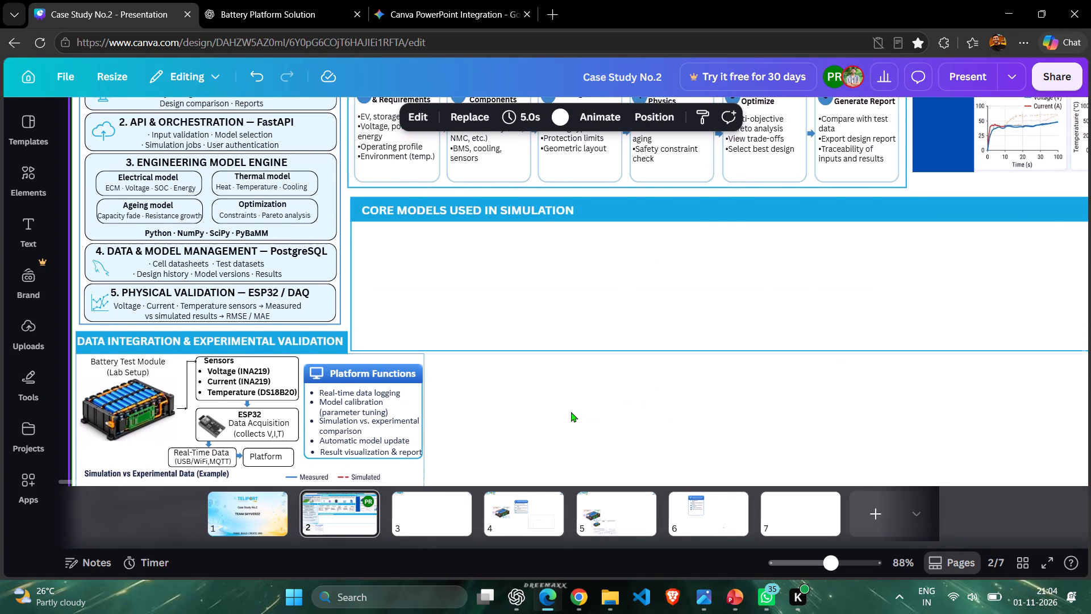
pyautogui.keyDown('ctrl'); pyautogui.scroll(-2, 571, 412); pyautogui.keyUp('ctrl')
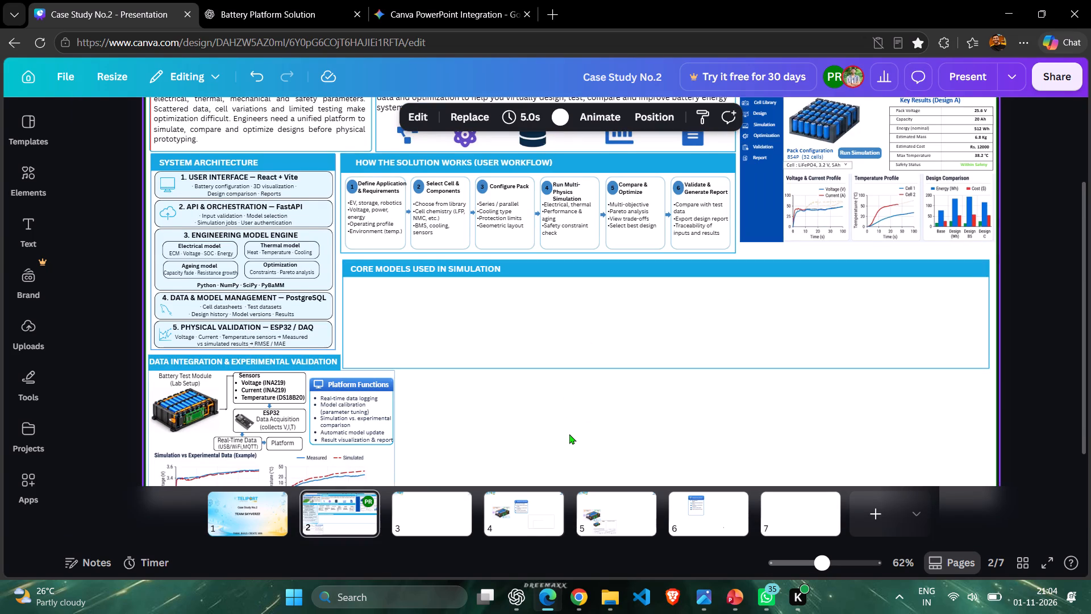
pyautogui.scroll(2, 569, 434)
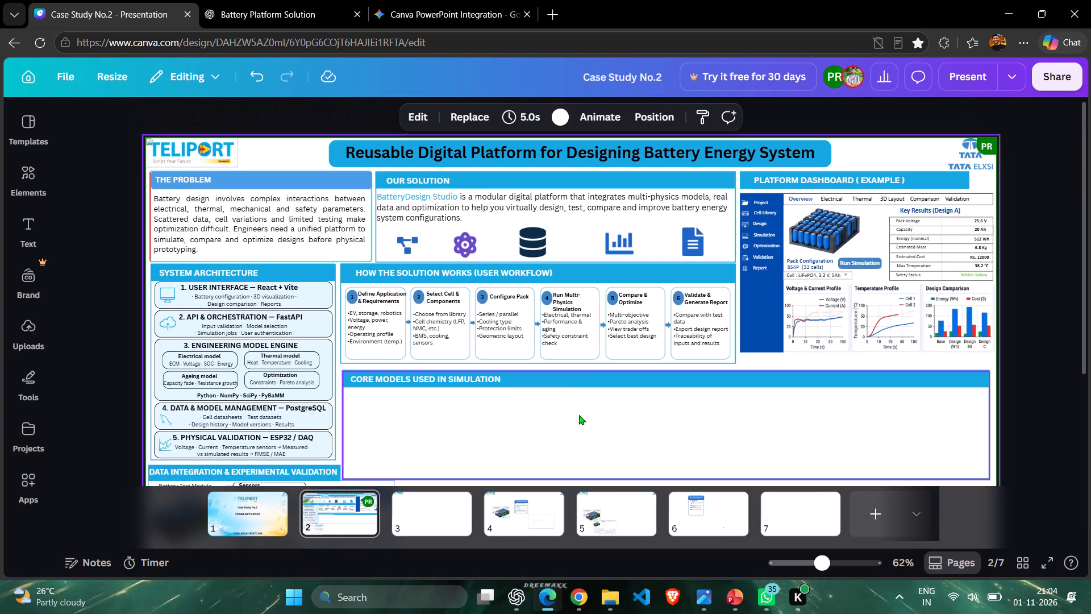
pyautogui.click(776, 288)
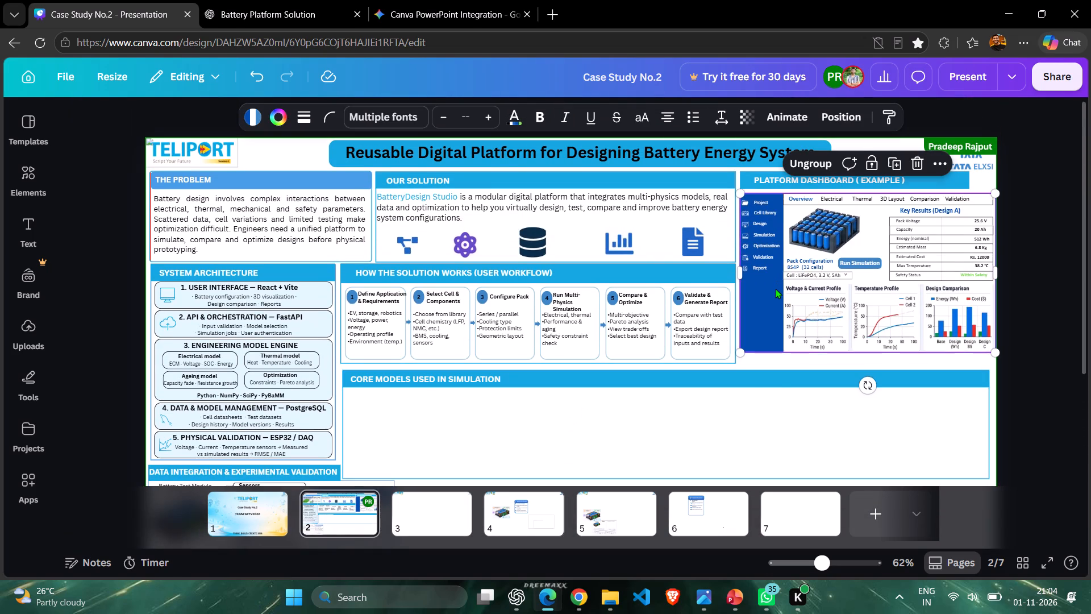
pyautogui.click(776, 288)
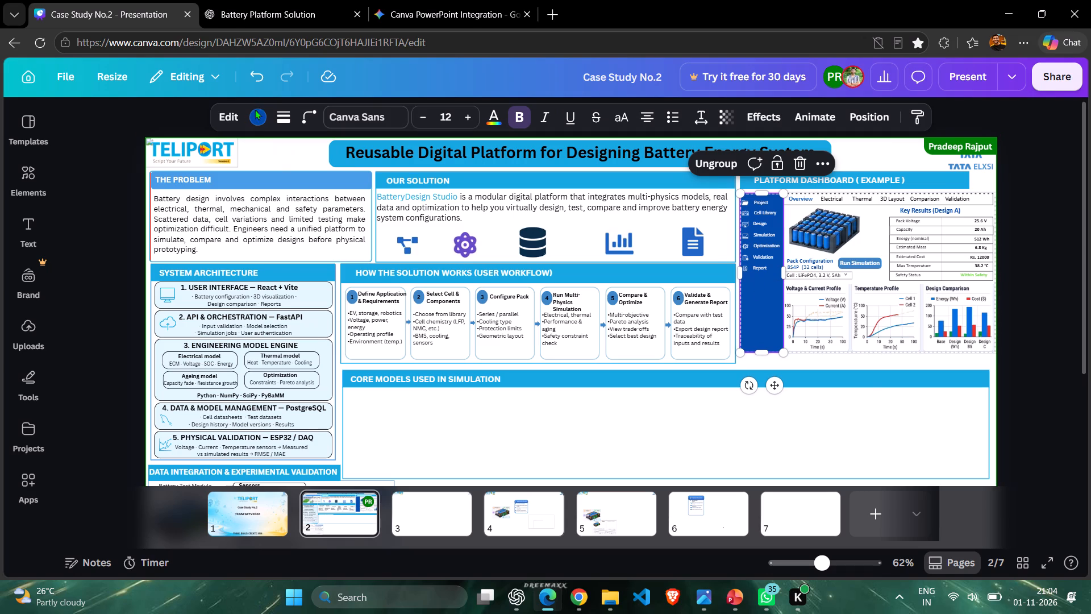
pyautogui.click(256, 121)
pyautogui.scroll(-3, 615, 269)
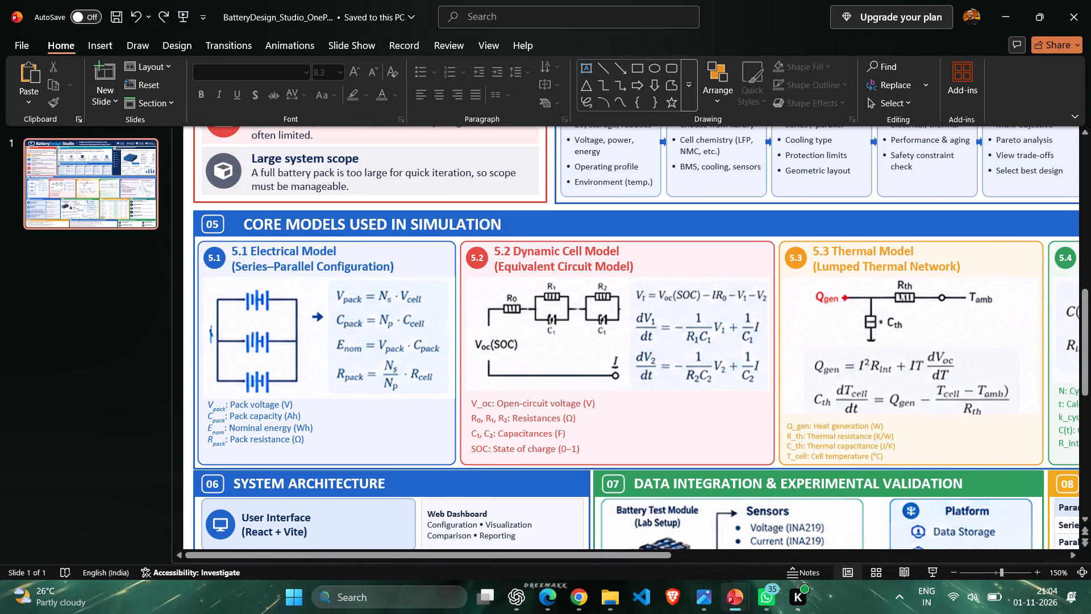
# Examine the five model boxes of the reference slide's Core Models Used in Simulation section and compare them with the empty poster frame.
pyautogui.keyDown('shift'); pyautogui.scroll(-3, 283, 323); pyautogui.keyUp('shift')
pyautogui.moveTo(460, 553); pyautogui.dragTo(502, 559)
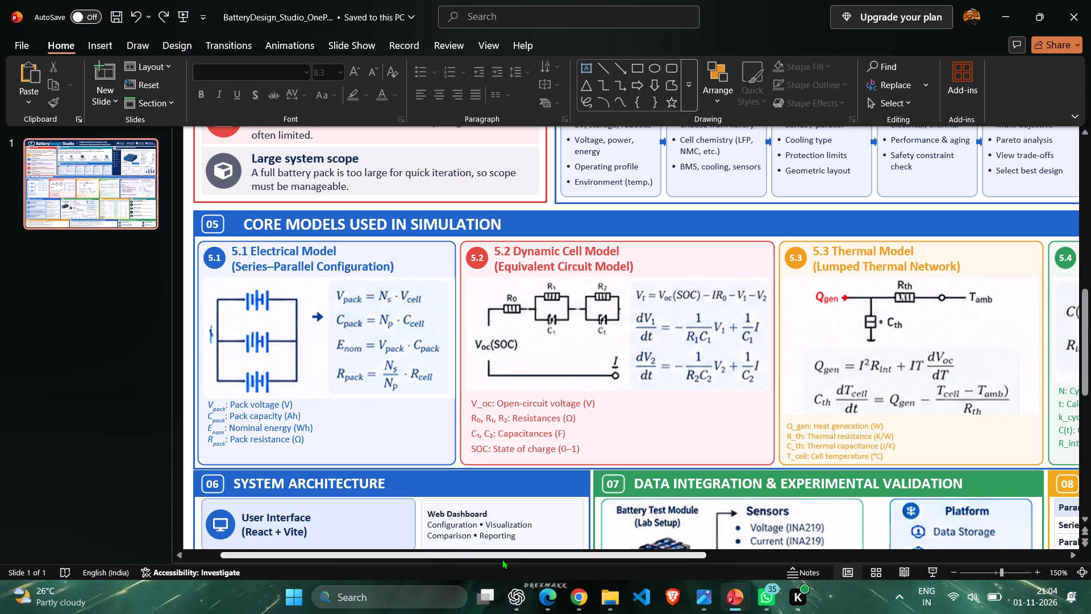
pyautogui.moveTo(502, 559); pyautogui.dragTo(508, 565)
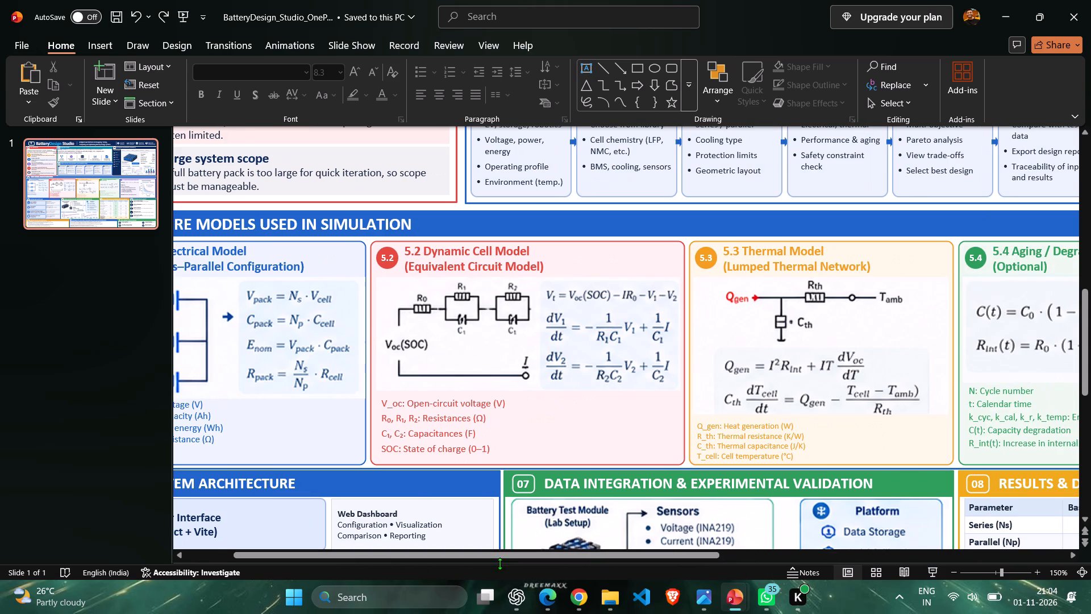
pyautogui.moveTo(498, 549); pyautogui.dragTo(376, 545)
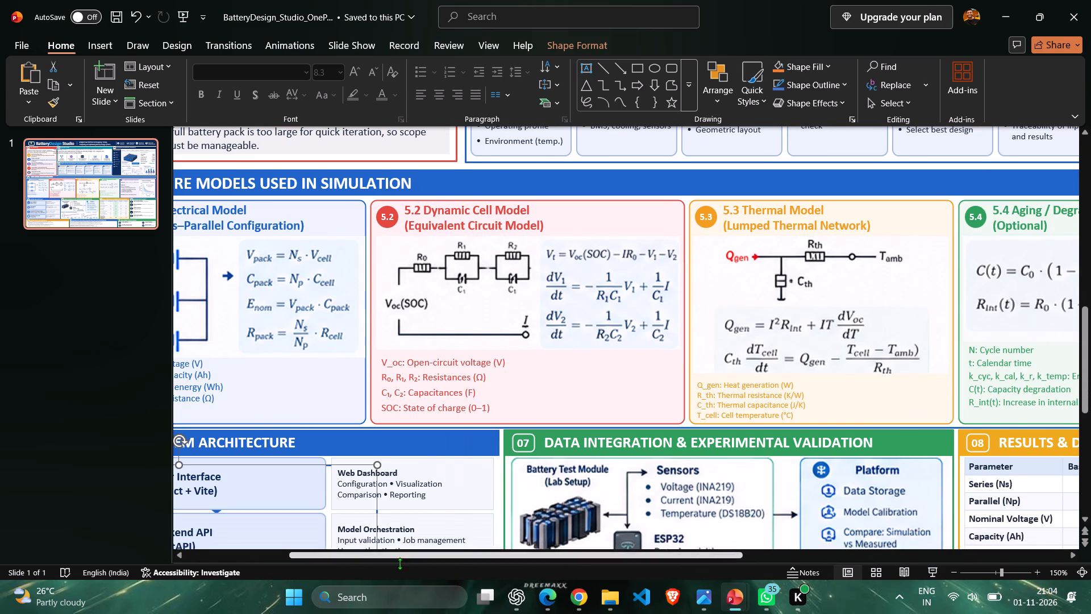
pyautogui.moveTo(405, 555); pyautogui.dragTo(230, 542)
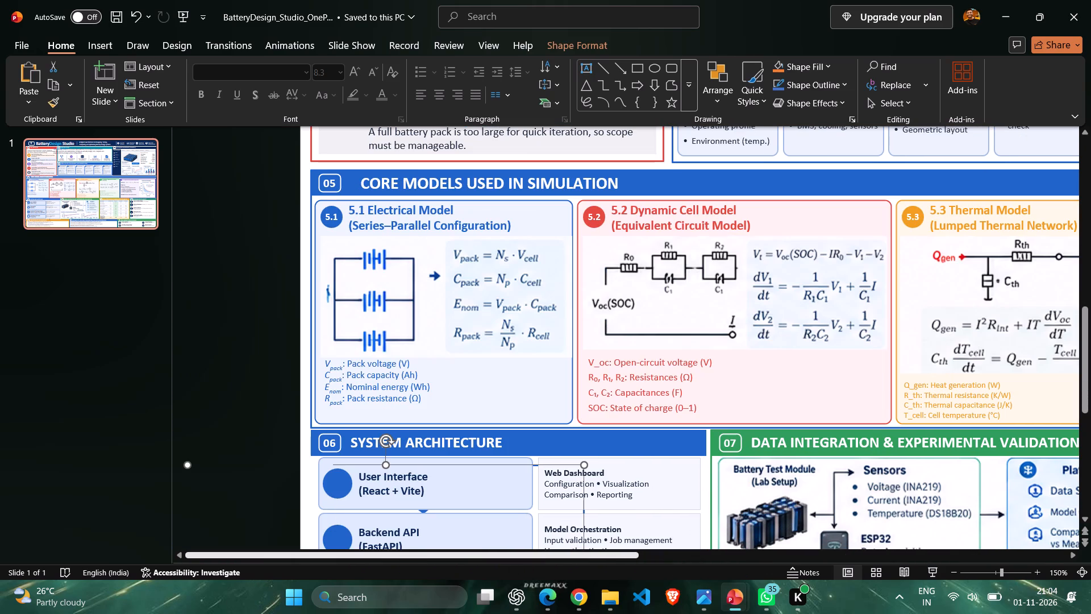
pyautogui.hotkey('alt', 'Tab')
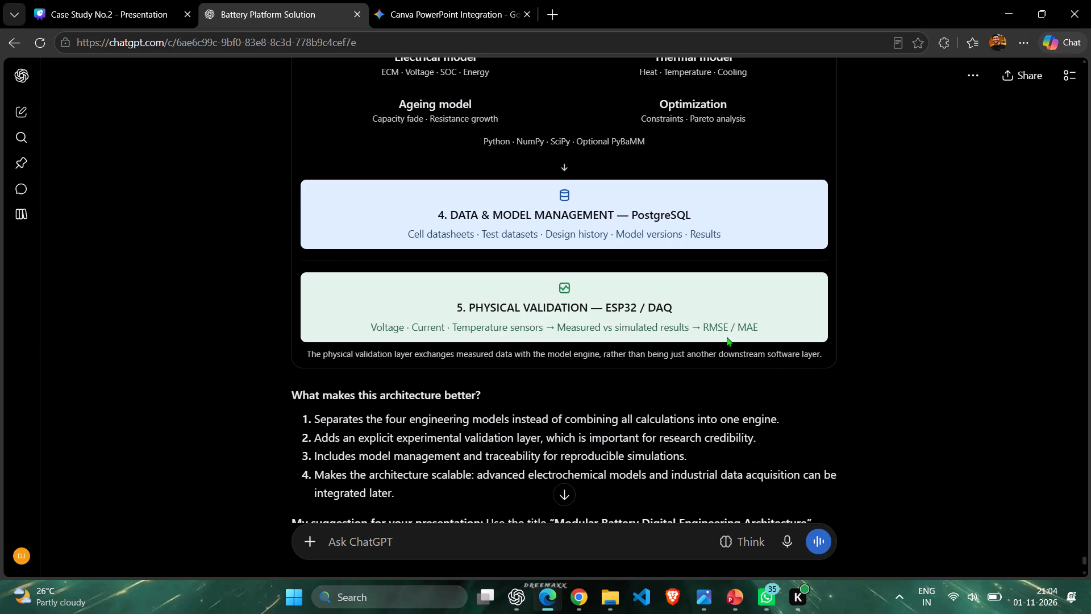
pyautogui.hotkey('alt', 'Tab')
pyautogui.hotkey('alt', 'Tab')
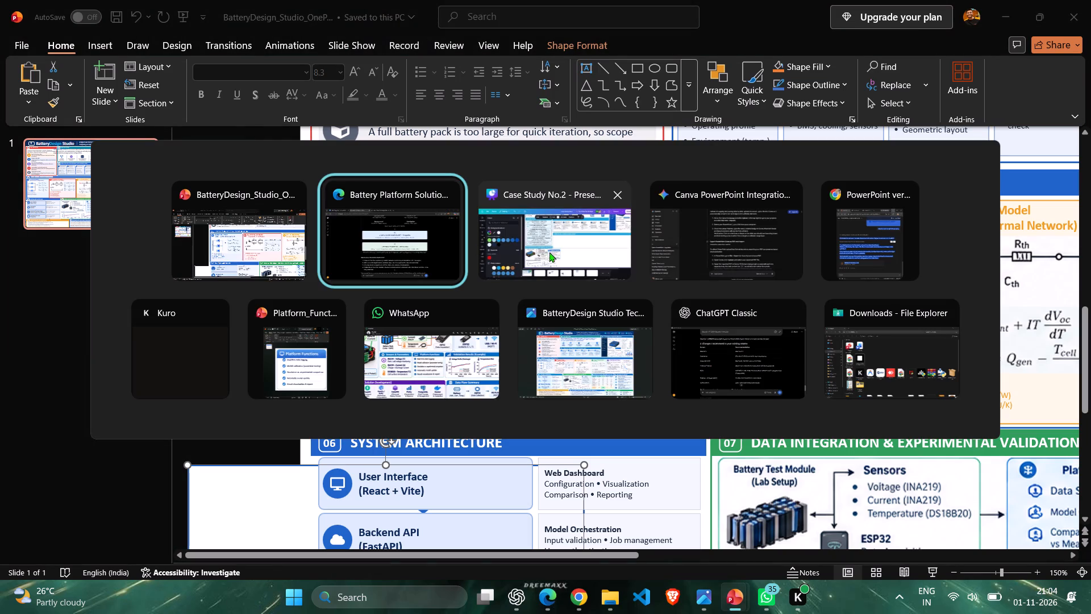
pyautogui.keyDown('alt'); pyautogui.click(528, 252); pyautogui.keyUp('alt')
pyautogui.click(686, 380)
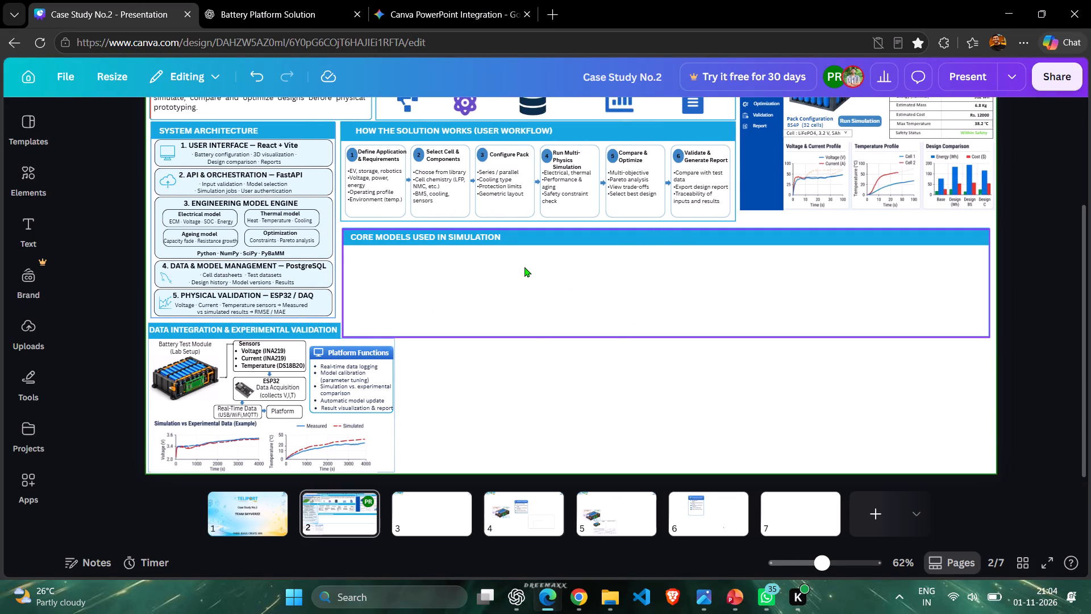
pyautogui.hotkey('alt', 'Tab')
pyautogui.keyDown('alt'); pyautogui.click(386, 245); pyautogui.keyUp('alt')
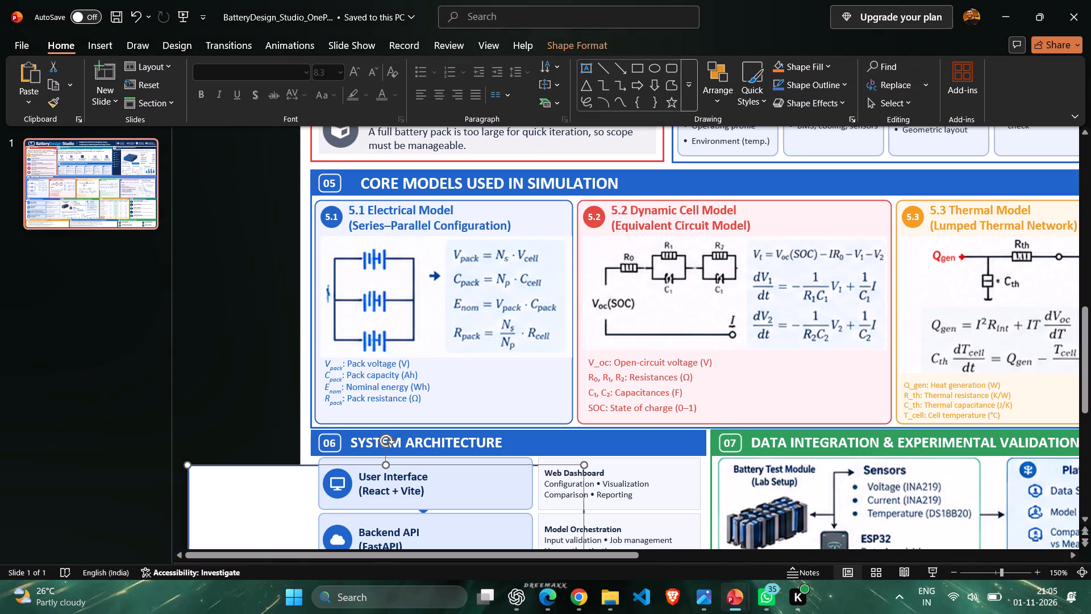
pyautogui.moveTo(619, 554); pyautogui.dragTo(773, 555)
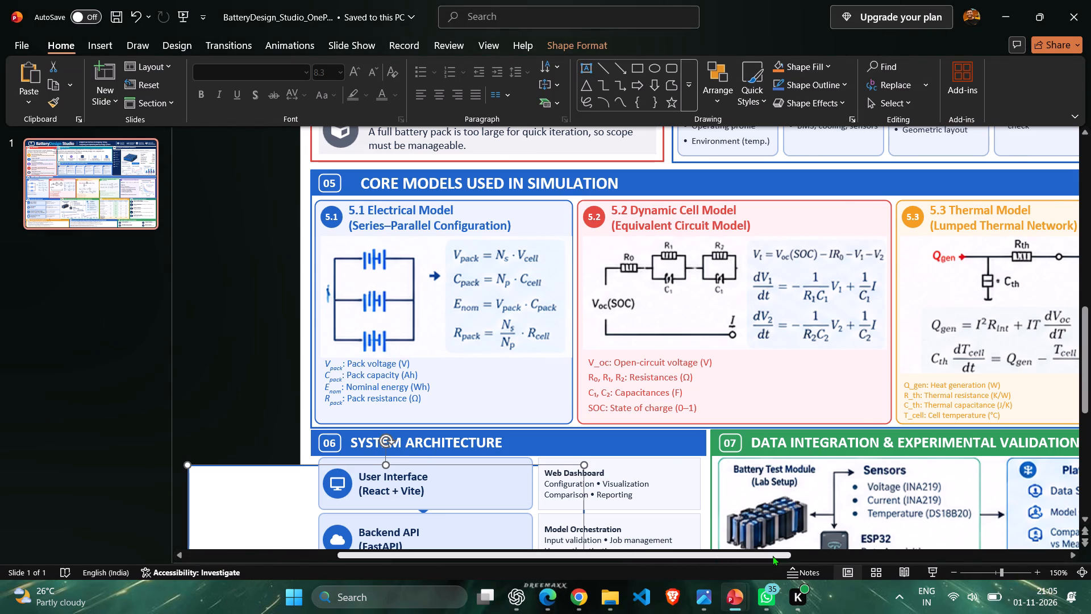
pyautogui.moveTo(773, 555); pyautogui.dragTo(772, 555)
pyautogui.keyDown('ctrl'); pyautogui.scroll(-5, 773, 549); pyautogui.keyUp('ctrl')
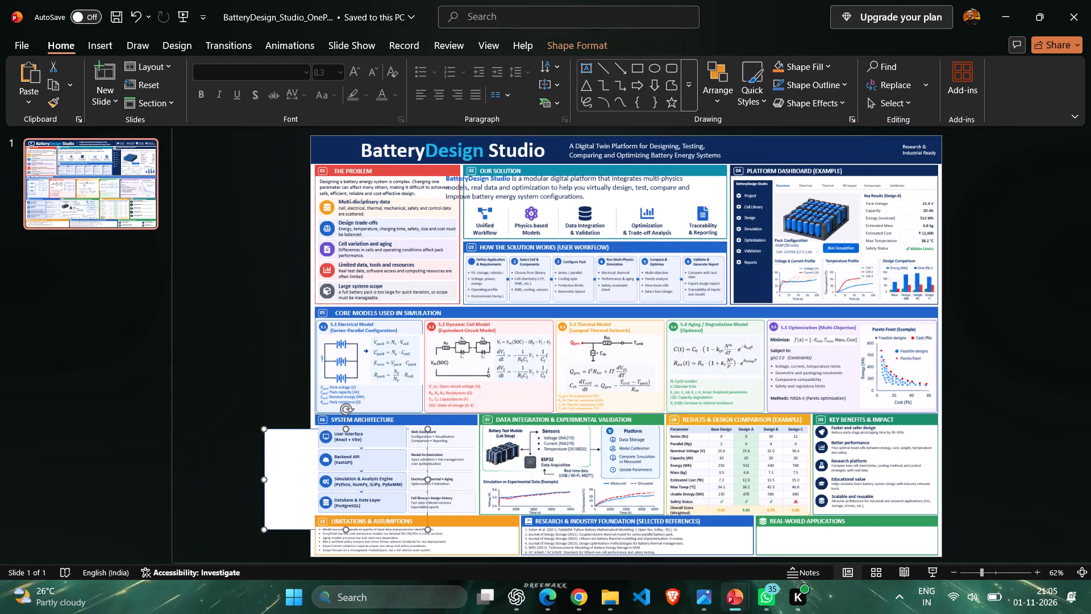
pyautogui.click(1001, 384)
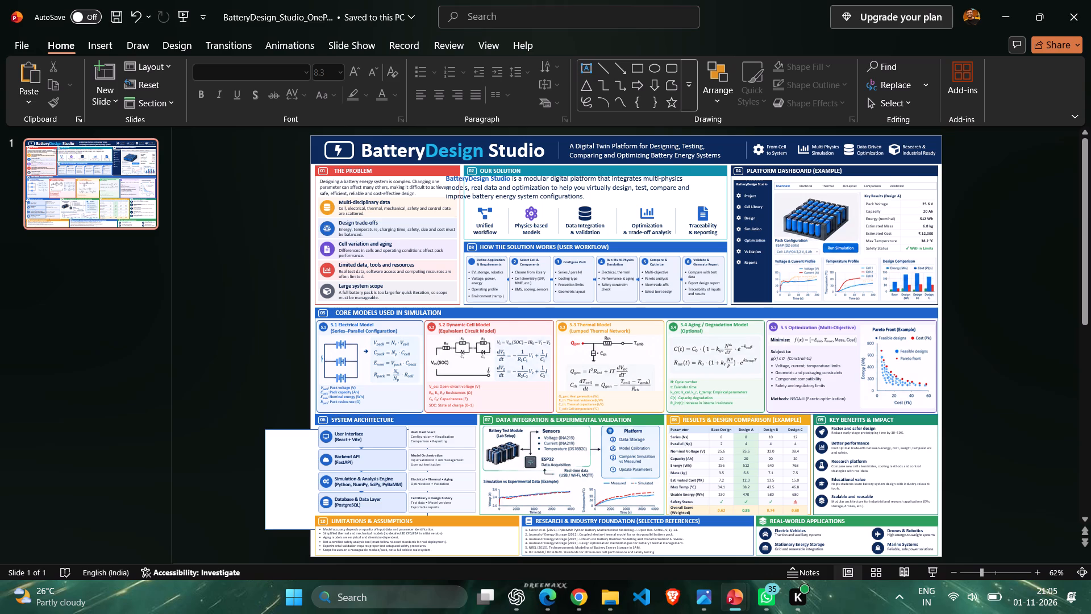
# Return to the Case Study No.2 poster in Canva and add a recently used rounded square shape to the page.
pyautogui.hotkey('alt', 'Tab')
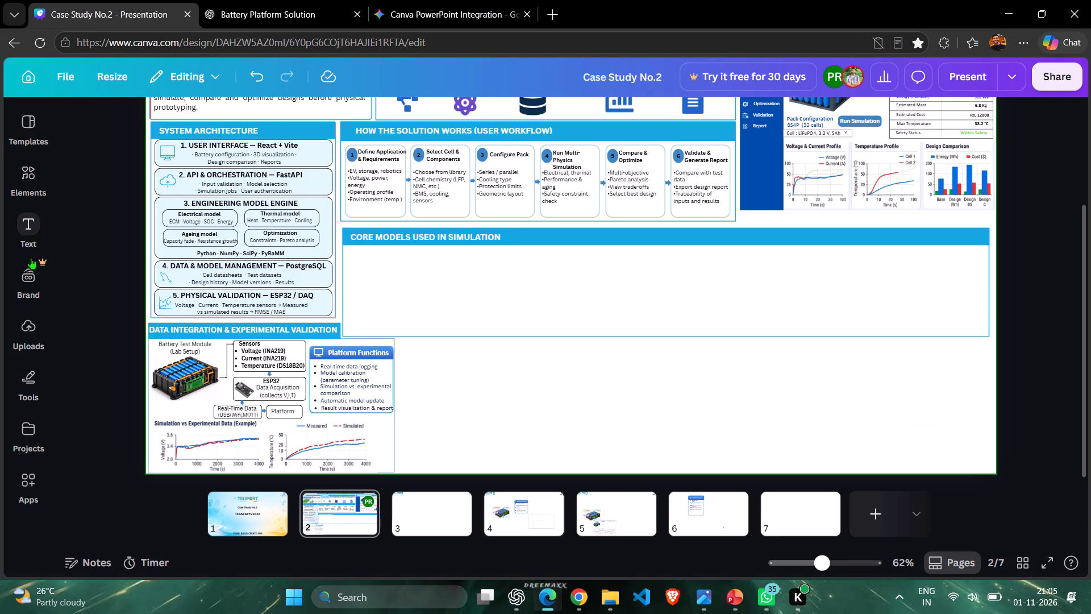
pyautogui.click(31, 171)
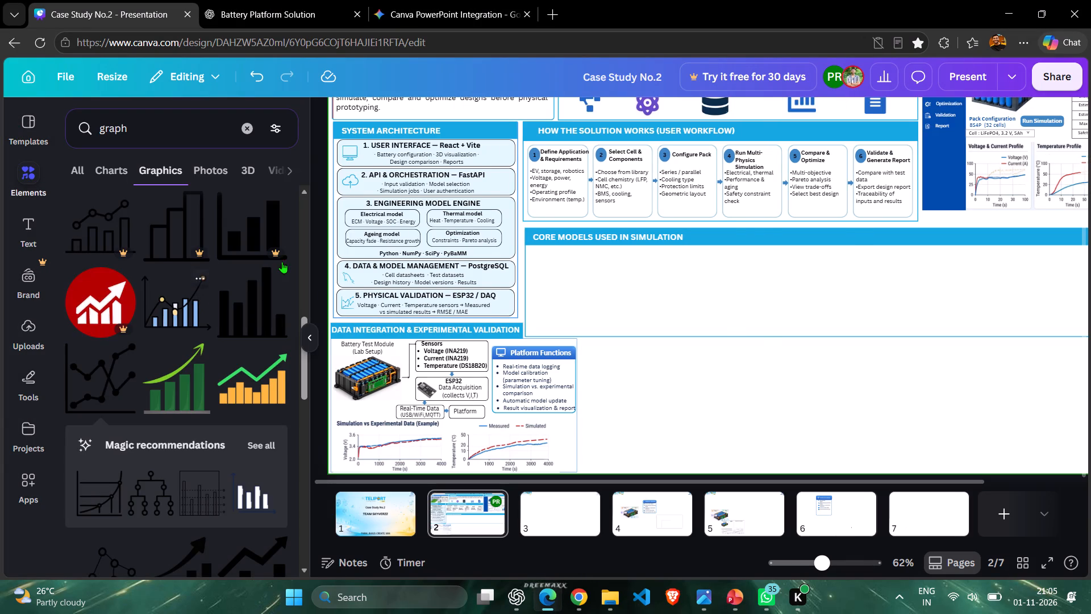
pyautogui.click(248, 123)
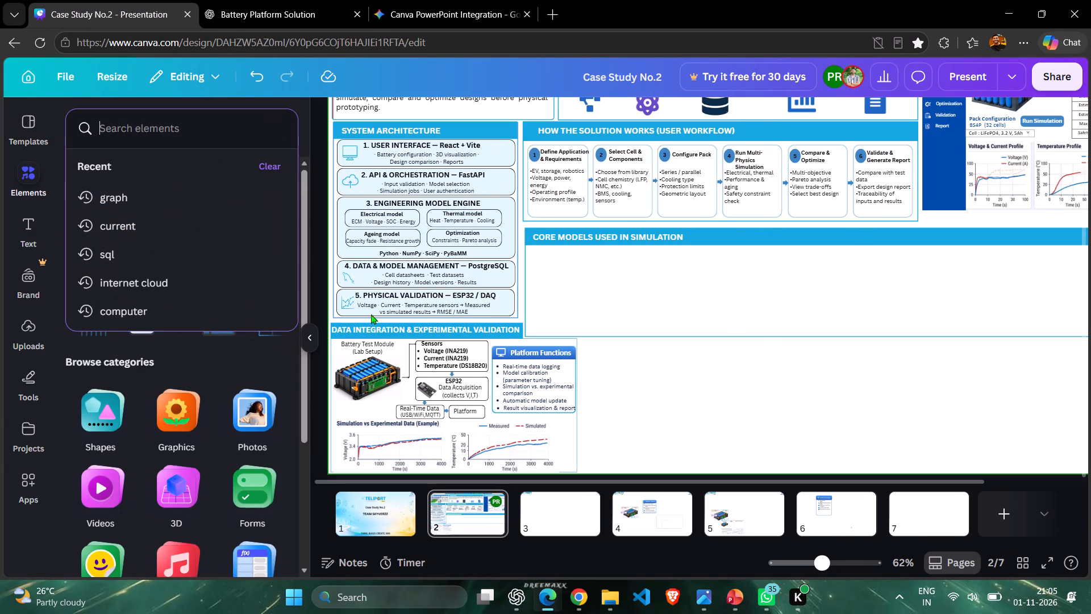
pyautogui.click(705, 430)
pyautogui.click(771, 409)
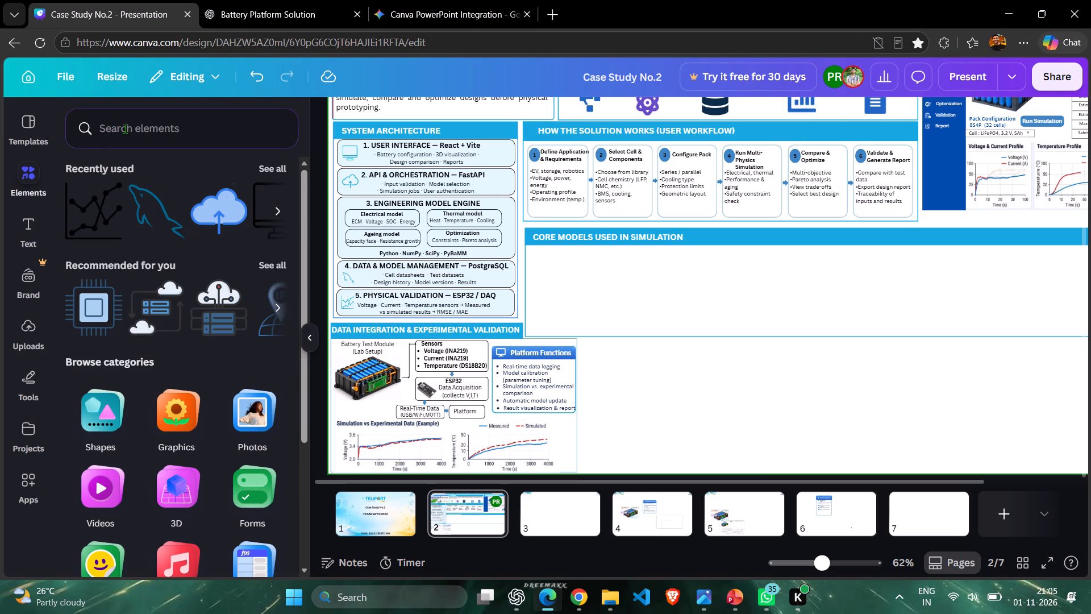
pyautogui.click(39, 140)
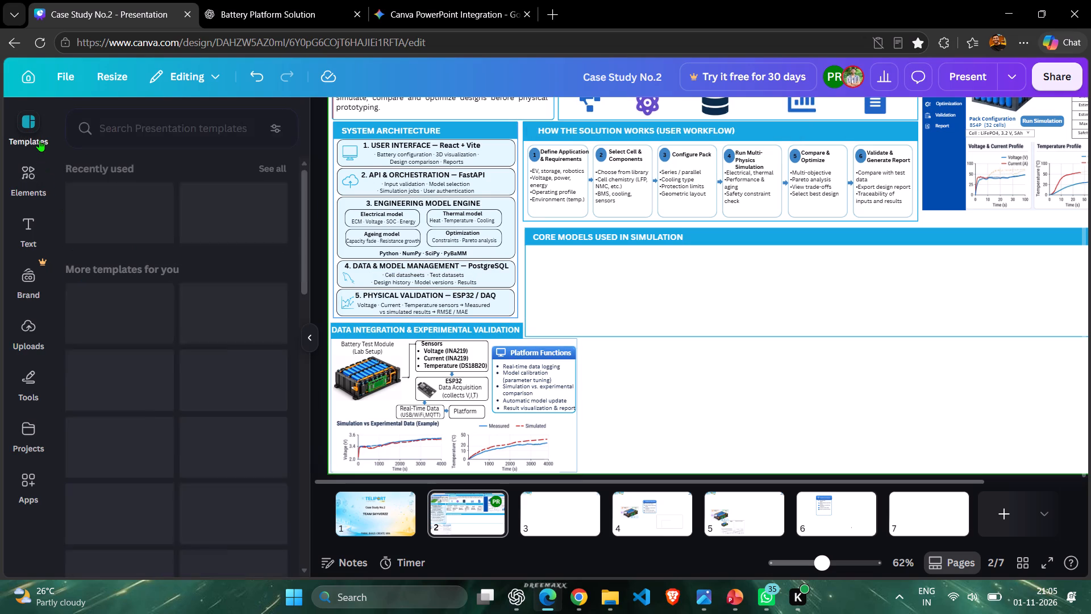
pyautogui.click(27, 177)
pyautogui.click(25, 126)
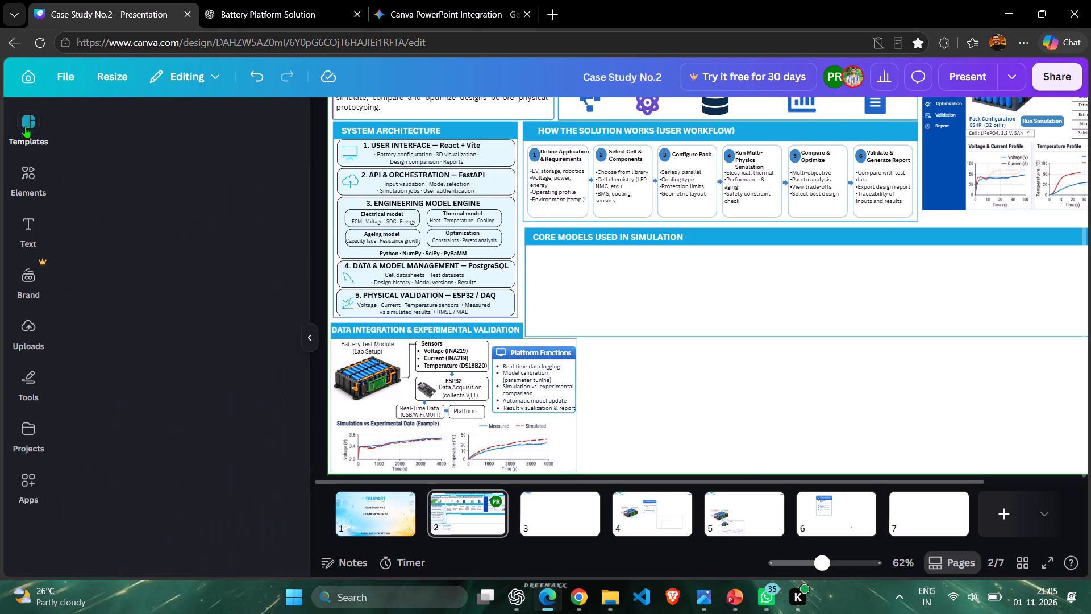
pyautogui.click(43, 165)
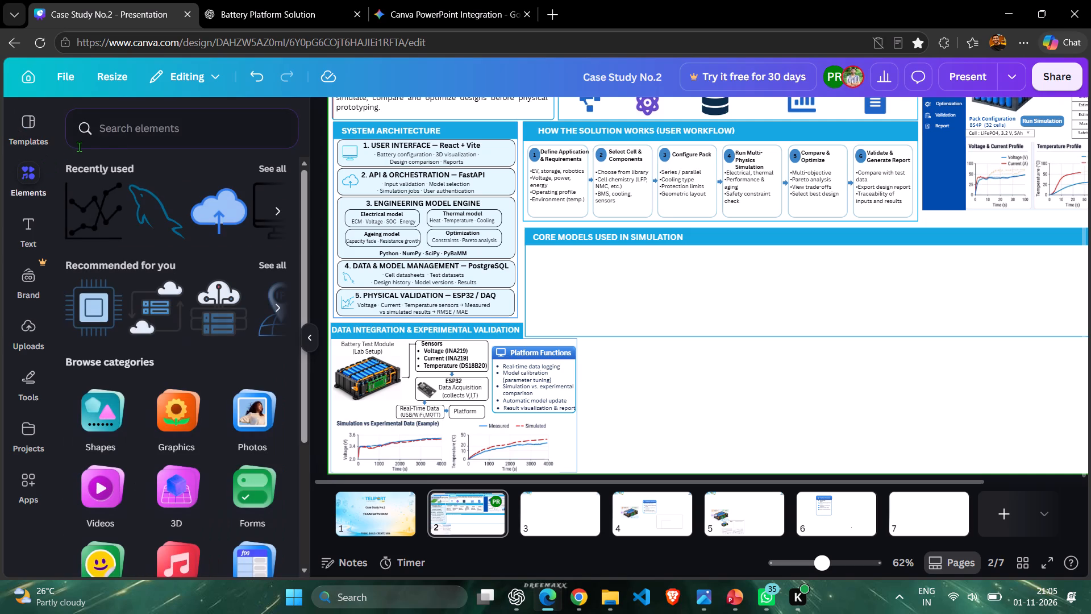
pyautogui.click(128, 136)
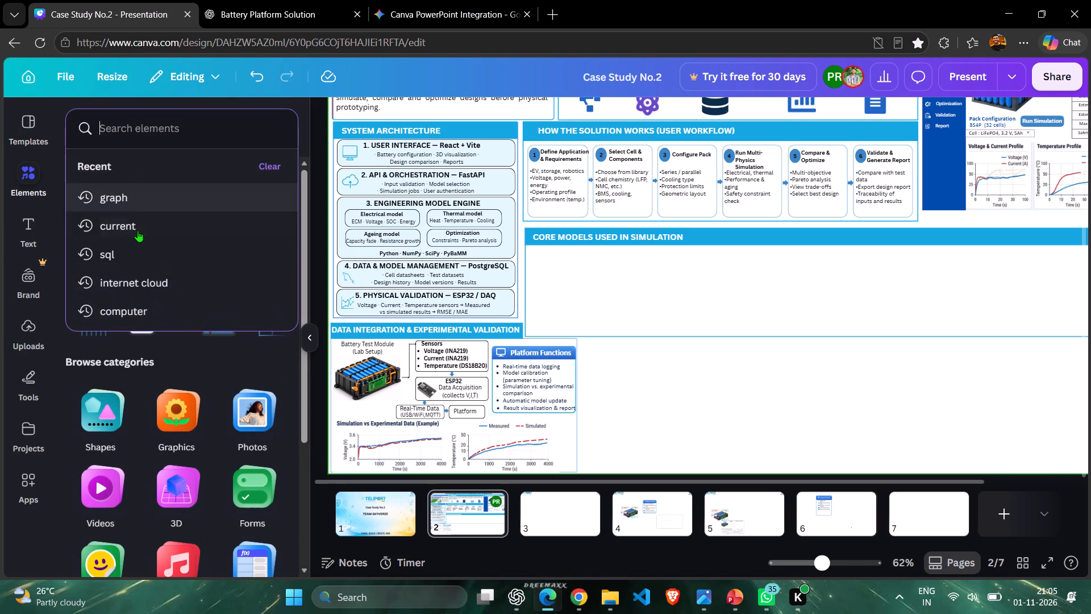
pyautogui.click(813, 362)
pyautogui.click(110, 401)
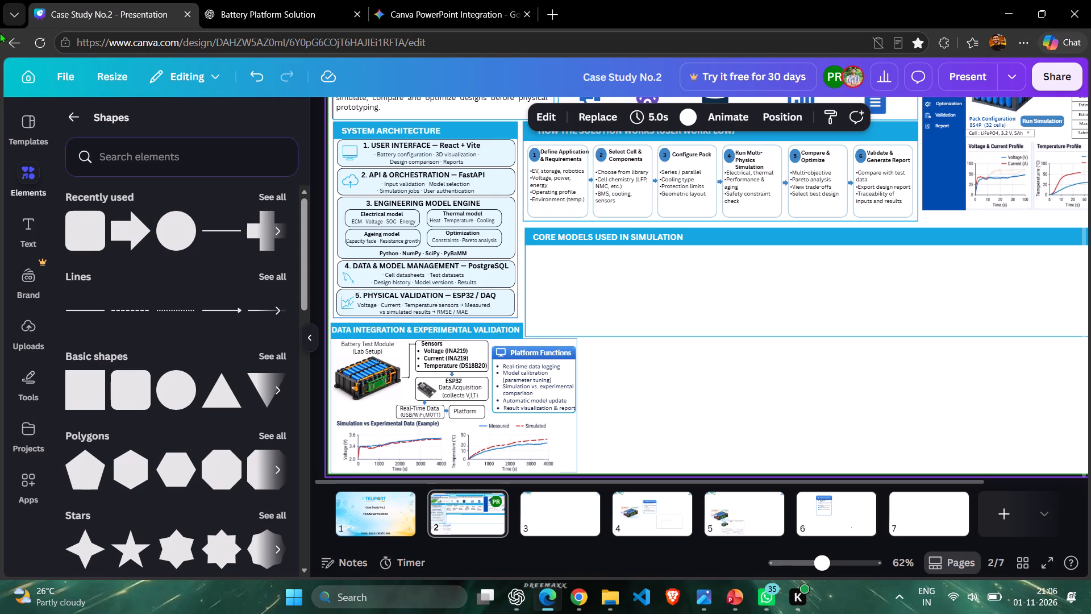
pyautogui.click(84, 222)
# Place the grey rounded square at the left end of the Core Models frame, sized to nearly fill the height beneath its heading bar.
pyautogui.moveTo(760, 258); pyautogui.dragTo(727, 325)
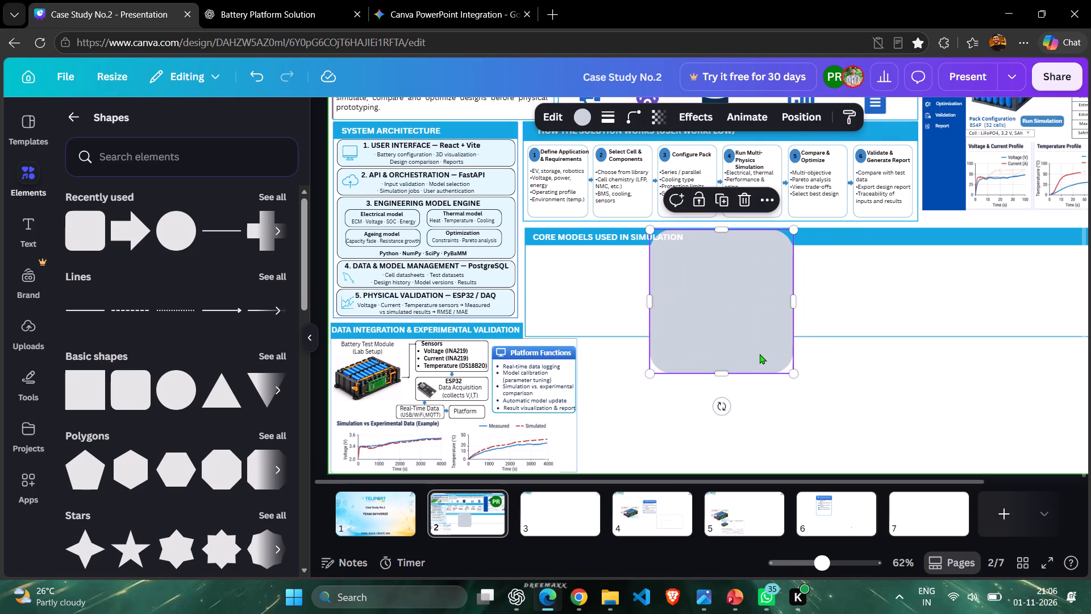
pyautogui.moveTo(792, 372); pyautogui.dragTo(723, 301)
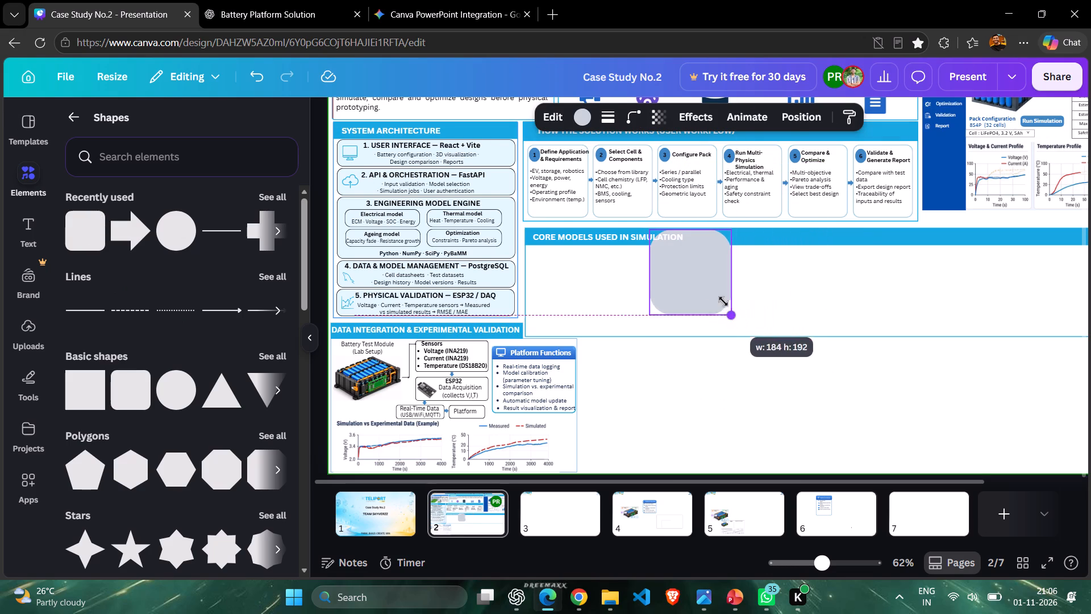
pyautogui.moveTo(723, 301); pyautogui.dragTo(722, 300)
pyautogui.moveTo(694, 271); pyautogui.dragTo(578, 292)
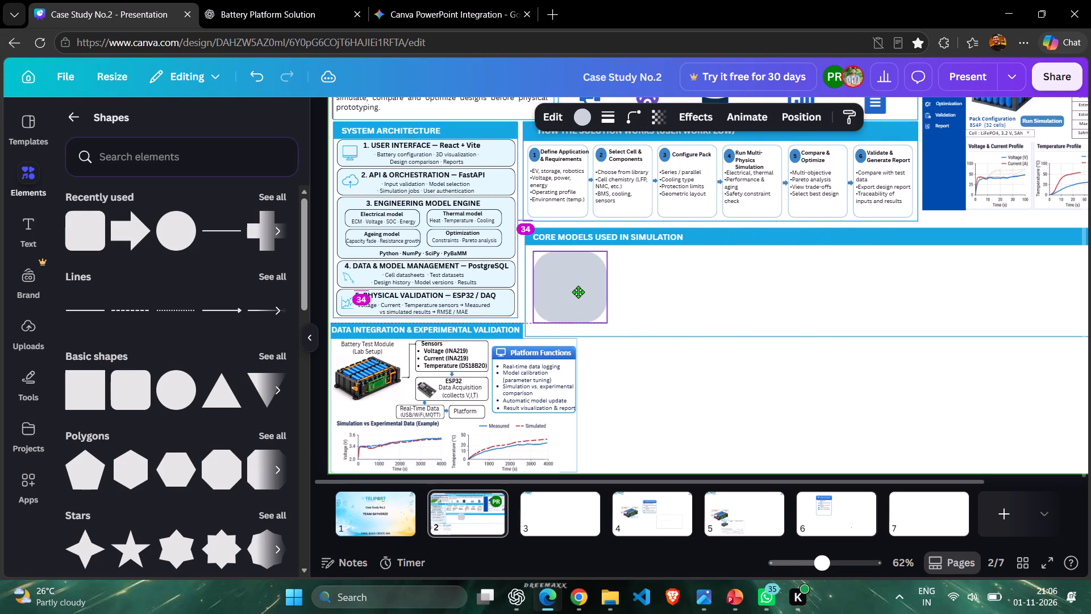
pyautogui.moveTo(578, 292); pyautogui.dragTo(577, 292)
pyautogui.moveTo(605, 320); pyautogui.dragTo(615, 332)
# Nudge the rounded square up and left until it sits just below the Core Models heading bar, near the frame's left edge.
pyautogui.press('Up')
pyautogui.press('Up')
pyautogui.press('Up')
pyautogui.press('Up')
pyautogui.press('Up')
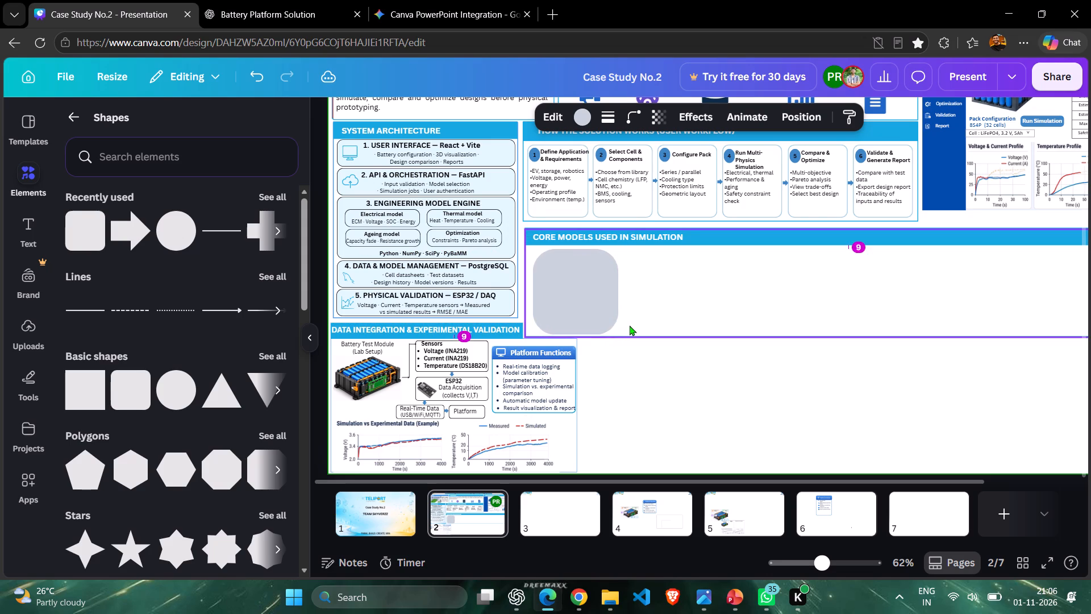
pyautogui.press('Up')
pyautogui.press('Up')
pyautogui.press('Left')
pyautogui.press('Left')
pyautogui.press('Left')
pyautogui.press('Left')
pyautogui.click(581, 291)
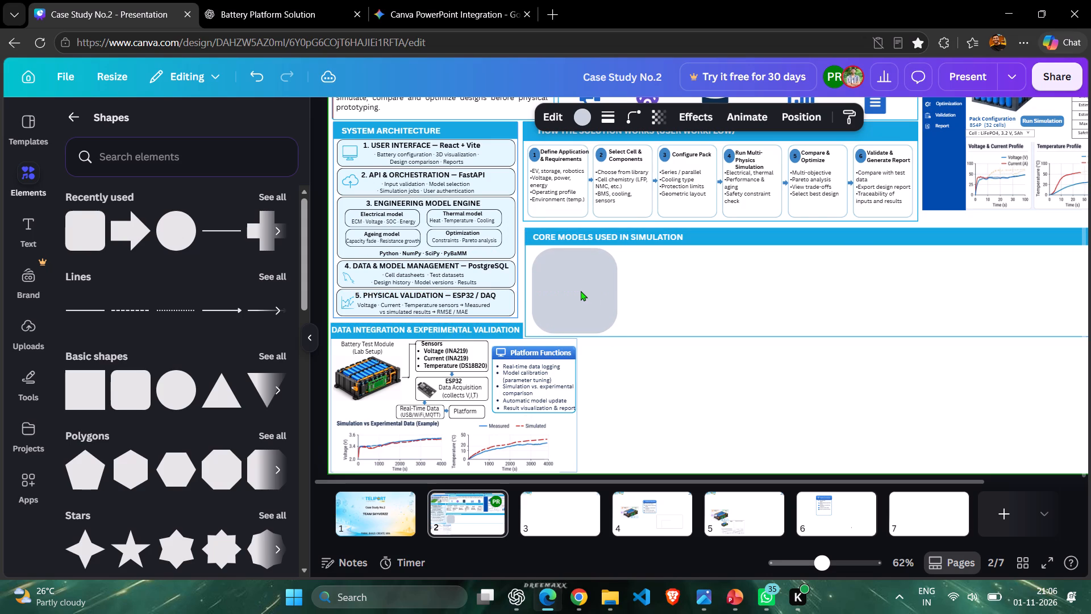
pyautogui.press('Left')
# Widen the rounded square into a landscape box, keeping its height nearly equal to the Core Models frame's inner height.
pyautogui.click(581, 291)
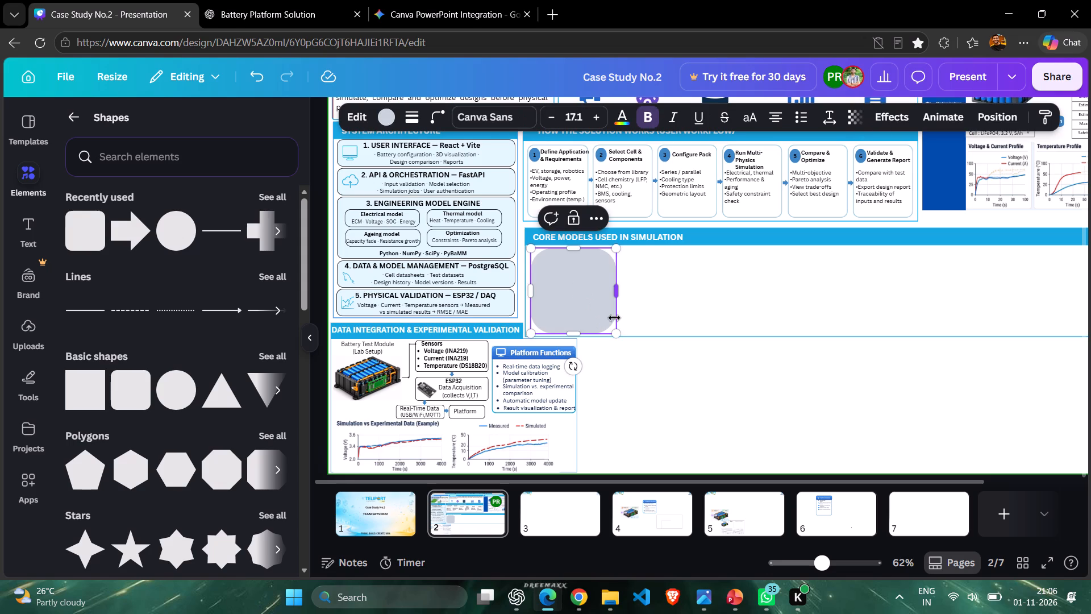
pyautogui.moveTo(618, 334); pyautogui.dragTo(628, 325)
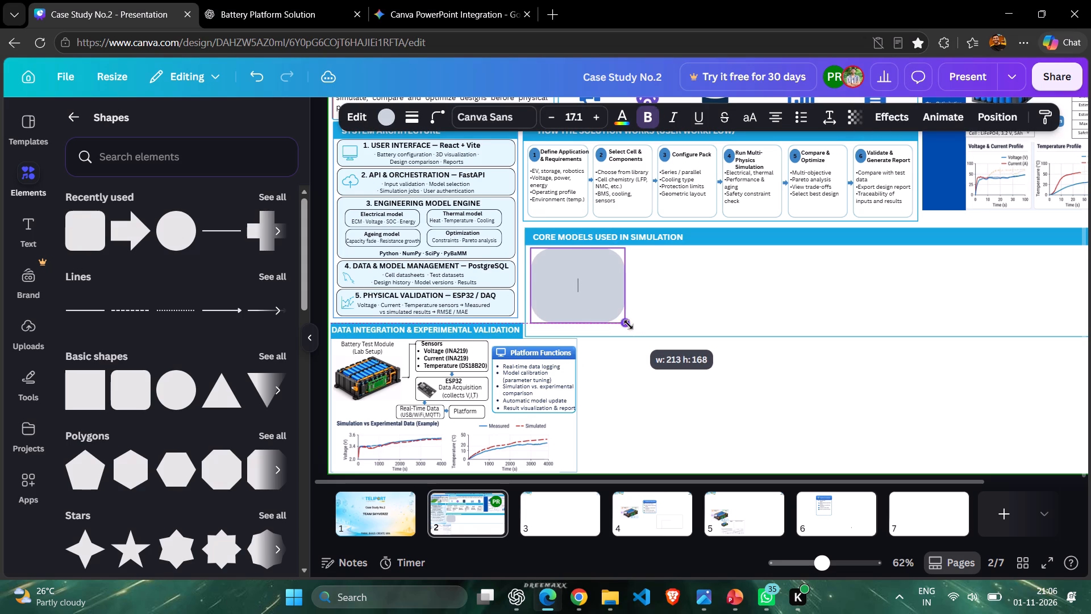
pyautogui.moveTo(628, 325); pyautogui.dragTo(642, 335)
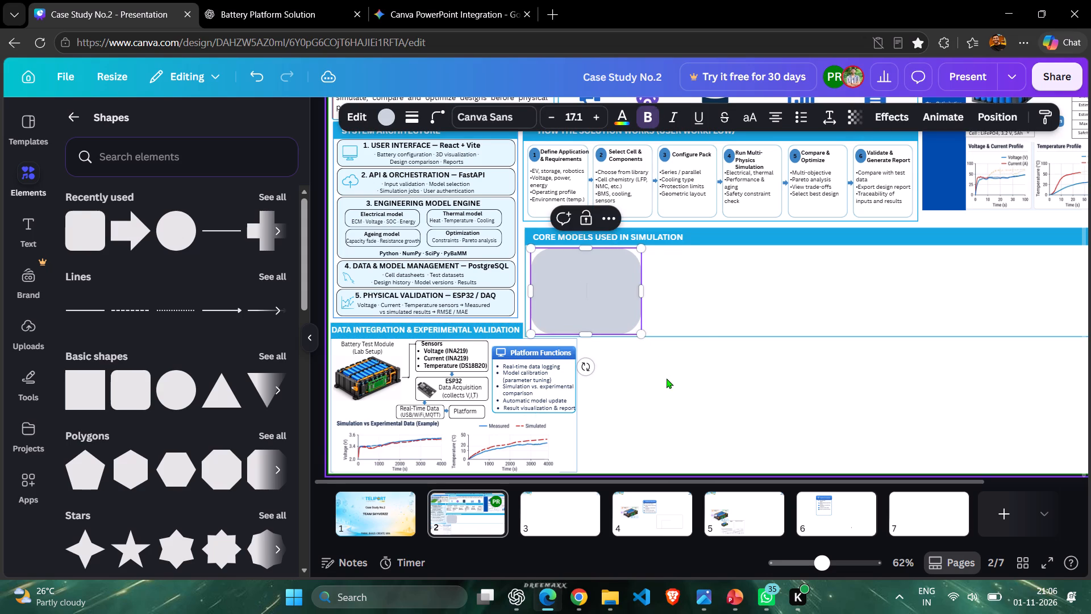
pyautogui.press('Up')
pyautogui.click(665, 376)
# Nudge the landscape box slightly up and farther left so it sits almost against the Core Models frame's left border.
pyautogui.click(588, 309)
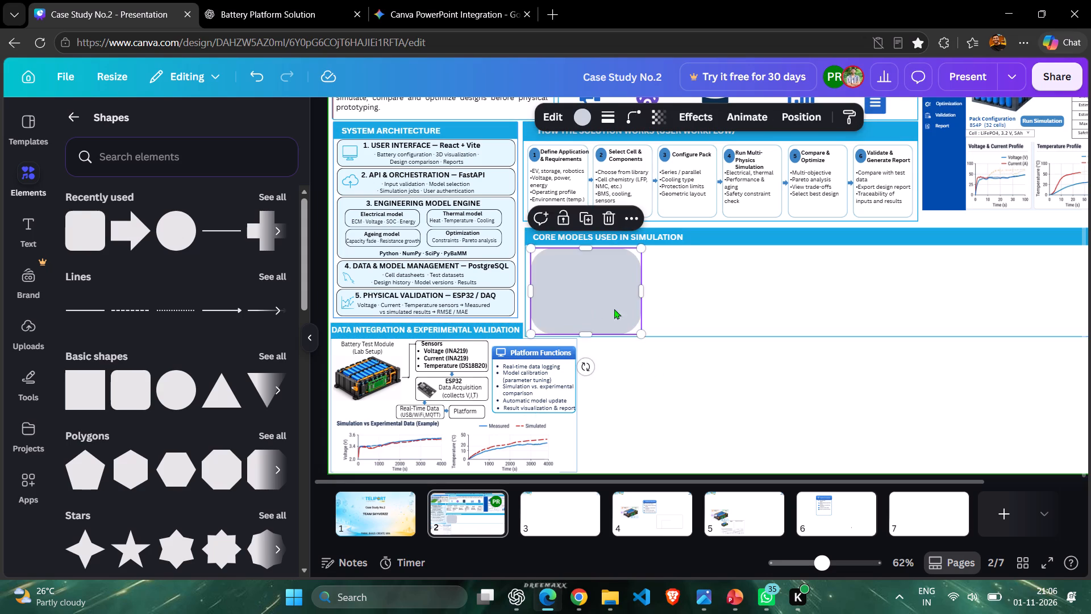
pyautogui.press('Up')
pyautogui.press('Left')
pyautogui.press('Left')
pyautogui.press('Left')
pyautogui.press('Left')
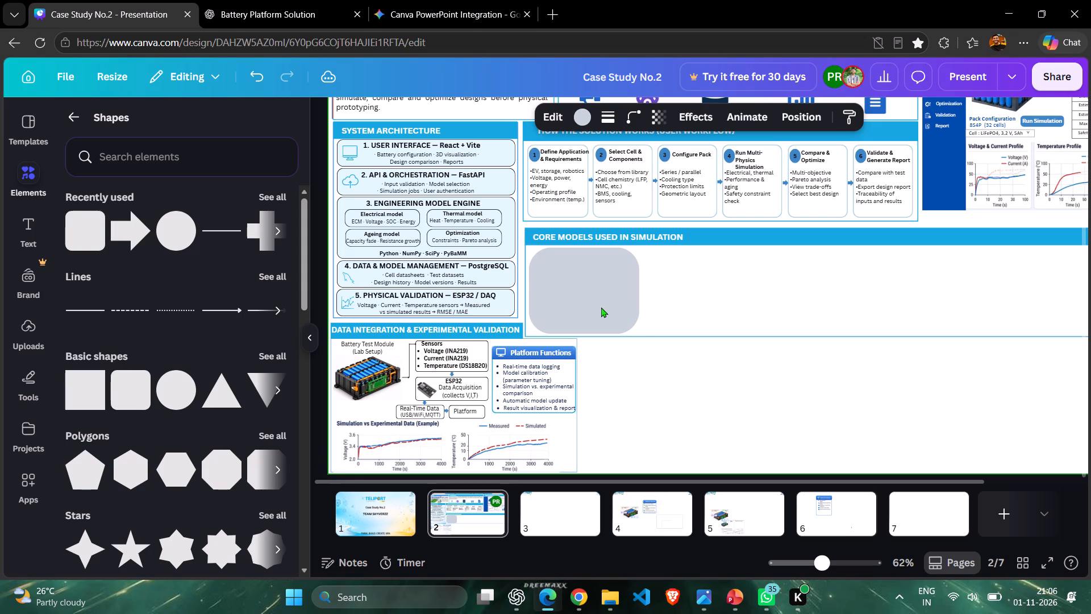
pyautogui.click(601, 307)
pyautogui.click(742, 384)
pyautogui.click(580, 301)
pyautogui.press('Left')
pyautogui.press('Left')
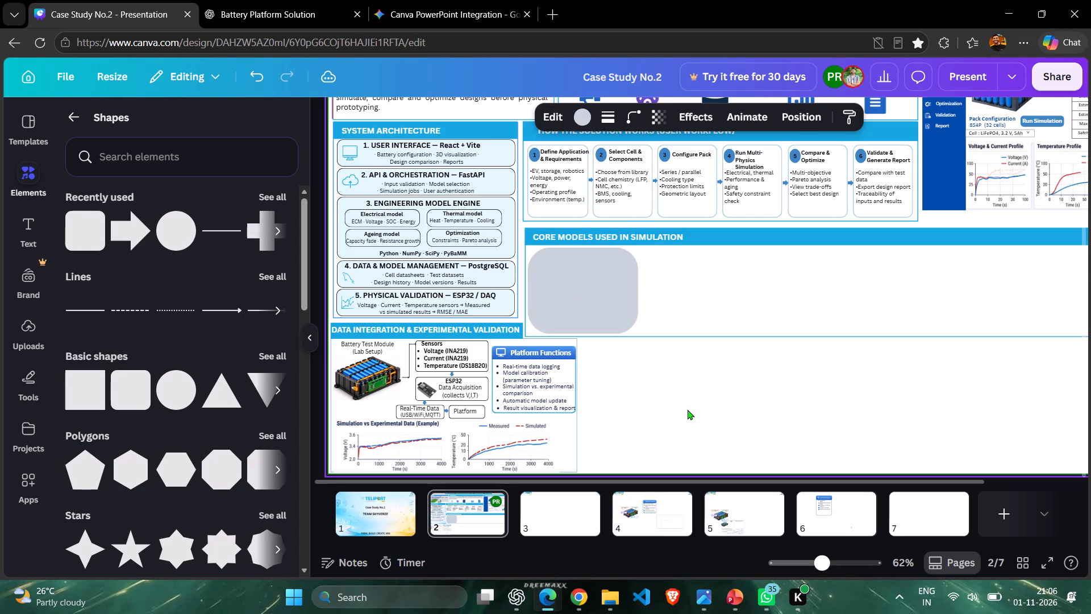
pyautogui.press('Left')
# Reduce the corner rounding of the grey box in the Core Models frame to 23.
pyautogui.click(569, 305)
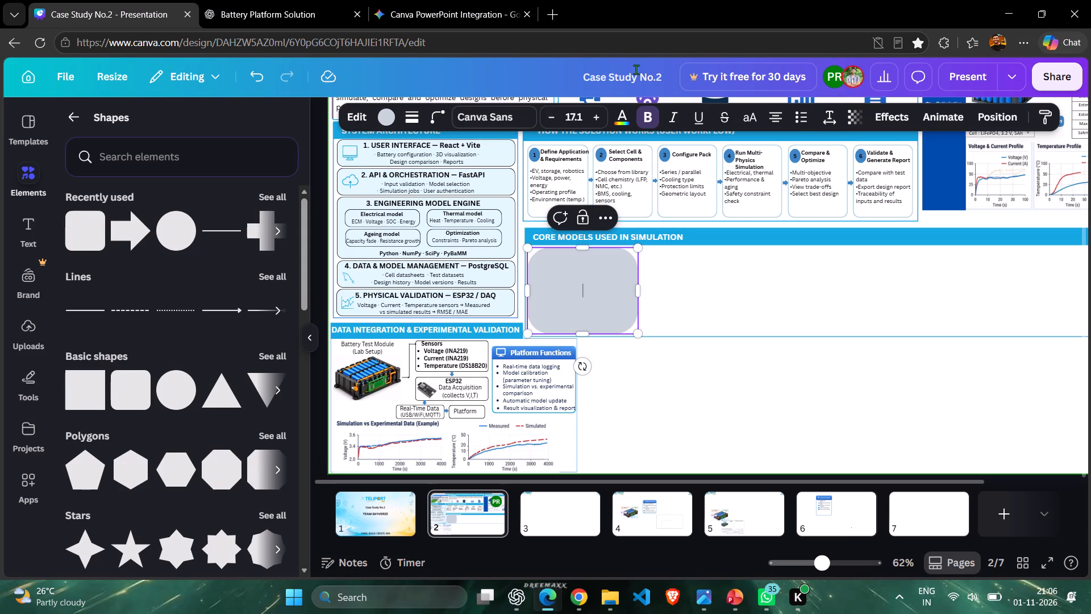
pyautogui.click(430, 120)
pyautogui.moveTo(422, 175); pyautogui.dragTo(417, 175)
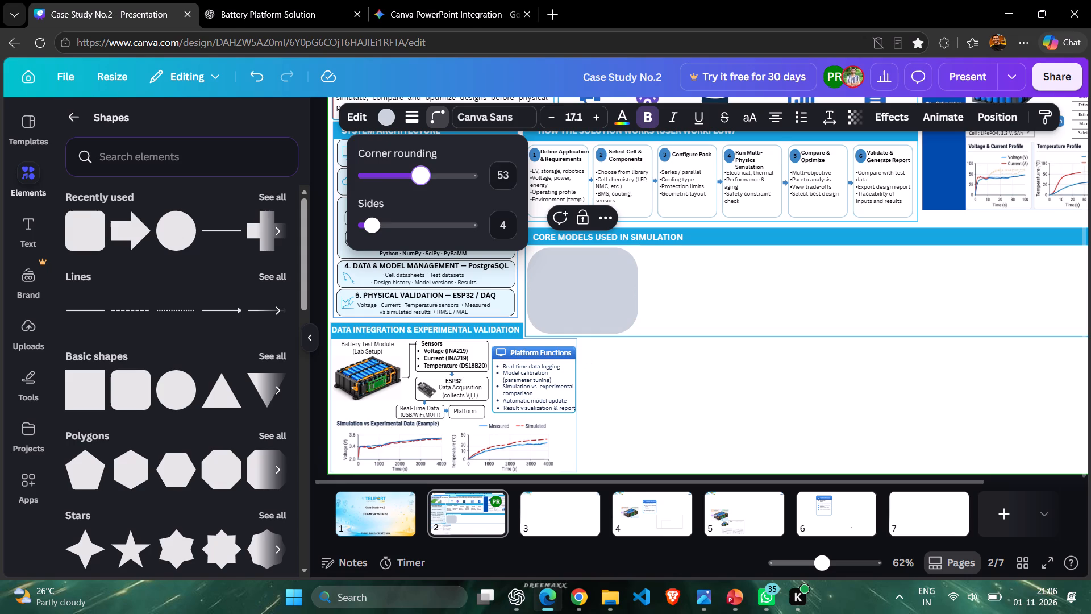
pyautogui.moveTo(417, 175); pyautogui.dragTo(389, 175)
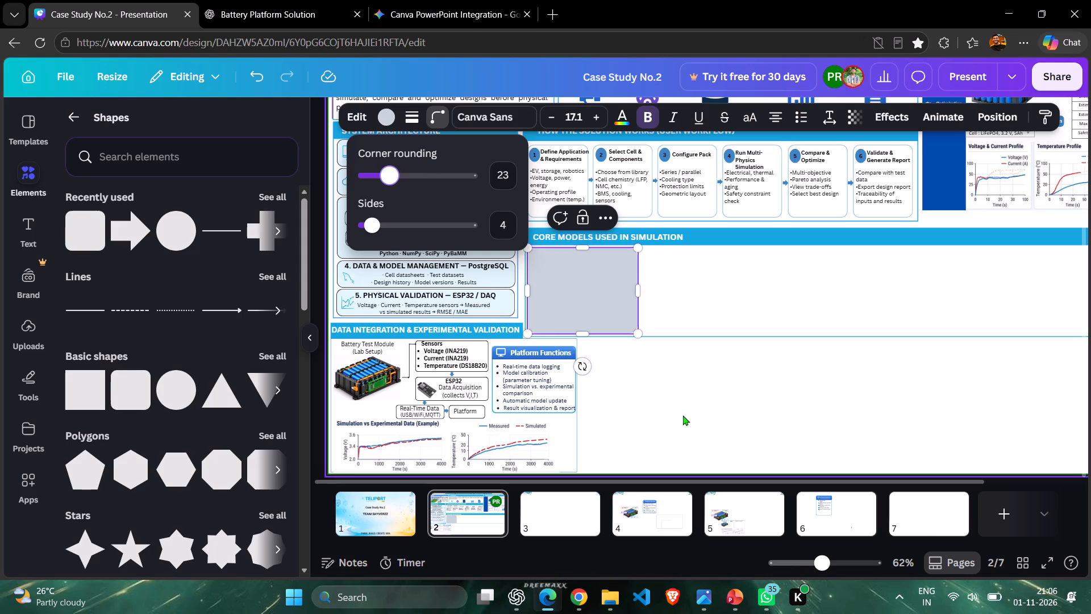
pyautogui.click(683, 415)
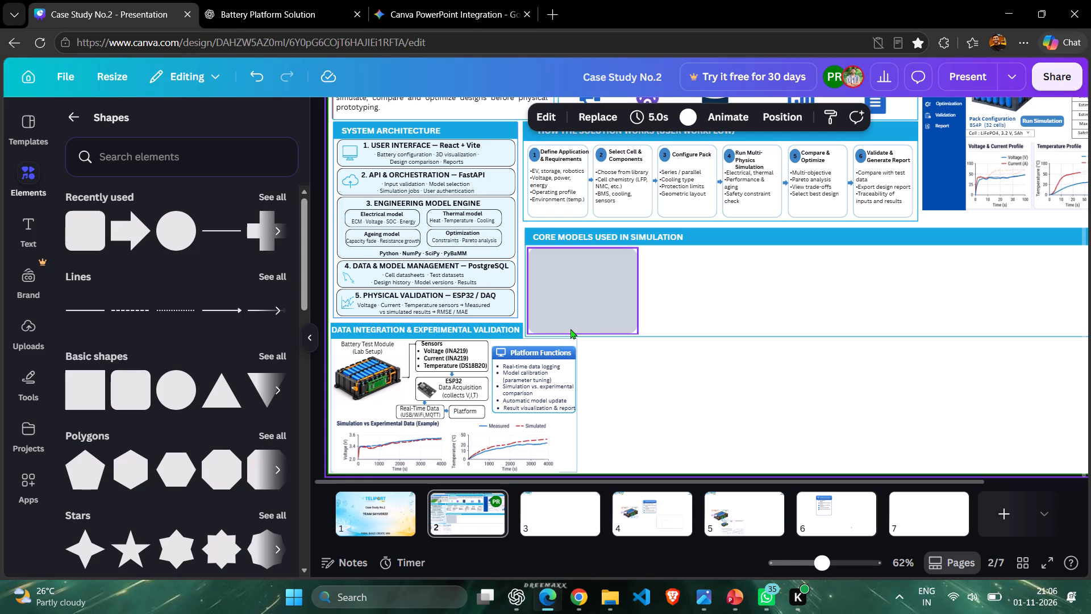
pyautogui.click(706, 396)
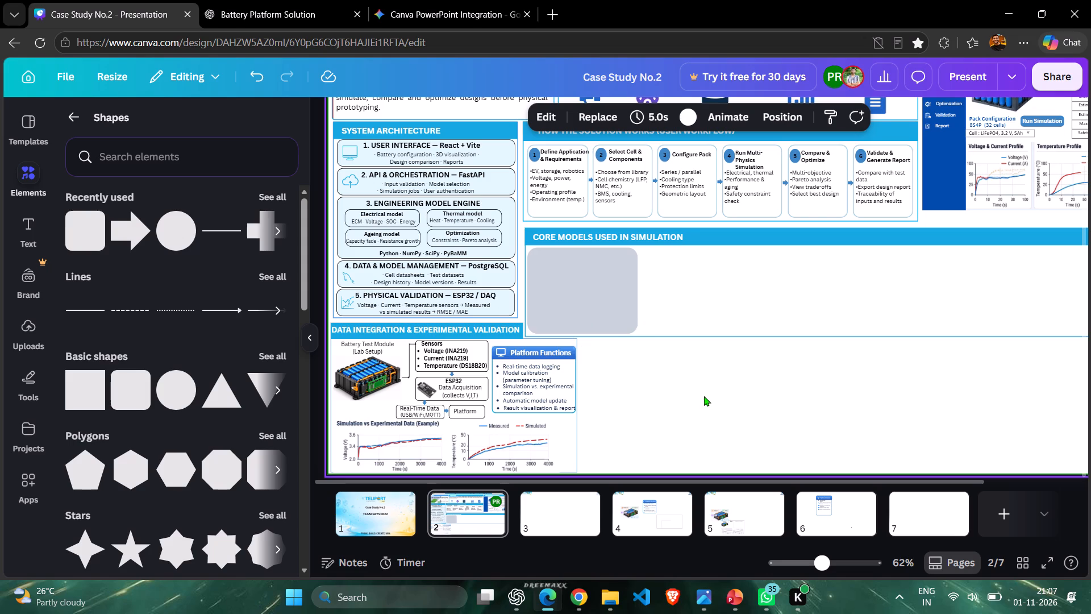
# Nudge the grey box two increments right, away from the Core Models frame's left border.
pyautogui.click(605, 316)
pyautogui.press('Right')
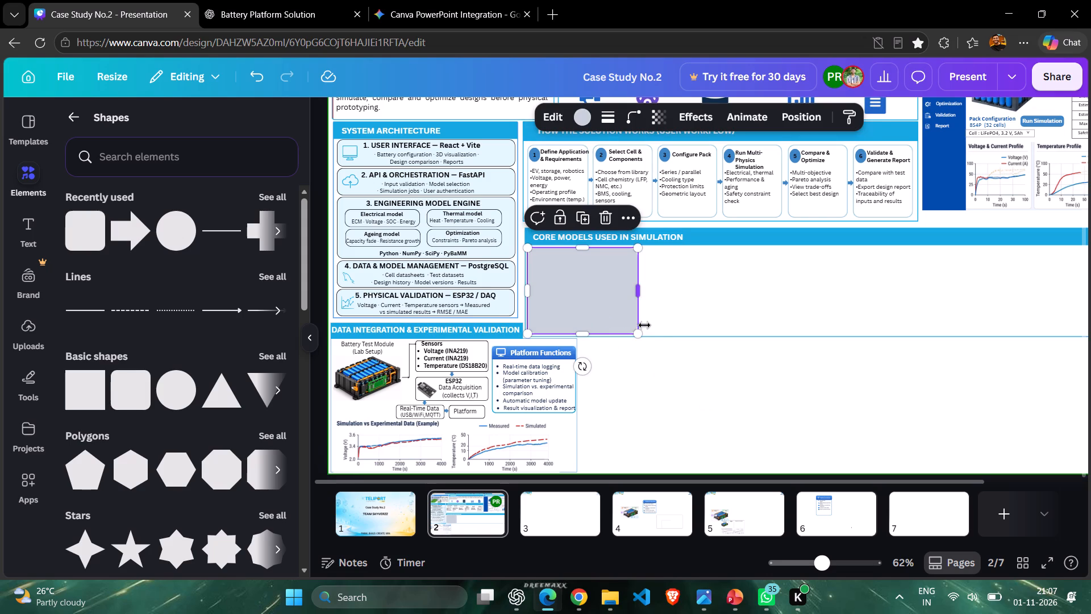
pyautogui.press('Right')
pyautogui.click(654, 405)
# Add a solid border with stroke weight 1 to the grey box.
pyautogui.click(593, 319)
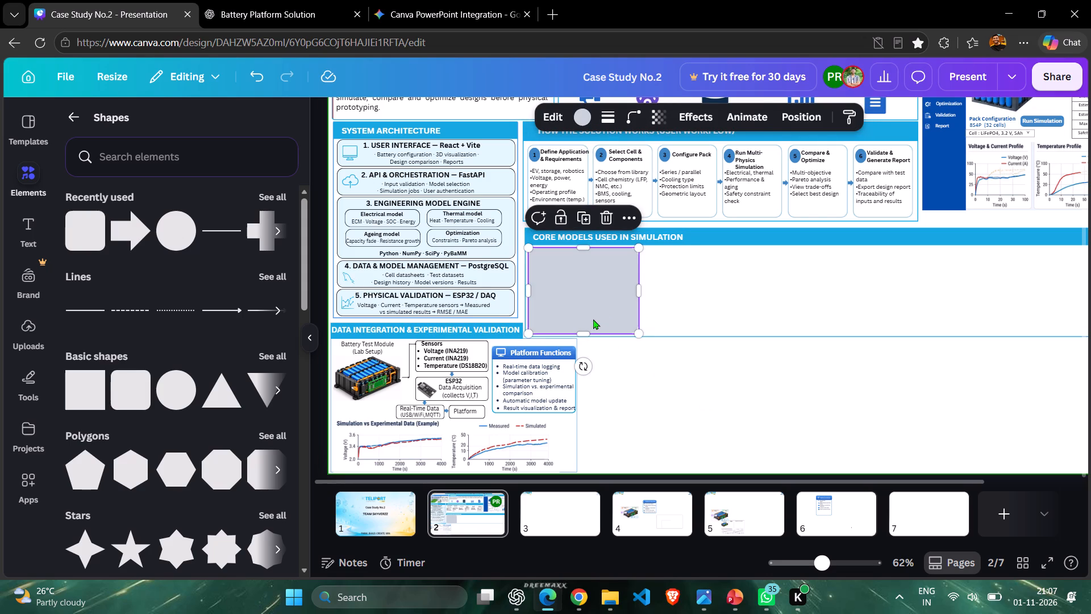
pyautogui.click(605, 119)
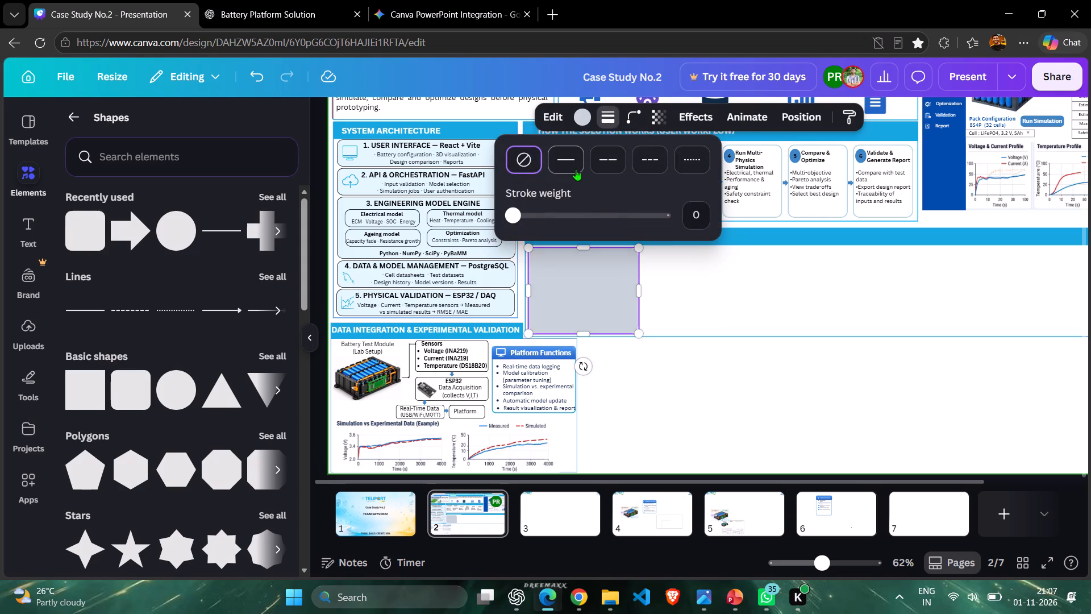
pyautogui.click(564, 159)
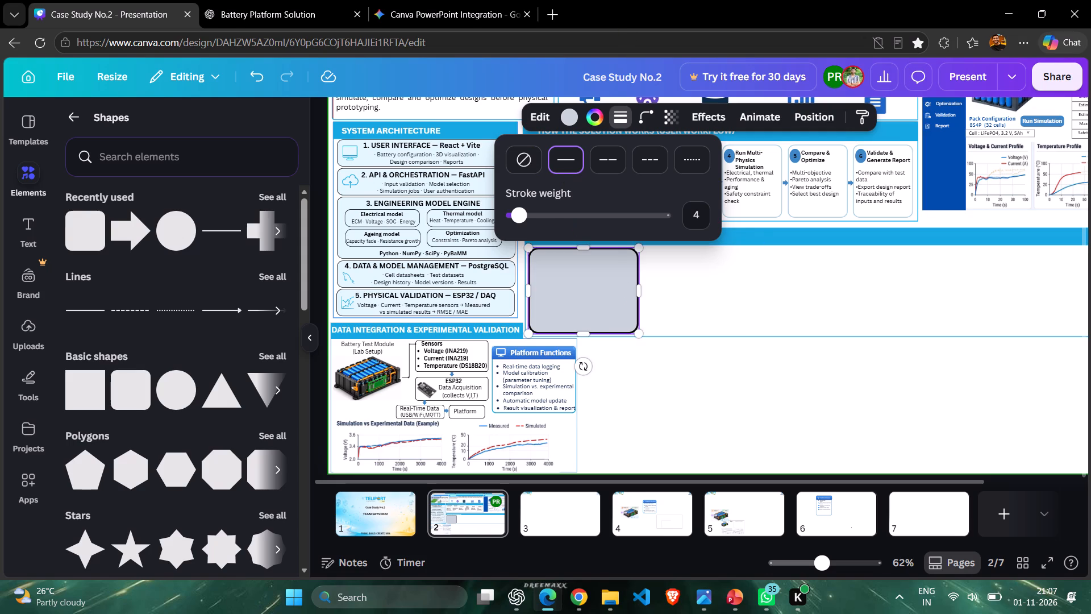
pyautogui.doubleClick(694, 209)
pyautogui.write('41')
pyautogui.press('BackSpace')
pyautogui.press('BackSpace')
pyautogui.press('1')
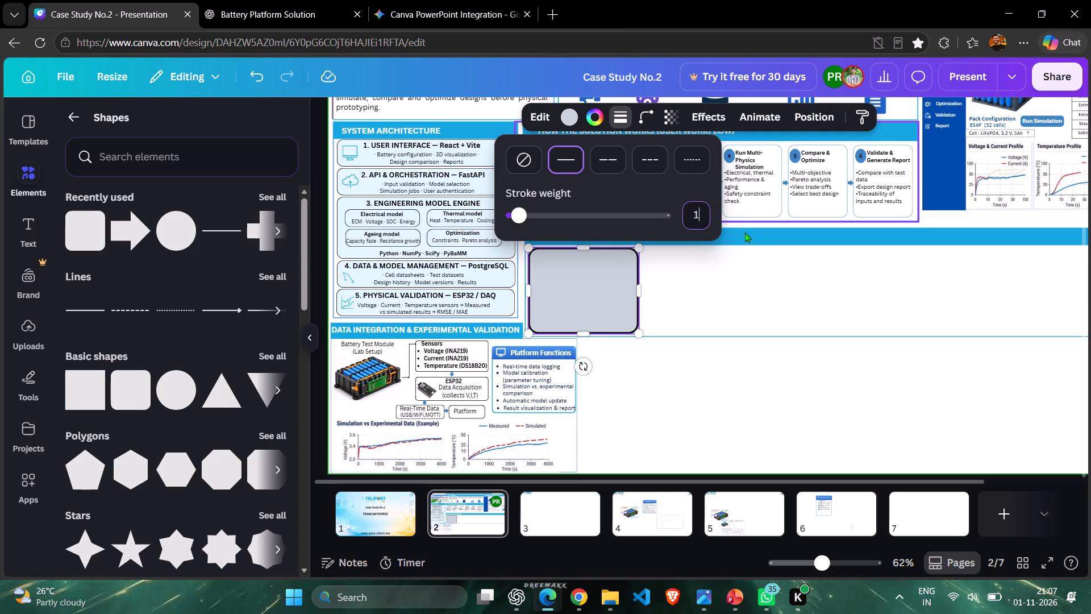
pyautogui.press('Return')
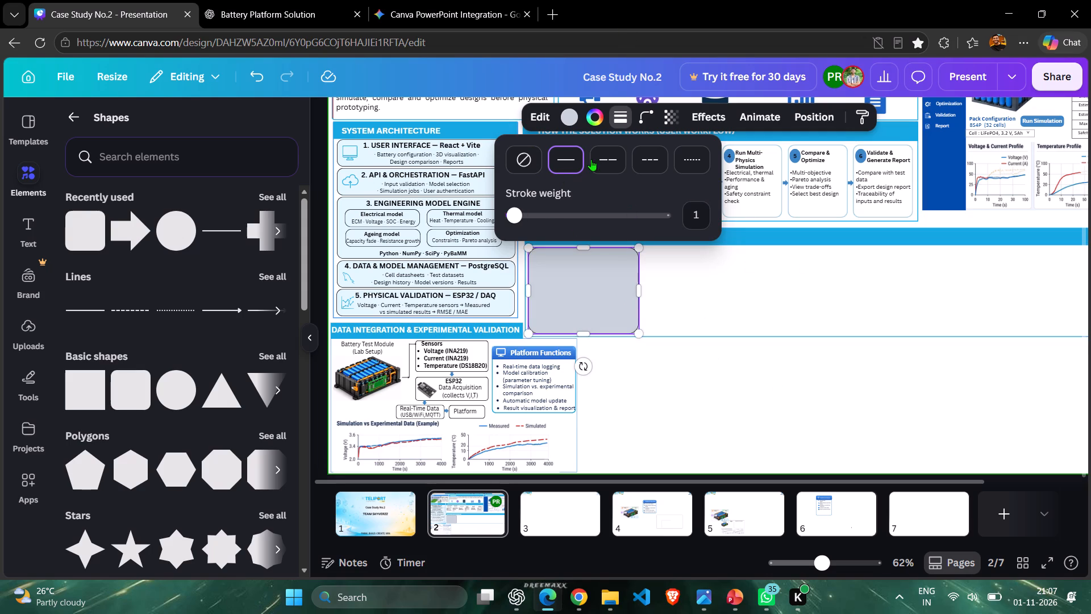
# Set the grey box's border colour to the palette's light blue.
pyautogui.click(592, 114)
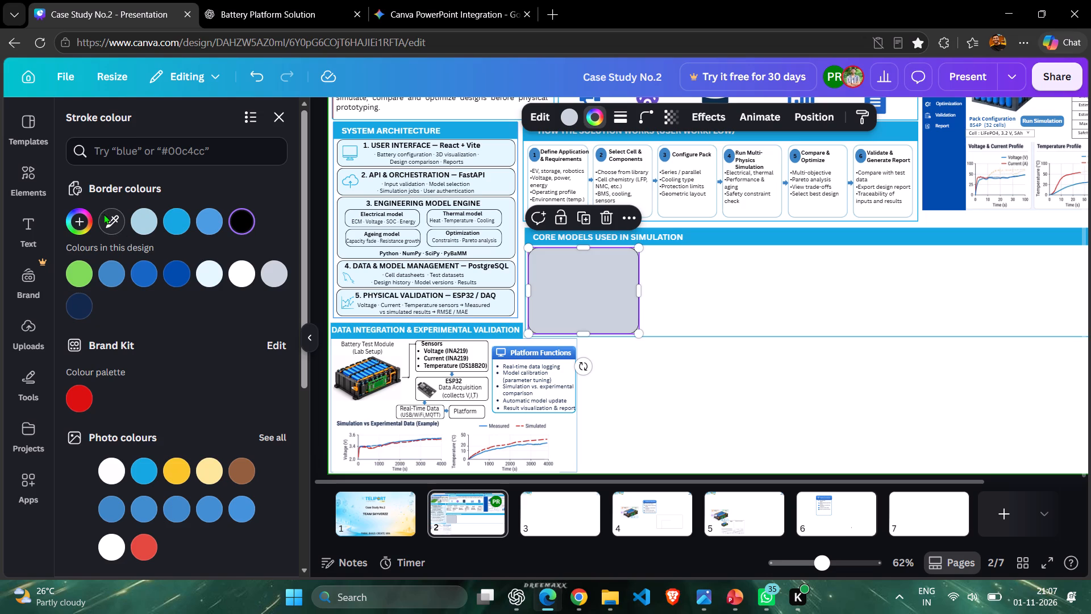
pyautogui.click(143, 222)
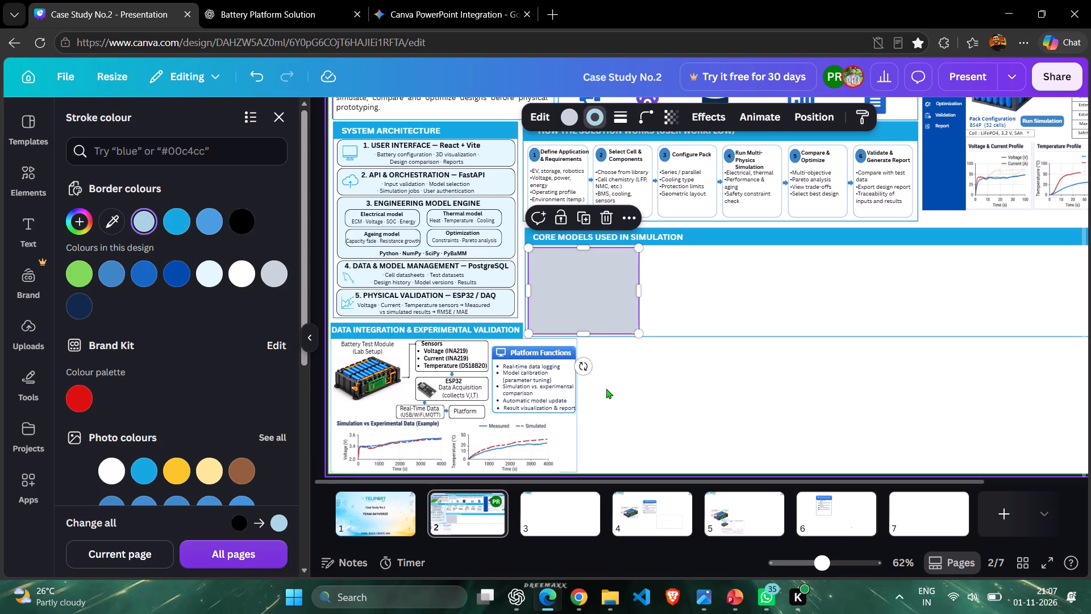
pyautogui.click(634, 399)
# Set the grey box's border colour to black.
pyautogui.click(585, 290)
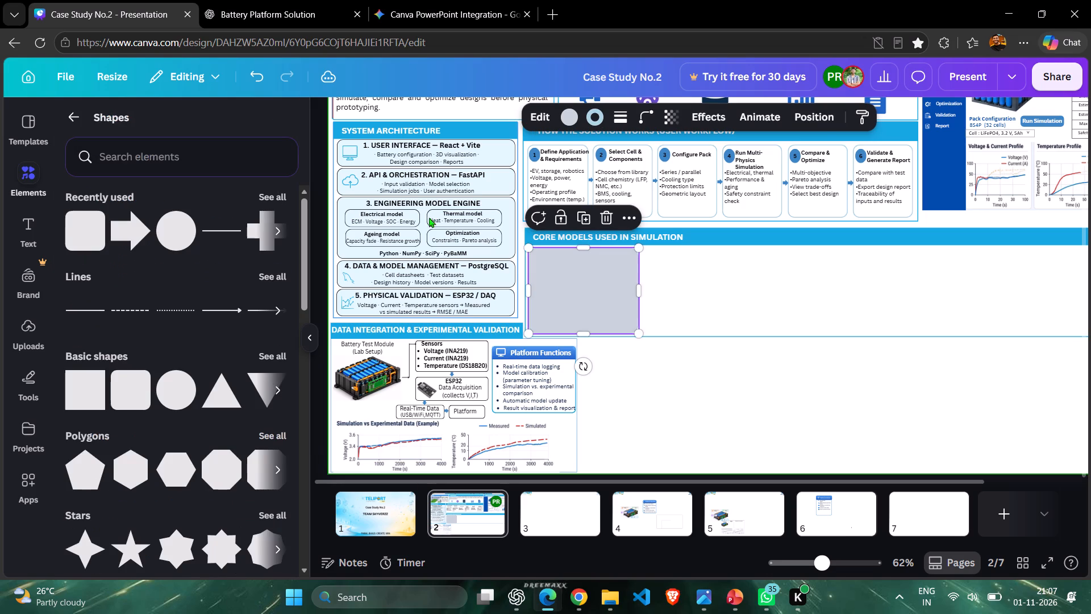
pyautogui.click(586, 119)
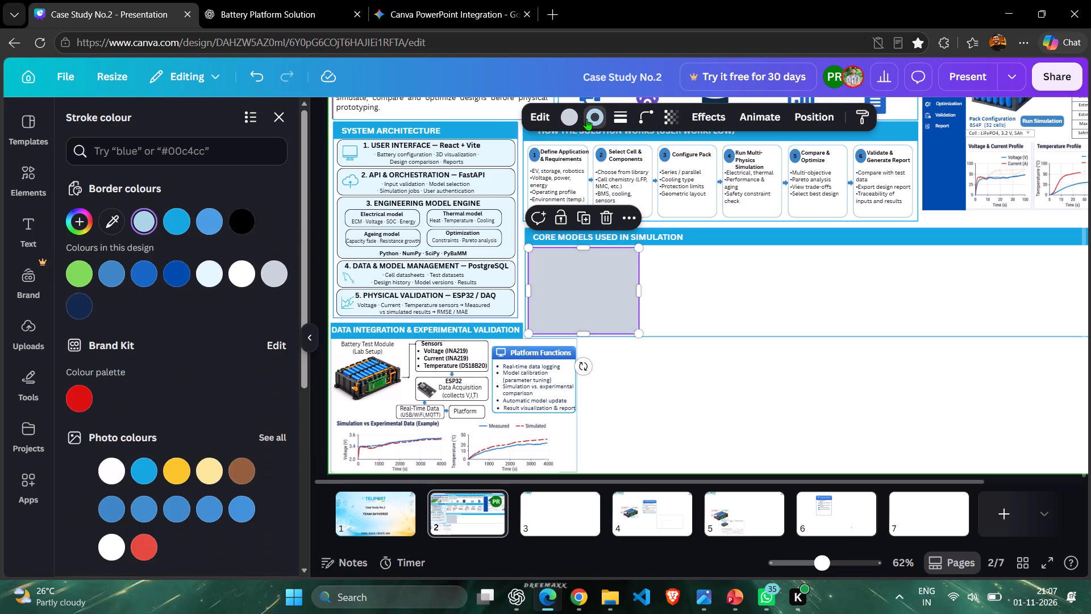
pyautogui.moveTo(253, 191); pyautogui.dragTo(255, 197)
pyautogui.click(251, 221)
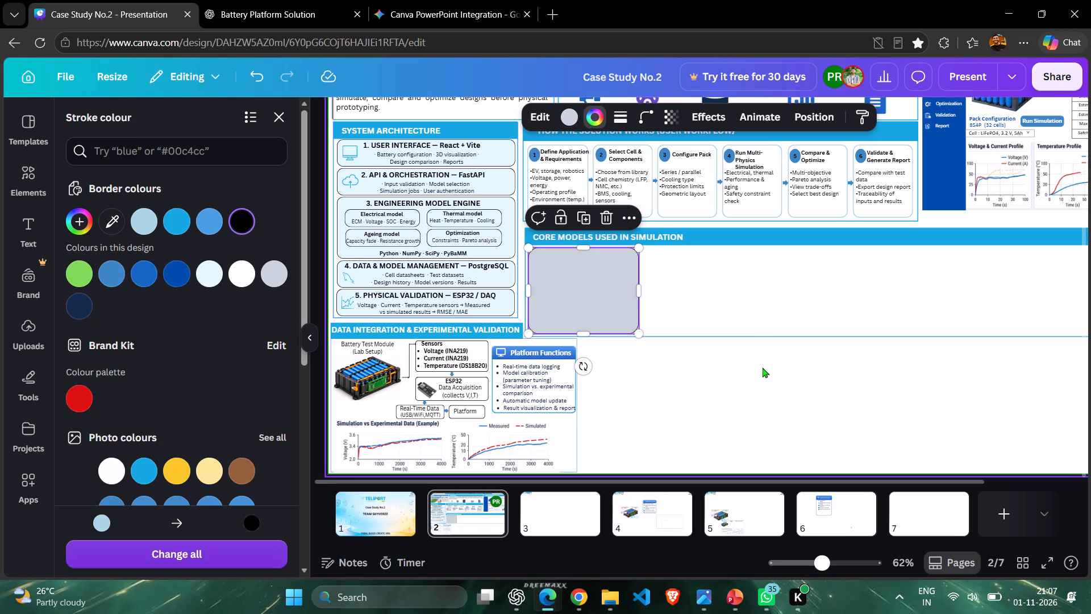
pyautogui.click(718, 397)
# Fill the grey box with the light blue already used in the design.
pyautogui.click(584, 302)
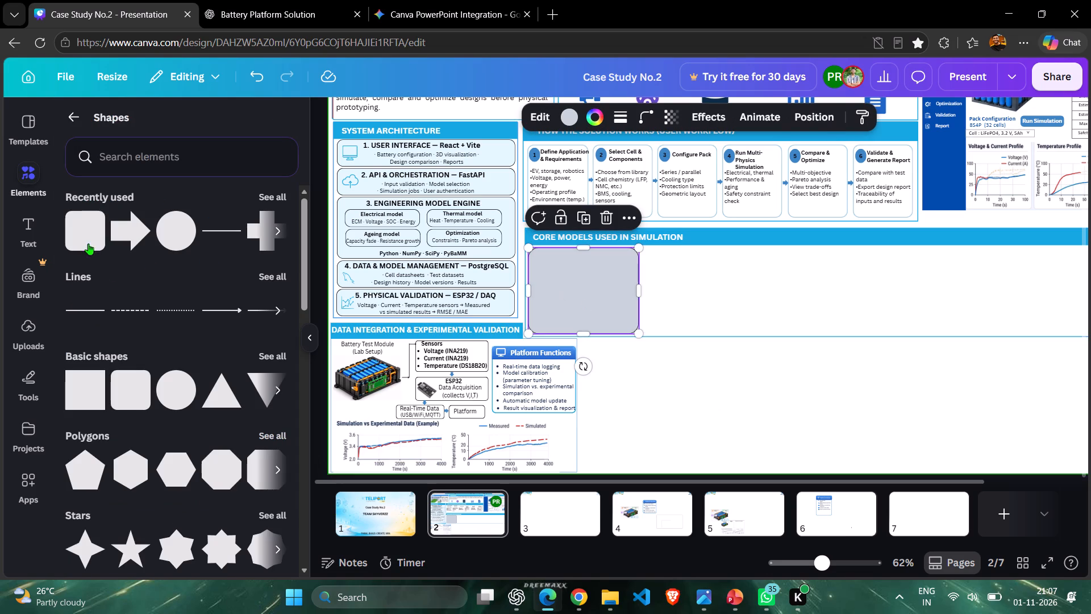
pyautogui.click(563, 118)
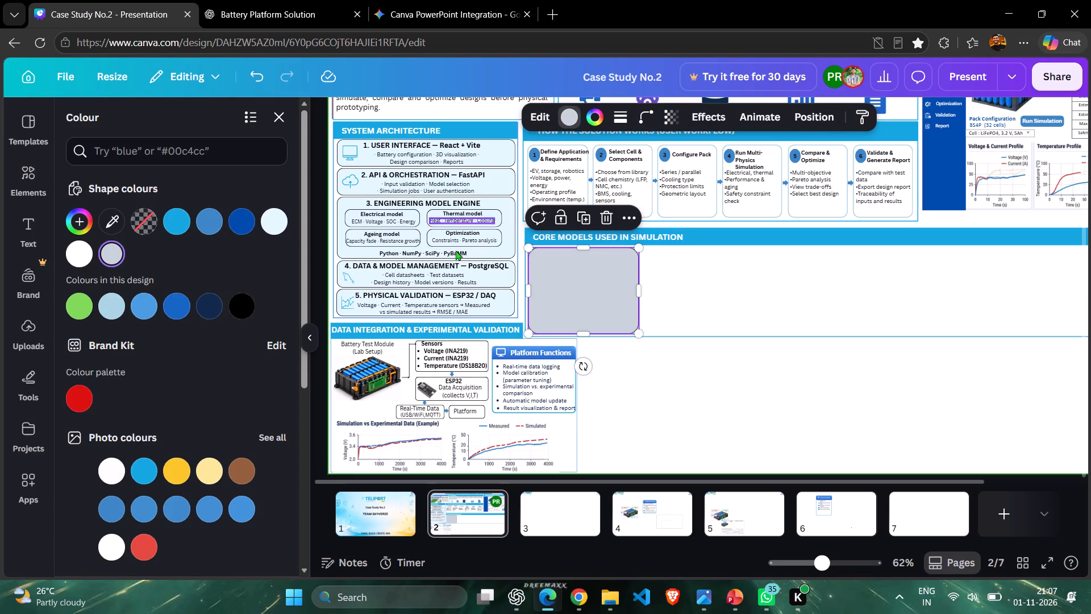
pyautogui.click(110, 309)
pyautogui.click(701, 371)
# Match the Core Models box's fill to the very pale blue sampled from the System Architecture boxes.
pyautogui.click(609, 317)
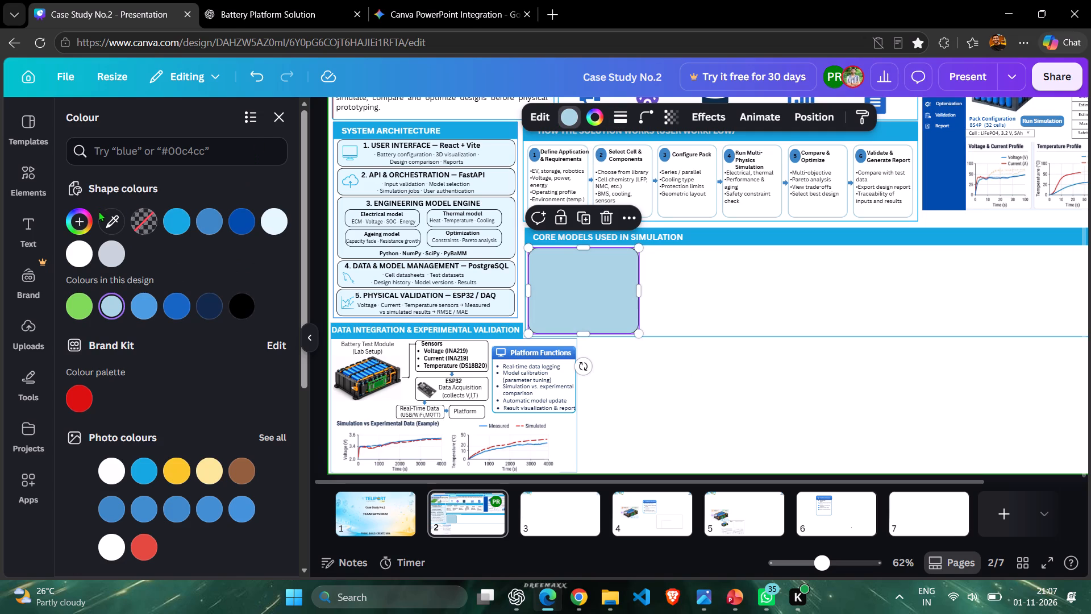
pyautogui.click(107, 224)
pyautogui.click(494, 153)
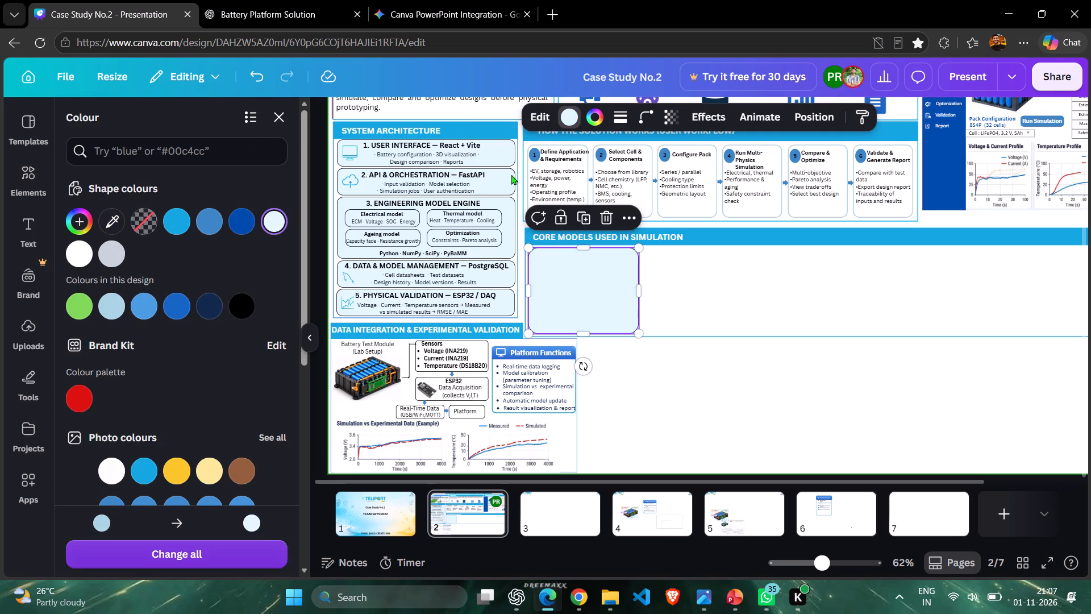
pyautogui.click(832, 435)
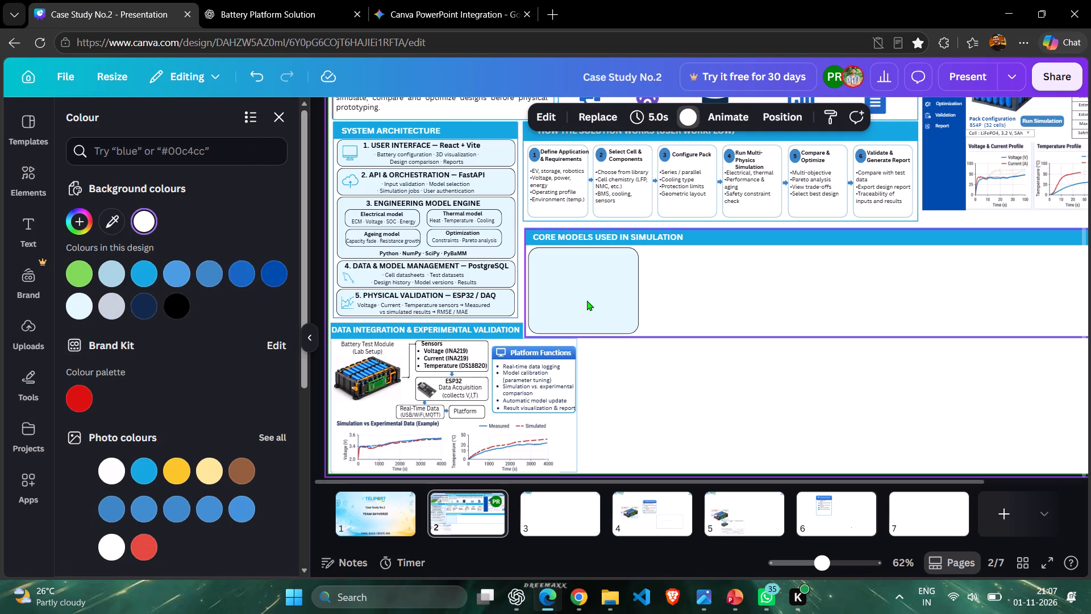
pyautogui.click(588, 312)
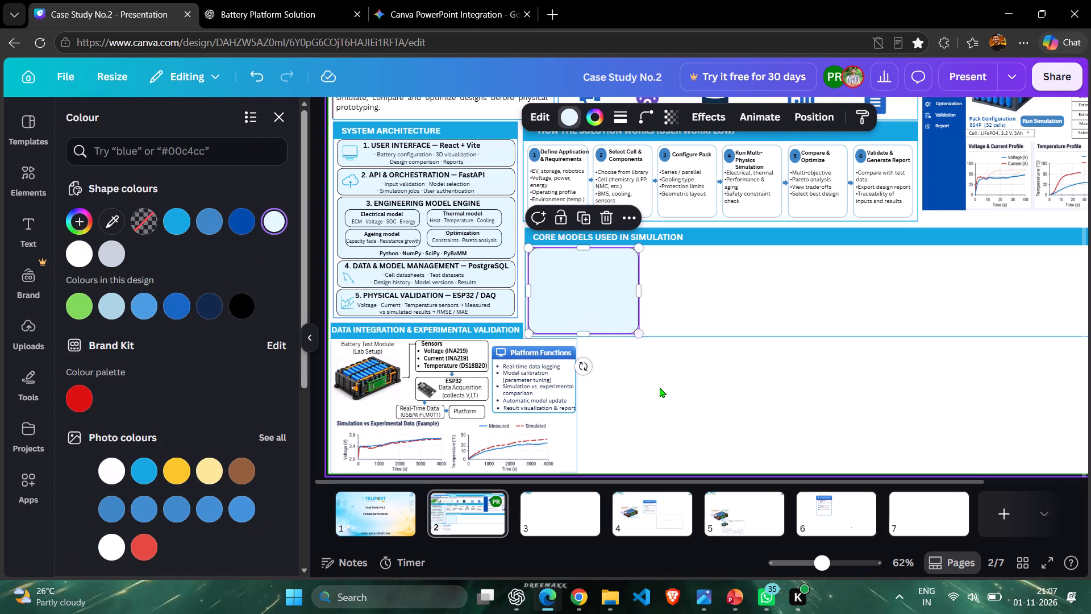
pyautogui.click(661, 392)
pyautogui.click(606, 277)
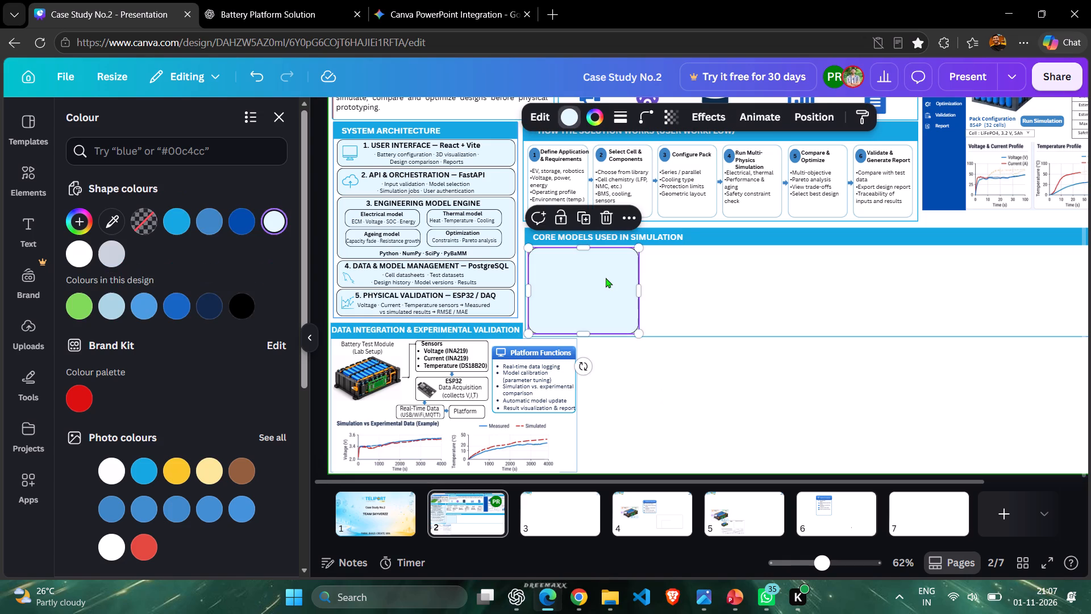
# Duplicate the pale blue box and place the copy beside the original, level with it and separated by a small gap.
pyautogui.keyDown('ctrl'); pyautogui.scroll(-2, 739, 354); pyautogui.keyUp('ctrl')
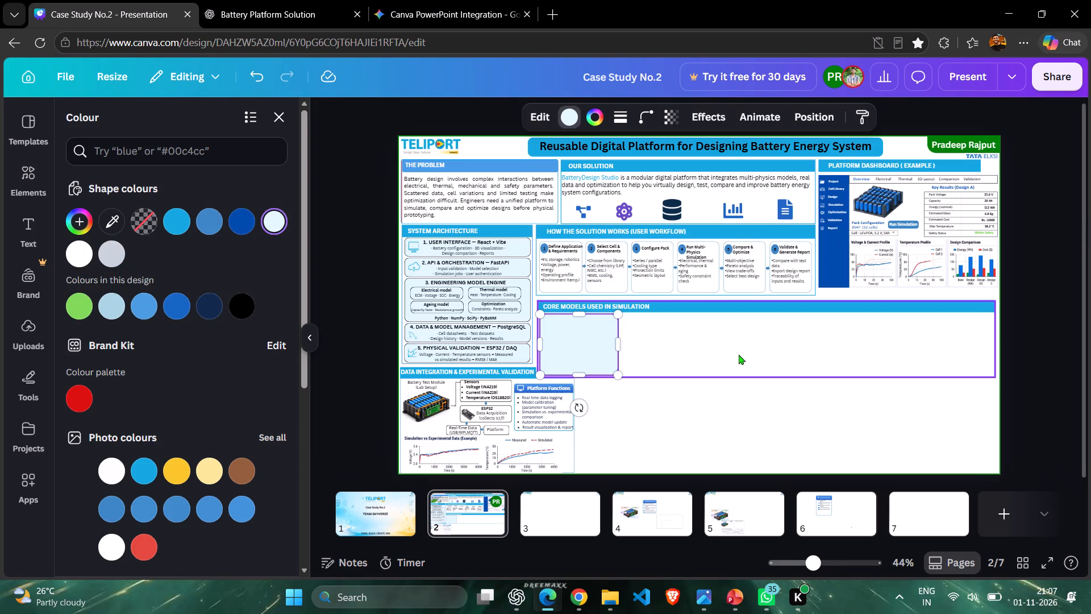
pyautogui.click(737, 398)
pyautogui.click(597, 336)
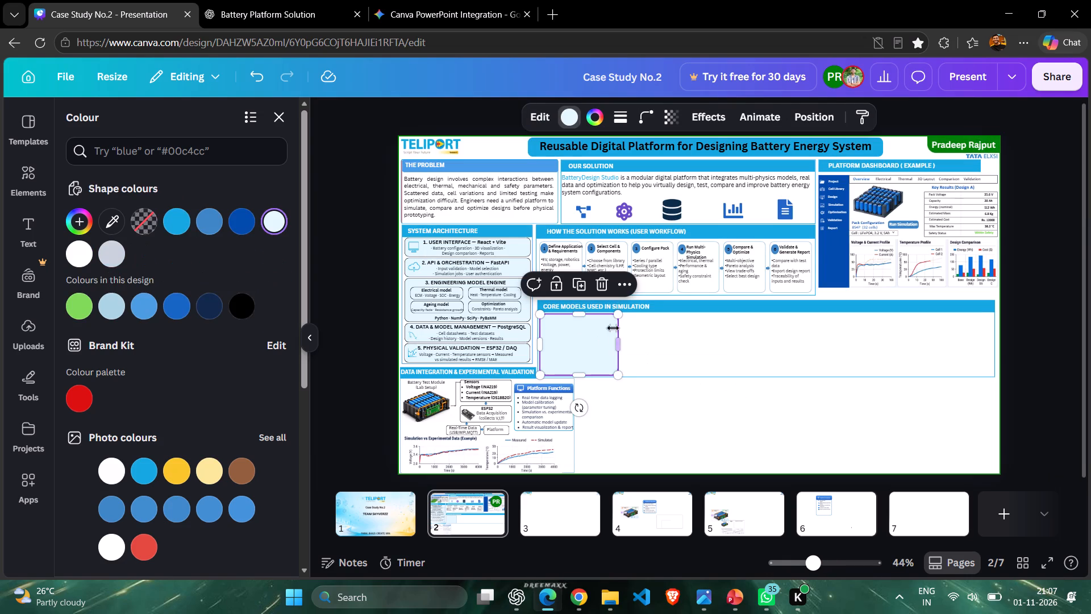
pyautogui.hotkey('ctrl', 'd')
pyautogui.moveTo(601, 342); pyautogui.dragTo(656, 336)
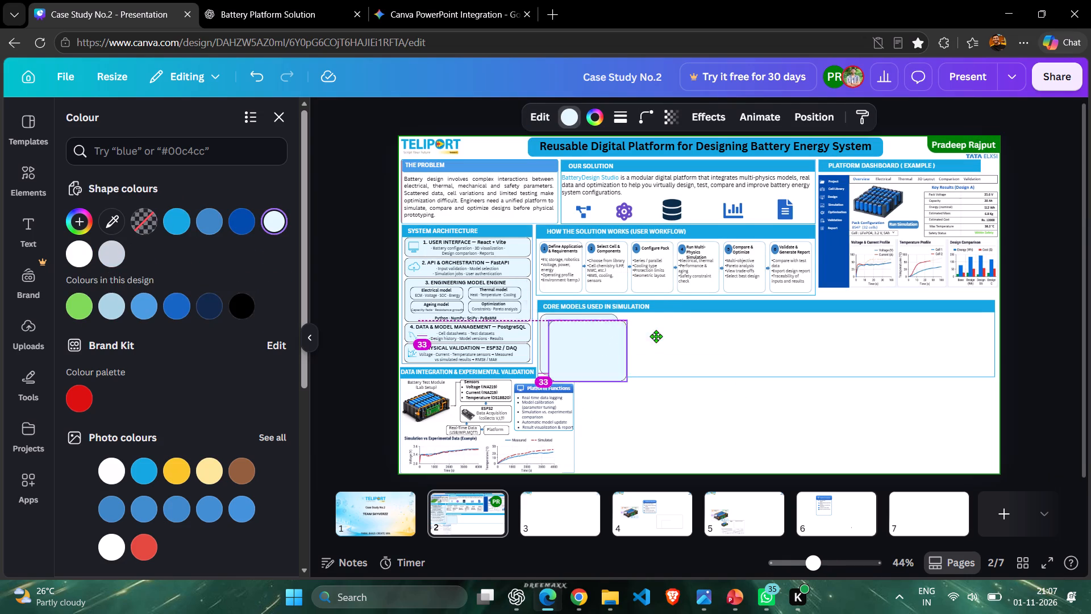
pyautogui.moveTo(656, 336); pyautogui.dragTo(681, 338)
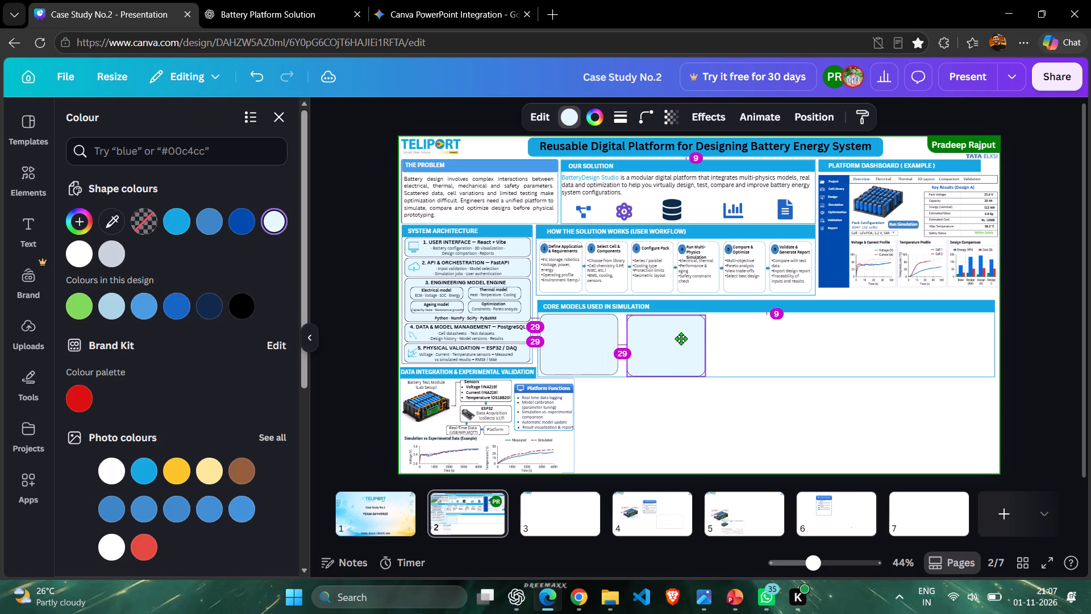
pyautogui.moveTo(681, 338); pyautogui.dragTo(680, 337)
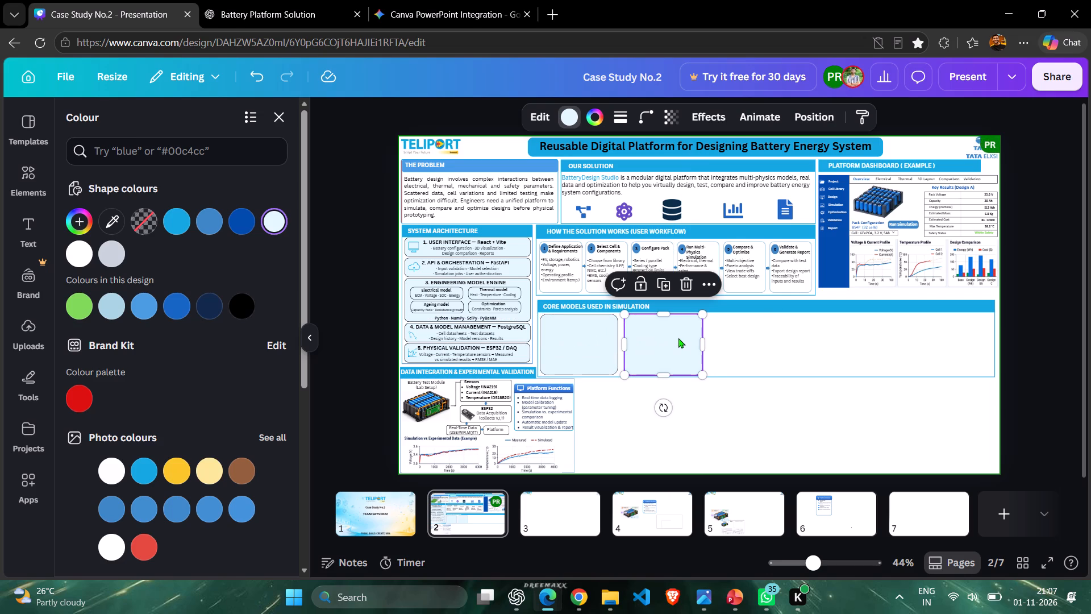
# Duplicate the second box three more times at the same spacing to make a row of five boxes.
pyautogui.hotkey('ctrl', 'd')
pyautogui.hotkey('ctrl', 'd')
pyautogui.hotkey('ctrl', 'd')
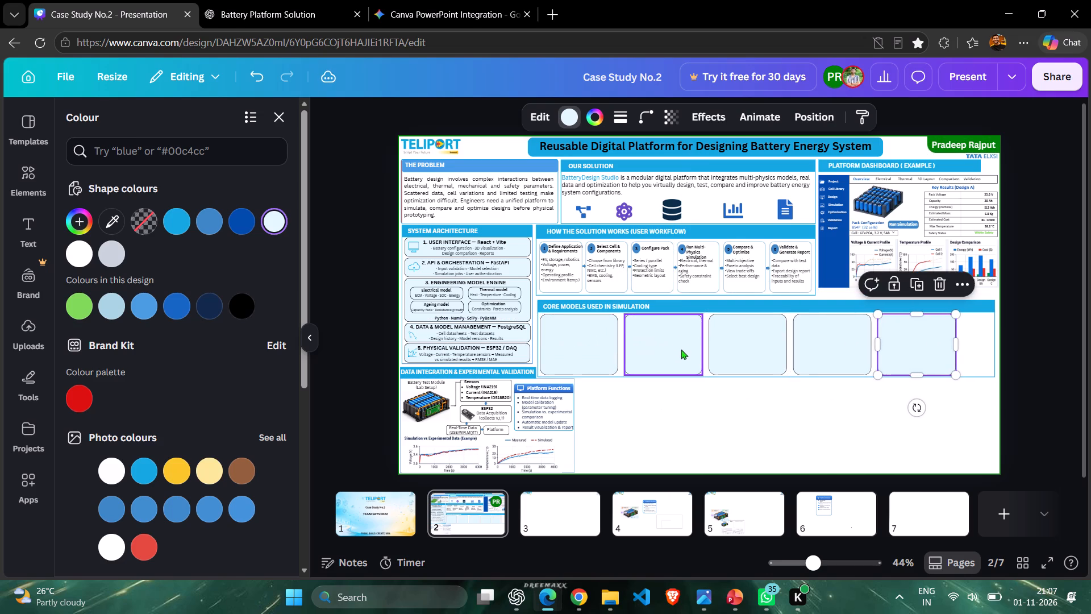
pyautogui.click(743, 430)
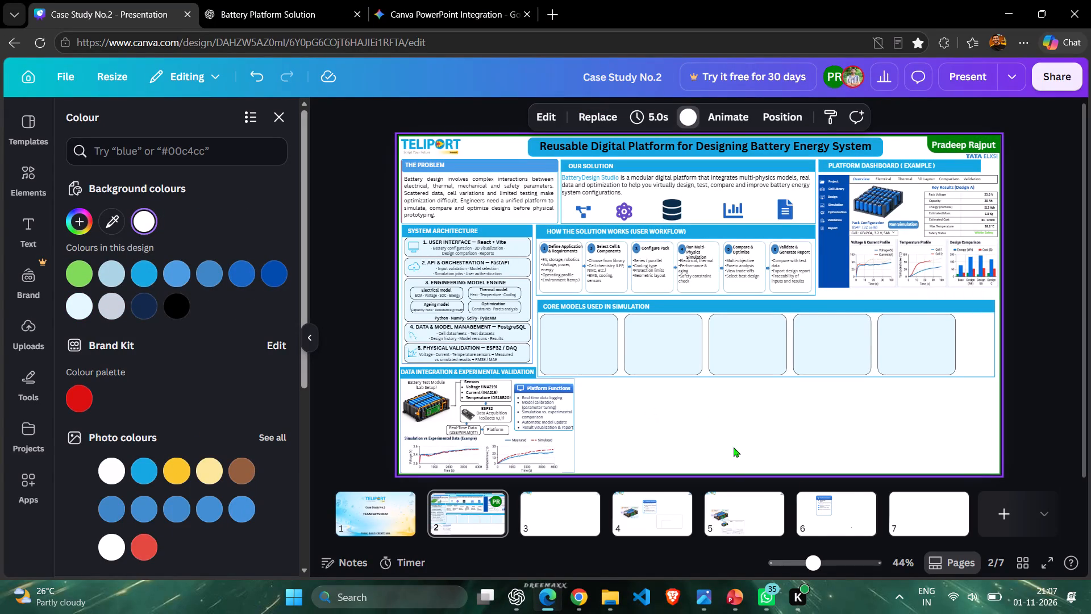
# Nudge the first box in the Core Models row three increments right and one up.
pyautogui.scroll(-1, 677, 416)
pyautogui.click(584, 364)
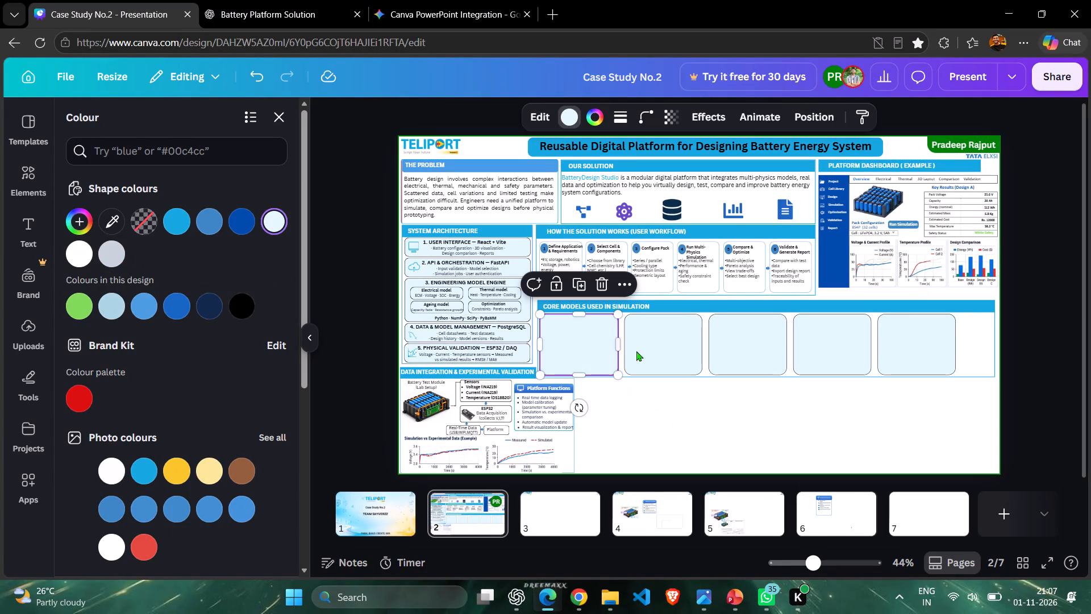
pyautogui.press('Right')
pyautogui.press('Right')
pyautogui.press('Right')
pyautogui.press('Up')
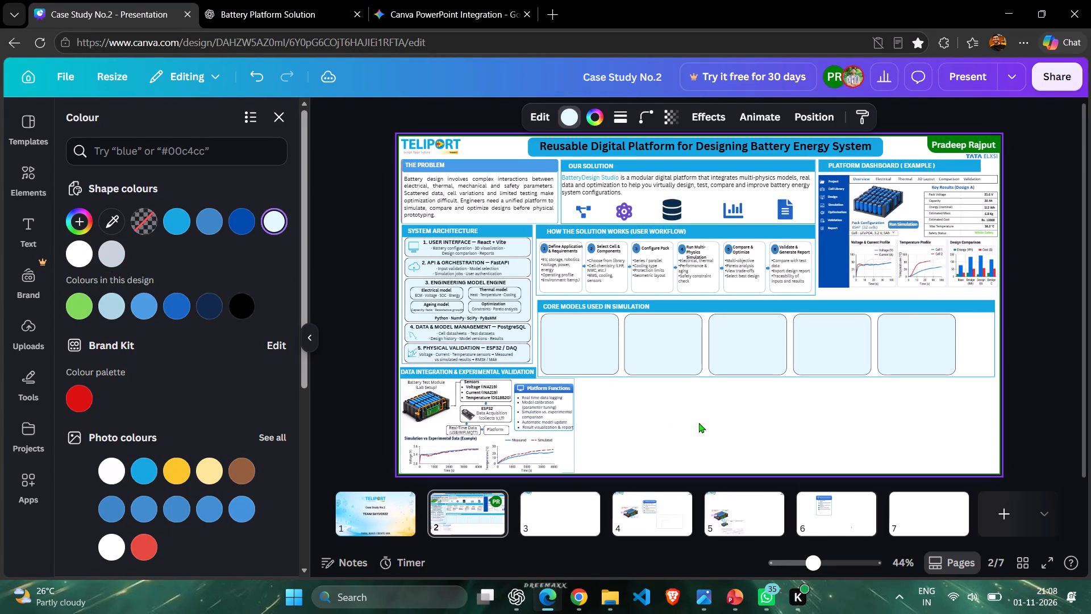
pyautogui.click(696, 426)
# Nudge the second box in the Core Models row one increment up.
pyautogui.click(665, 362)
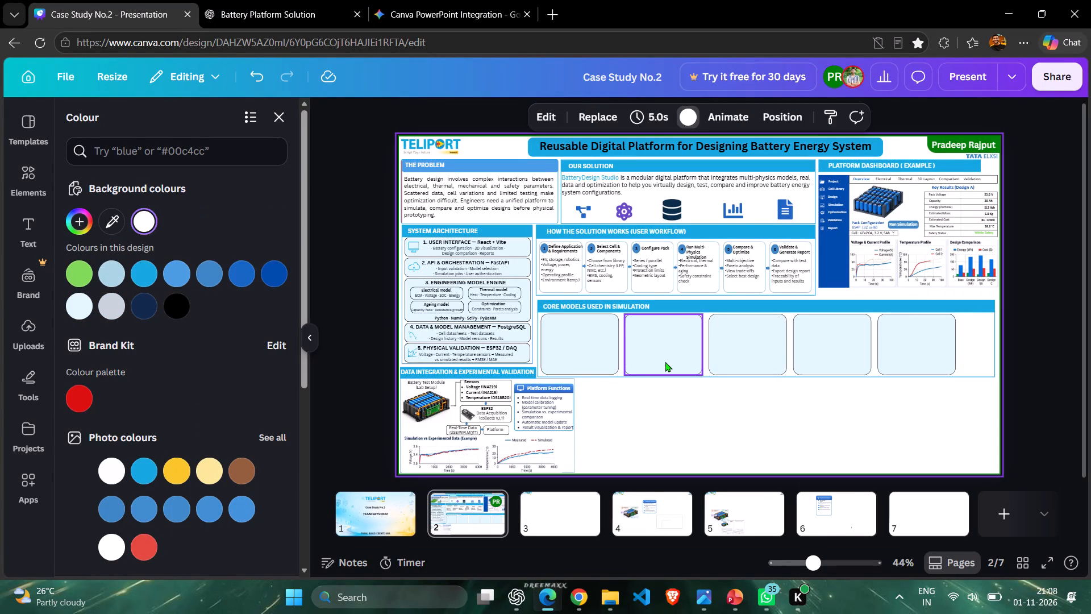
pyautogui.press('Up')
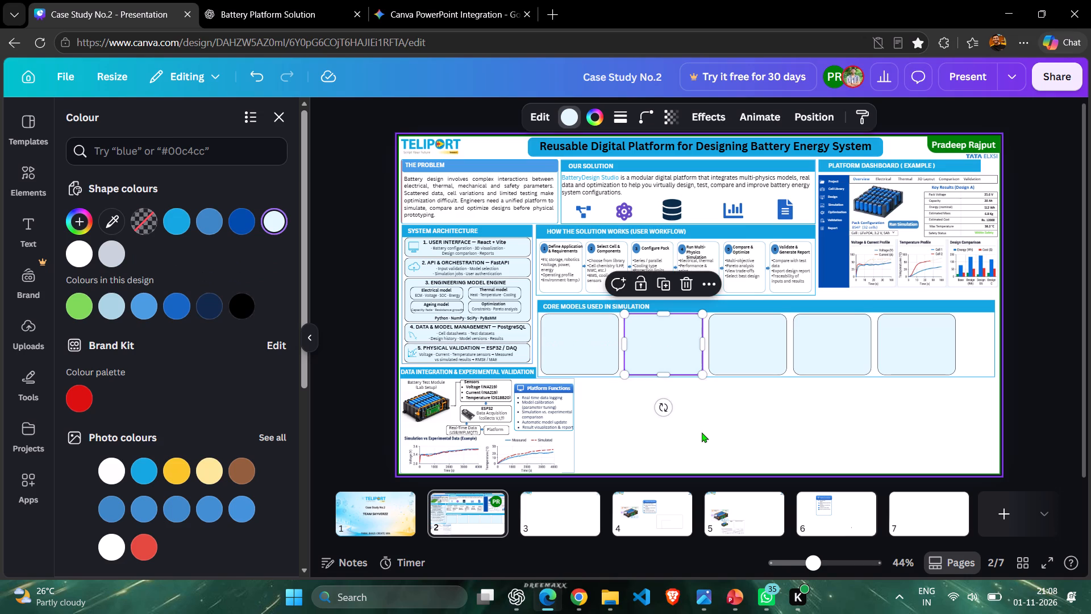
# Nudge the third, fourth and fifth boxes in the Core Models row one increment up each.
pyautogui.click(761, 346)
pyautogui.press('Up')
pyautogui.click(818, 334)
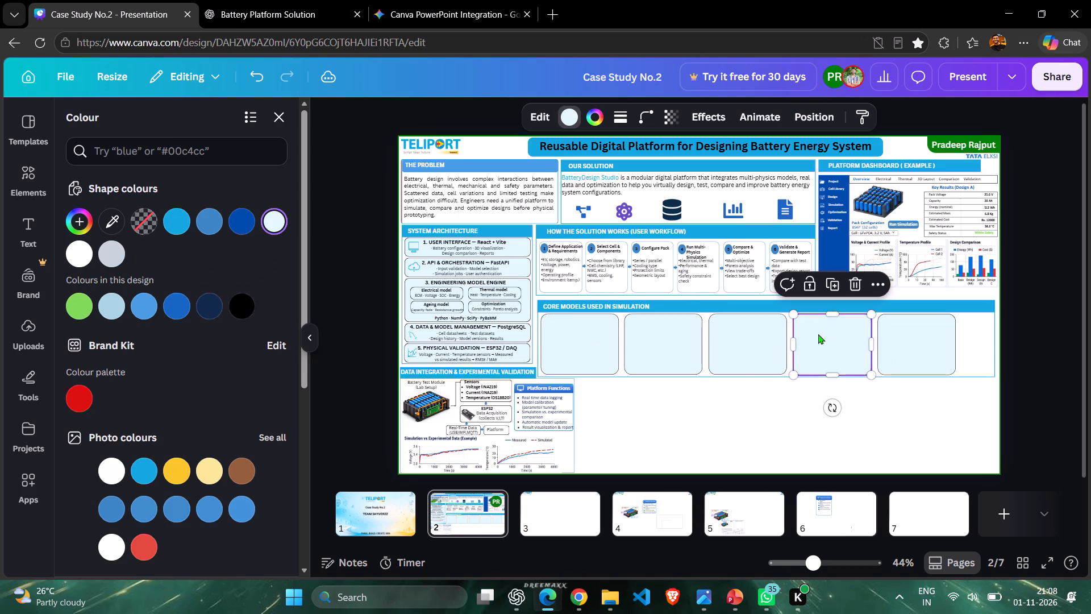
pyautogui.press('Up')
pyautogui.click(910, 346)
pyautogui.press('Up')
pyautogui.click(832, 424)
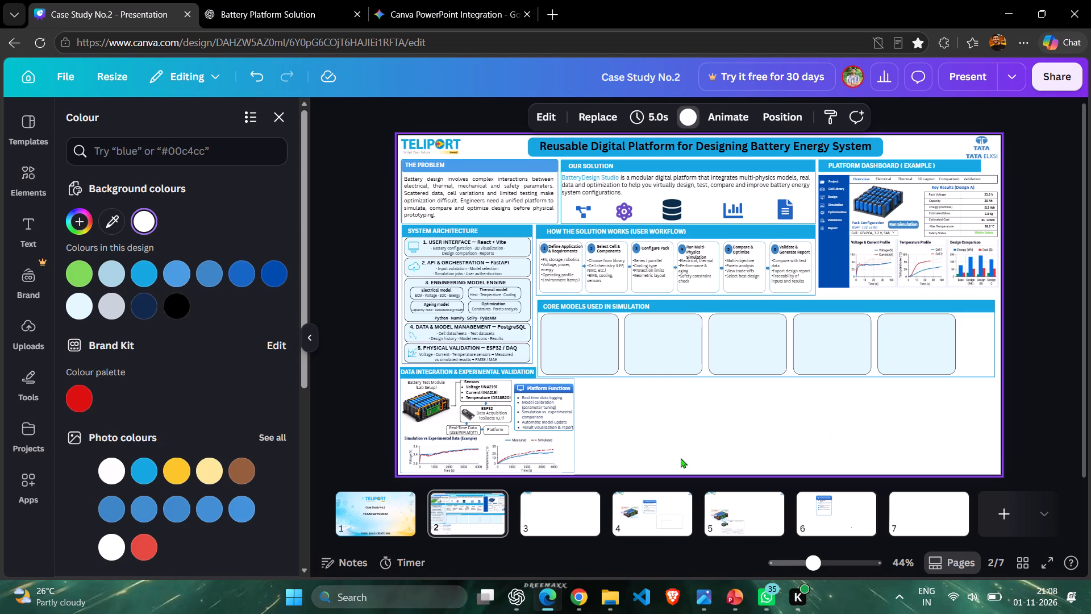
pyautogui.click(661, 429)
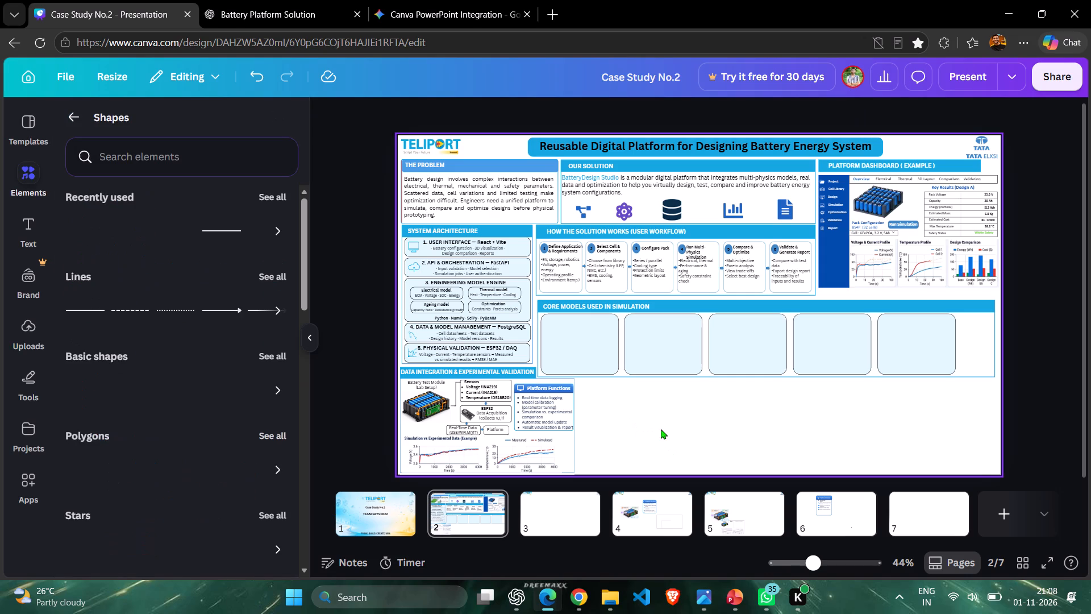
# Nudge the first box in the Core Models row a net one increment right.
pyautogui.click(302, 331)
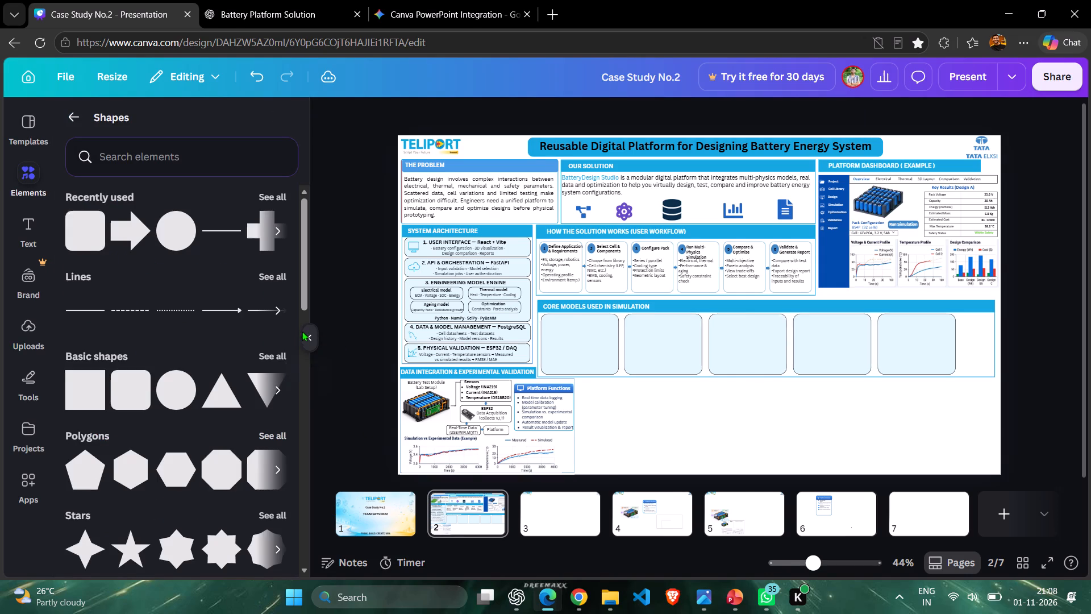
pyautogui.click(526, 417)
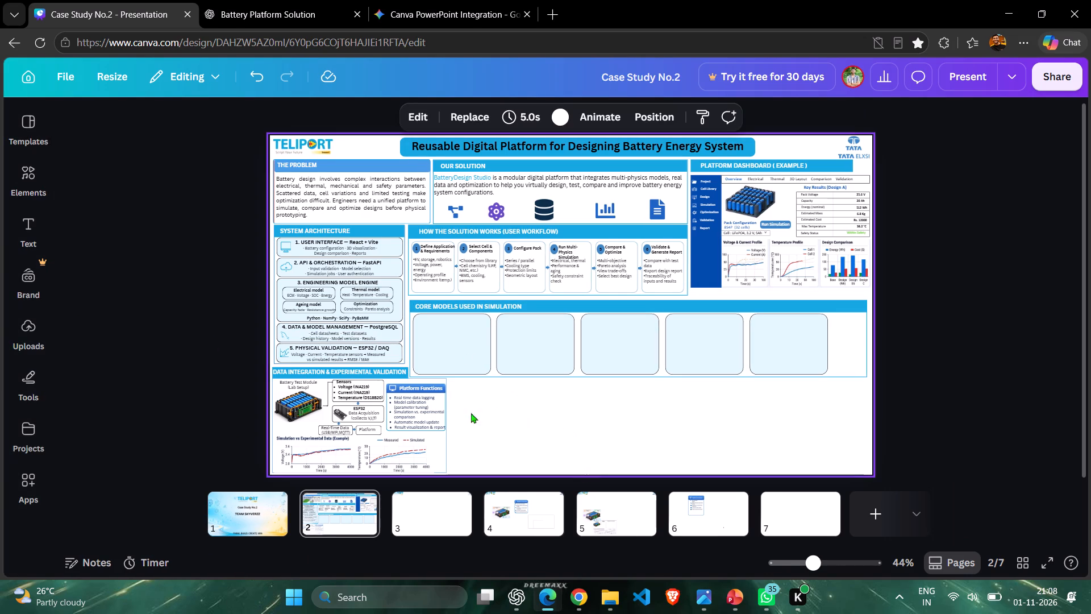
pyautogui.keyDown('ctrl'); pyautogui.scroll(-1, 363, 409); pyautogui.keyUp('ctrl')
pyautogui.keyDown('ctrl'); pyautogui.scroll(3, 374, 383); pyautogui.keyUp('ctrl')
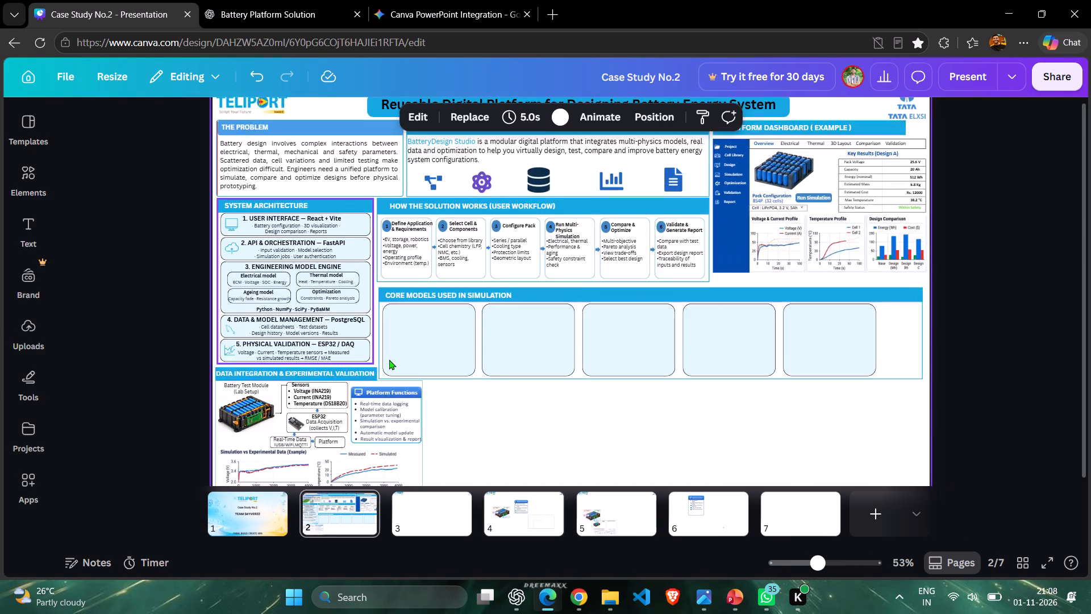
pyautogui.keyDown('ctrl'); pyautogui.scroll(7, 389, 358); pyautogui.keyUp('ctrl')
pyautogui.click(467, 458)
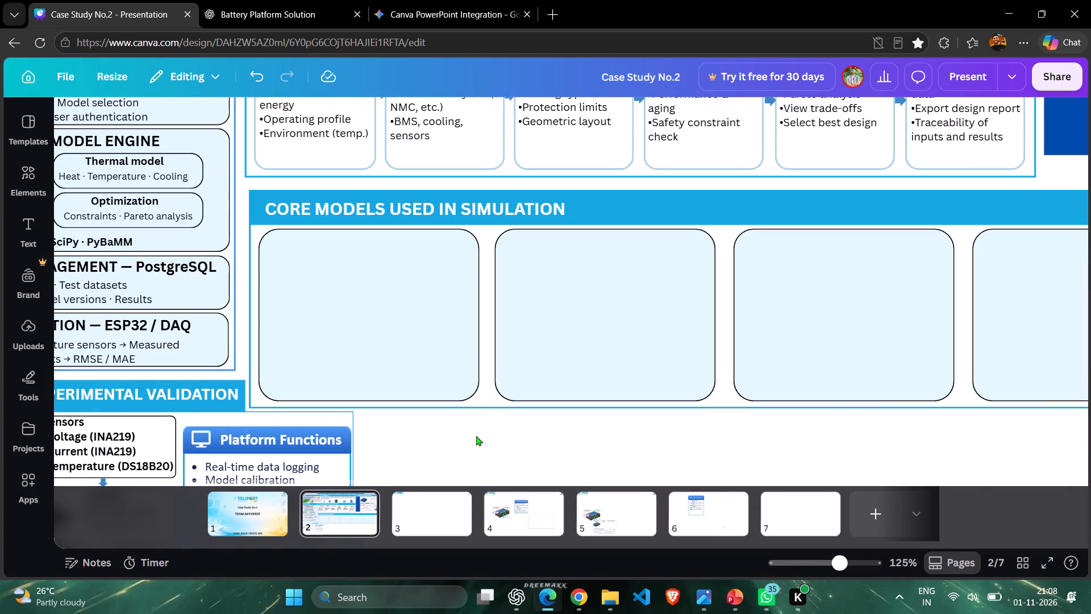
pyautogui.click(463, 374)
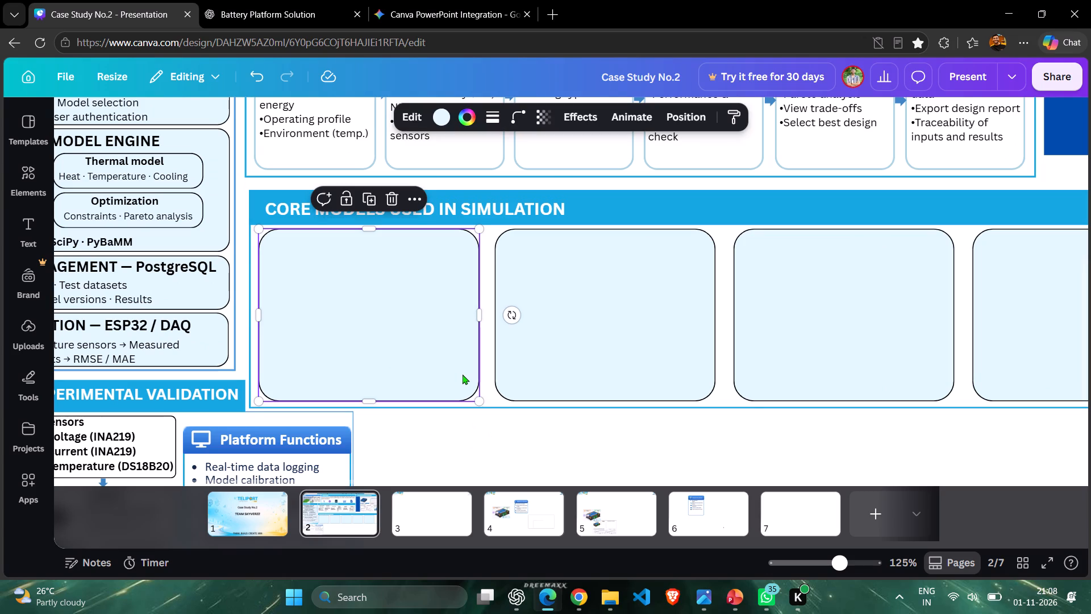
pyautogui.press('Right')
pyautogui.press('Right')
pyautogui.press('Right')
pyautogui.press('Left')
pyautogui.press('Left')
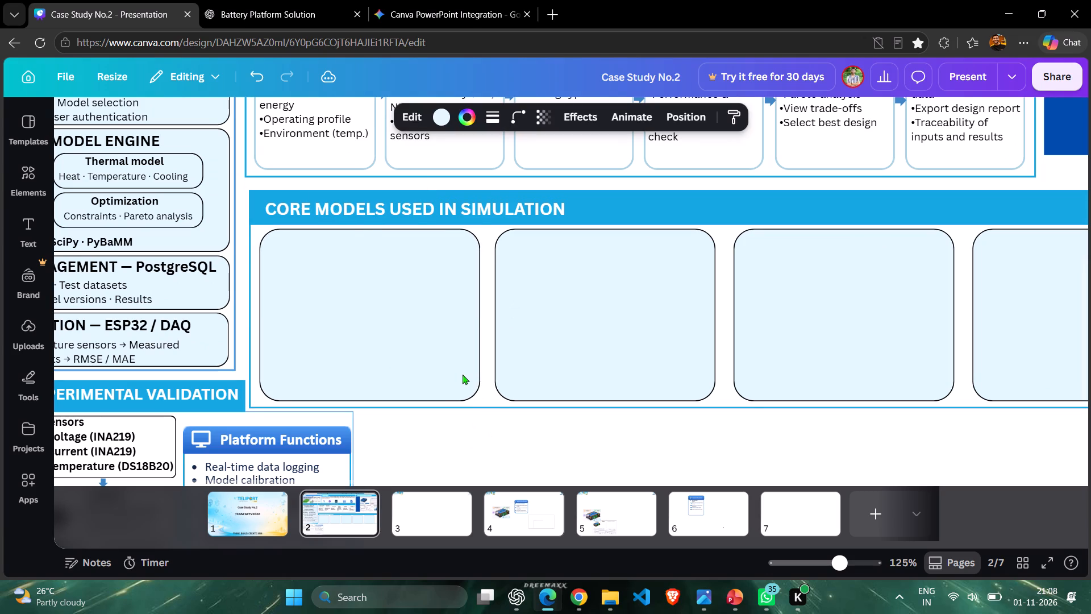
# Nudge the second box in the Core Models row two increments right.
pyautogui.click(563, 314)
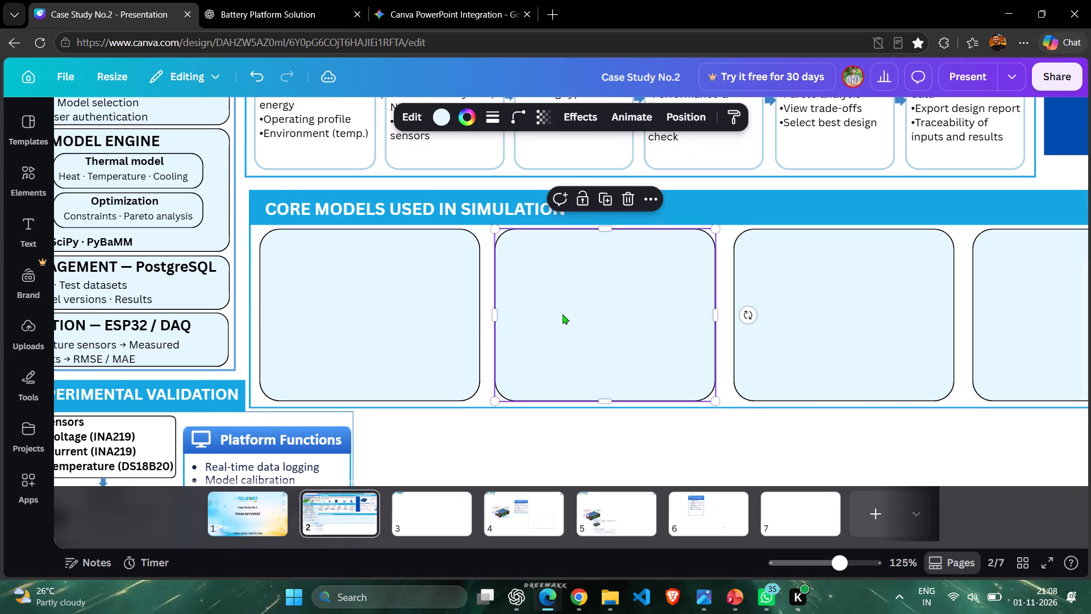
pyautogui.press('Right')
pyautogui.press('Right')
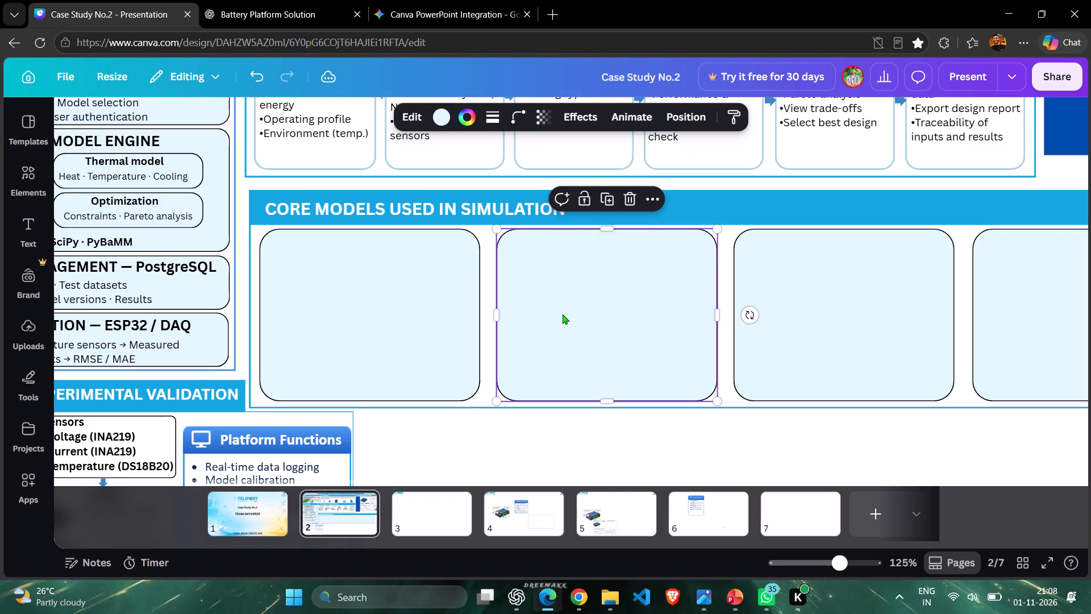
pyautogui.click(605, 460)
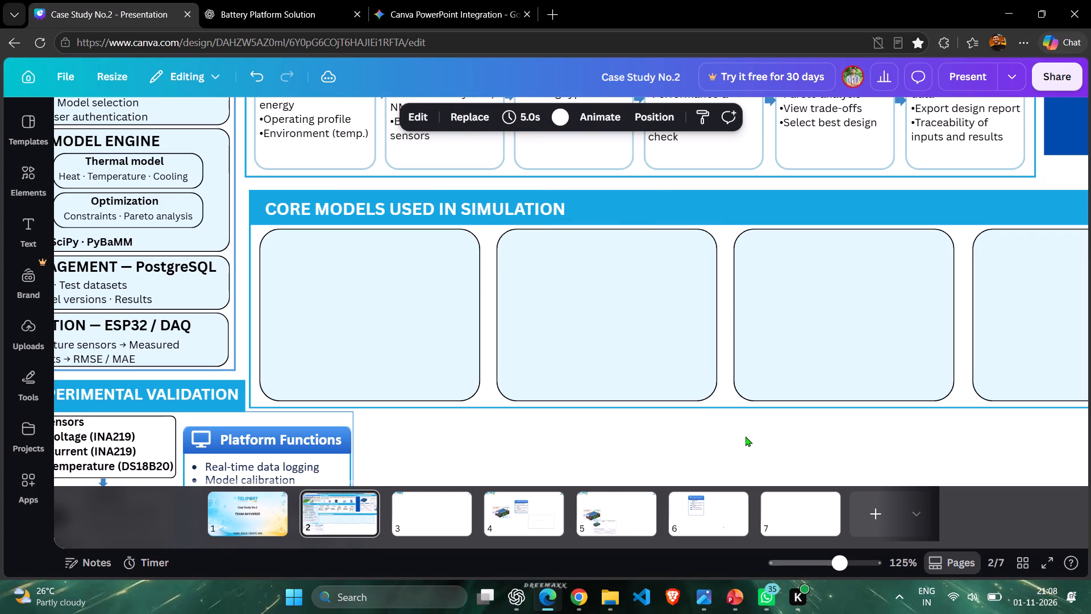
pyautogui.scroll(-2, 831, 402)
pyautogui.scroll(2, 831, 401)
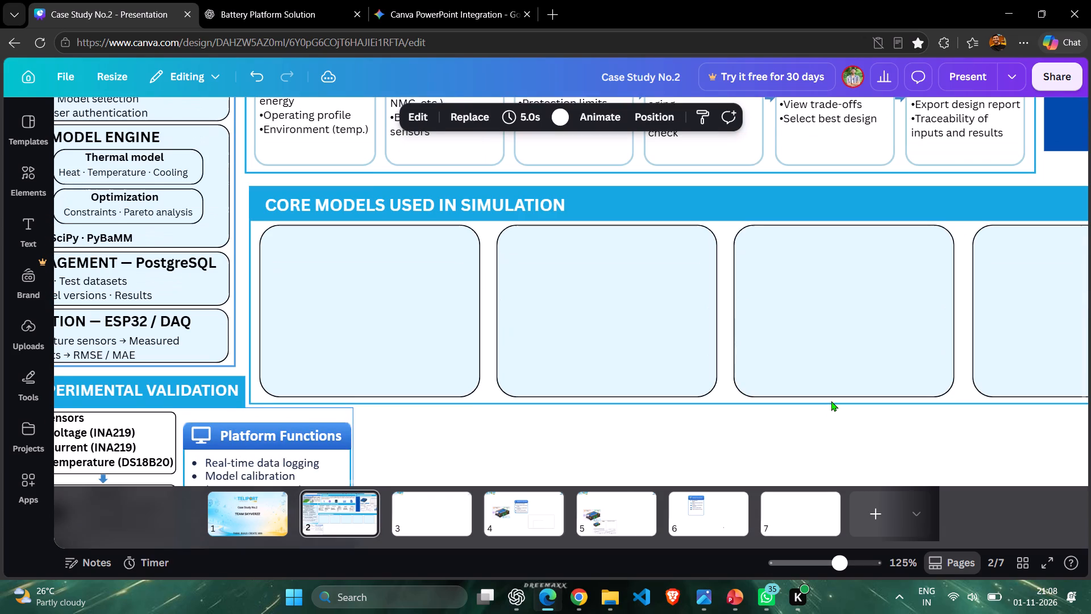
pyautogui.keyDown('ctrl'); pyautogui.scroll(-2, 831, 401); pyautogui.keyUp('ctrl')
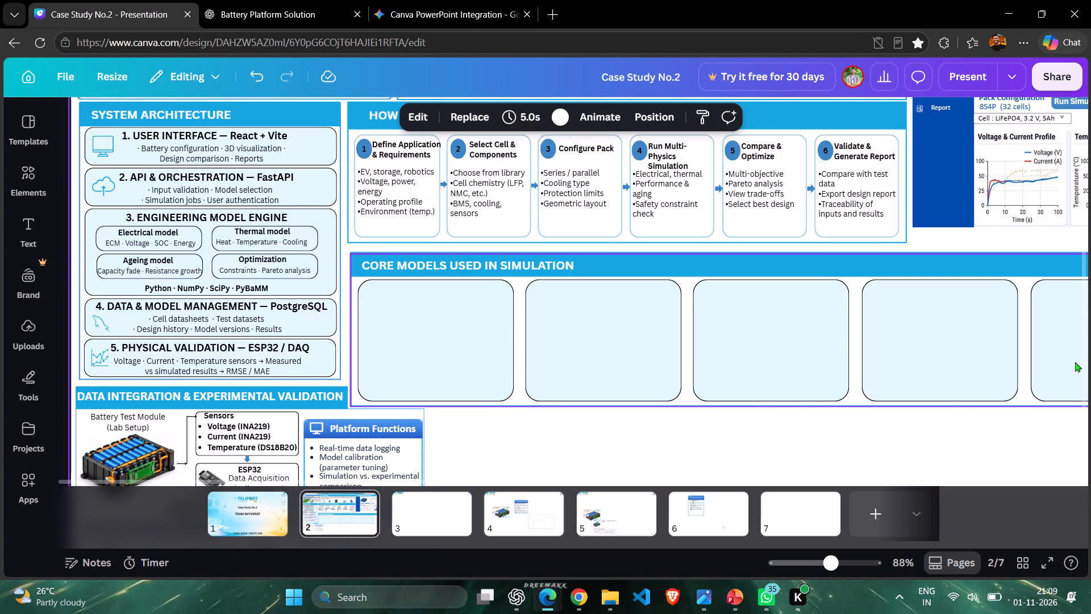
pyautogui.click(698, 450)
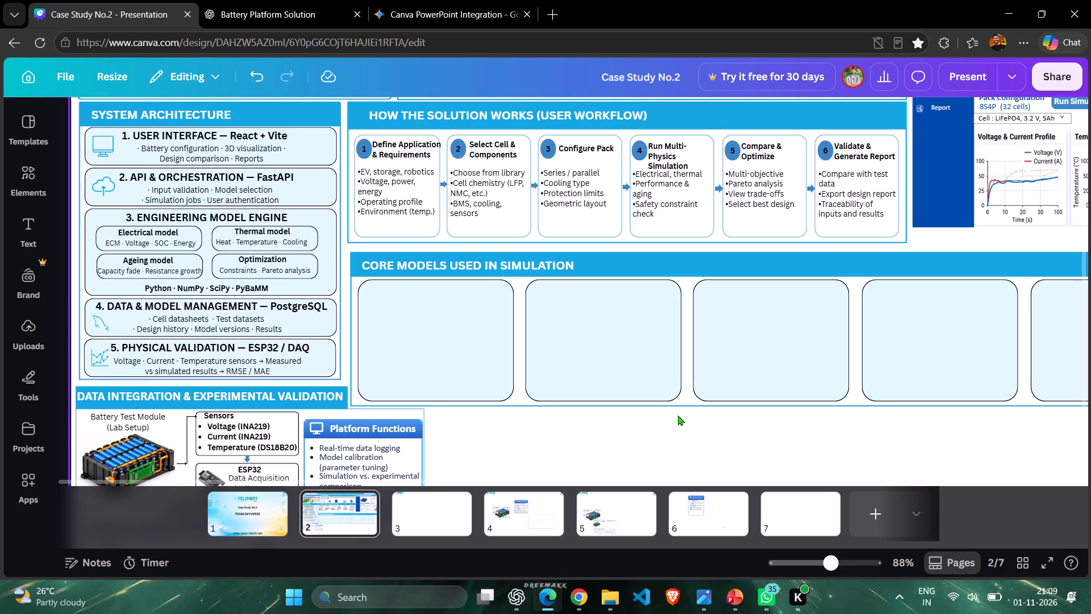
# Switch to the PowerPoint poster and copy the heading text "5.1 Electrical Model (Series–Parallel Configuration)" from the Core Models section.
pyautogui.hotkey('alt', 'Tab')
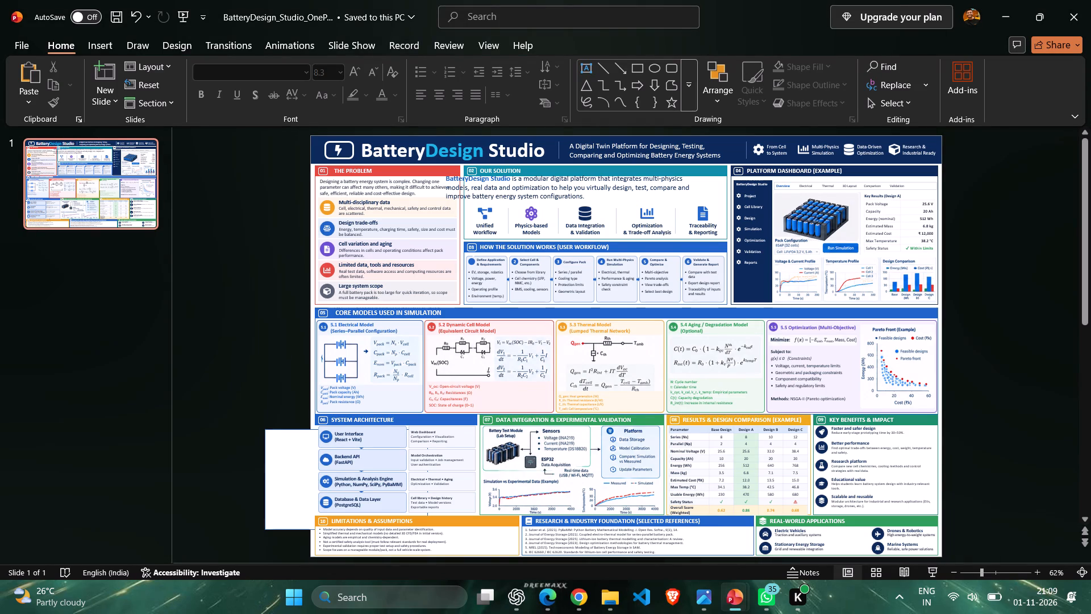
pyautogui.keyDown('ctrl'); pyautogui.scroll(-1, 338, 331); pyautogui.keyUp('ctrl')
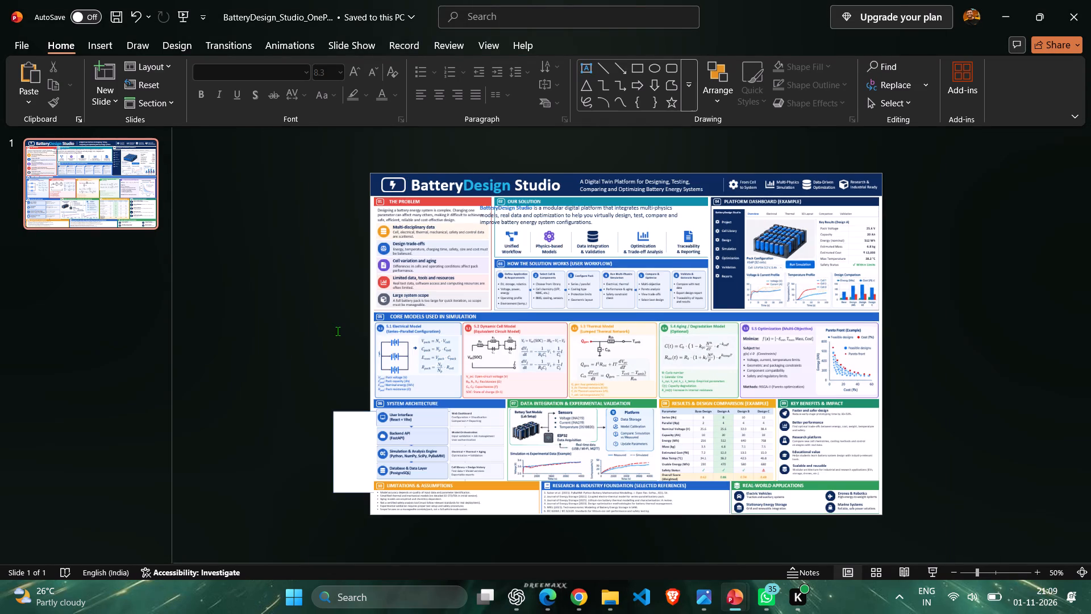
pyautogui.keyDown('ctrl'); pyautogui.scroll(5, 338, 331); pyautogui.keyUp('ctrl')
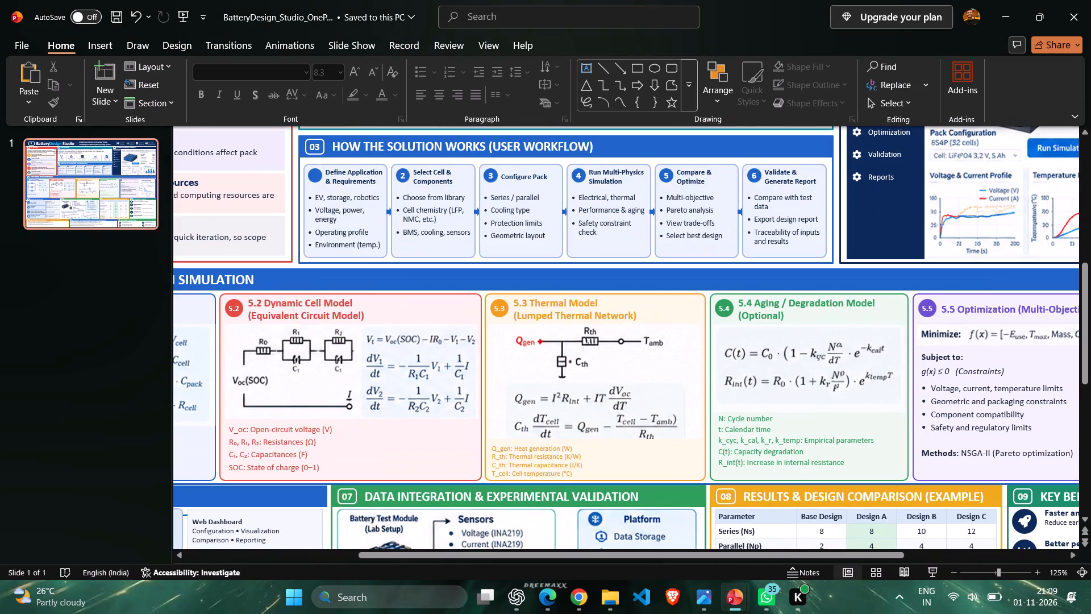
pyautogui.press('Left')
pyautogui.moveTo(412, 551); pyautogui.dragTo(220, 557)
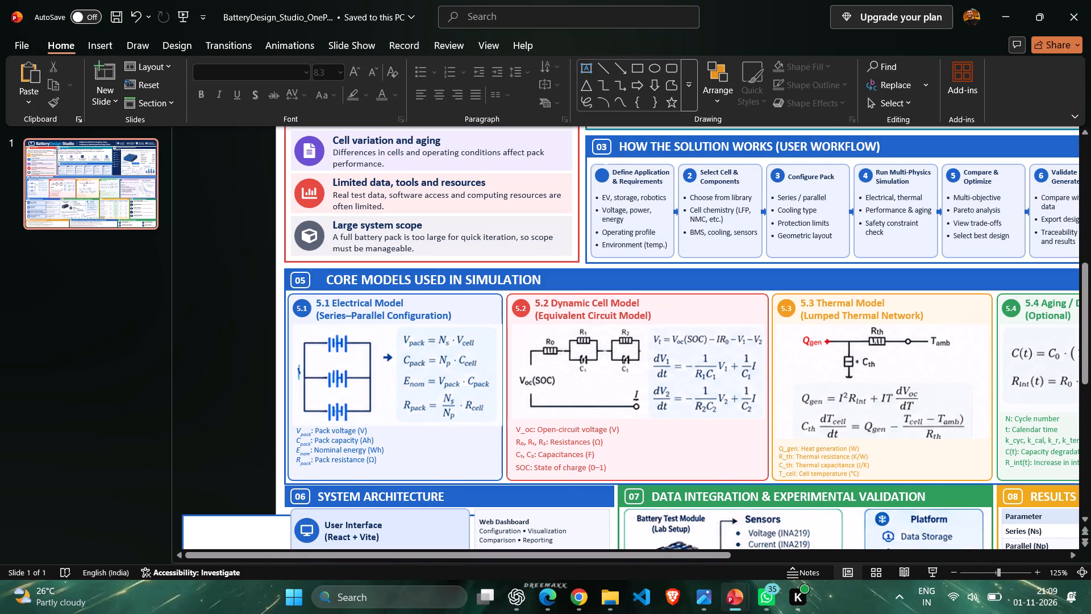
pyautogui.click(345, 359)
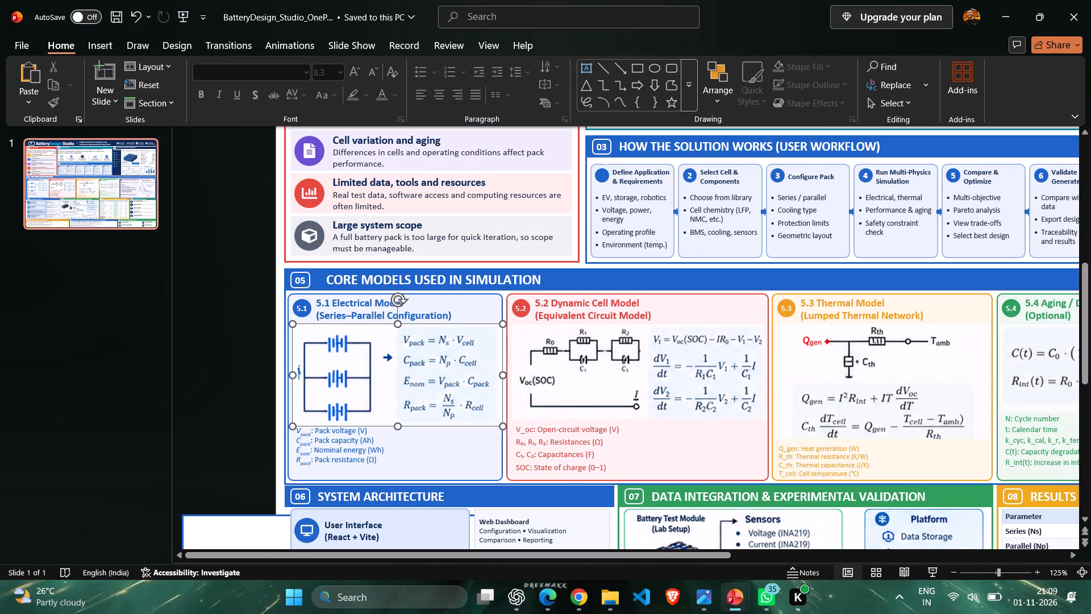
pyautogui.click(344, 308)
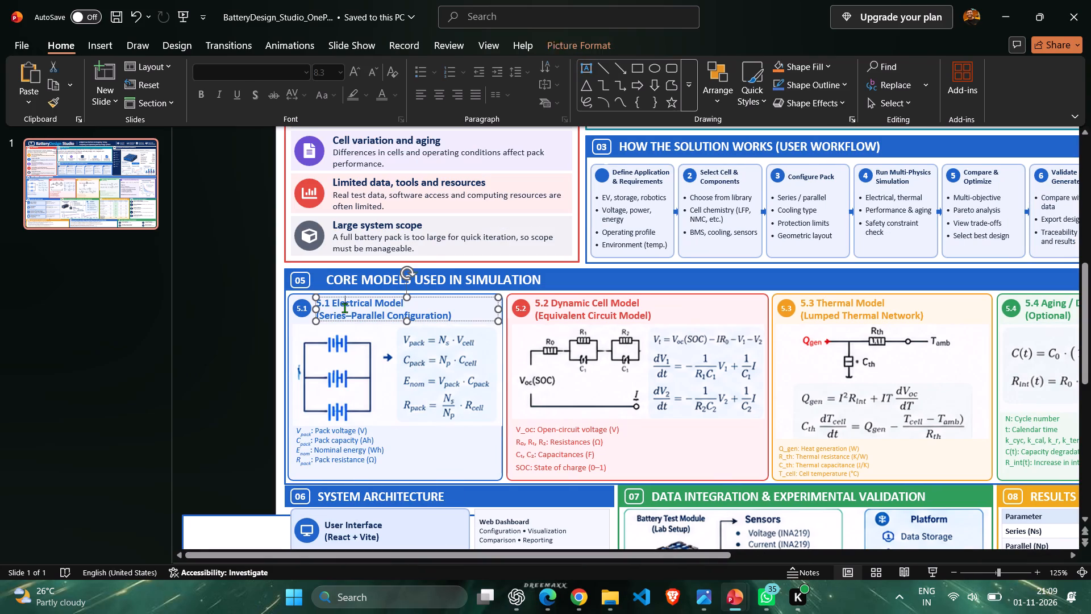
pyautogui.click(355, 354)
pyautogui.click(359, 310)
pyautogui.click(359, 310)
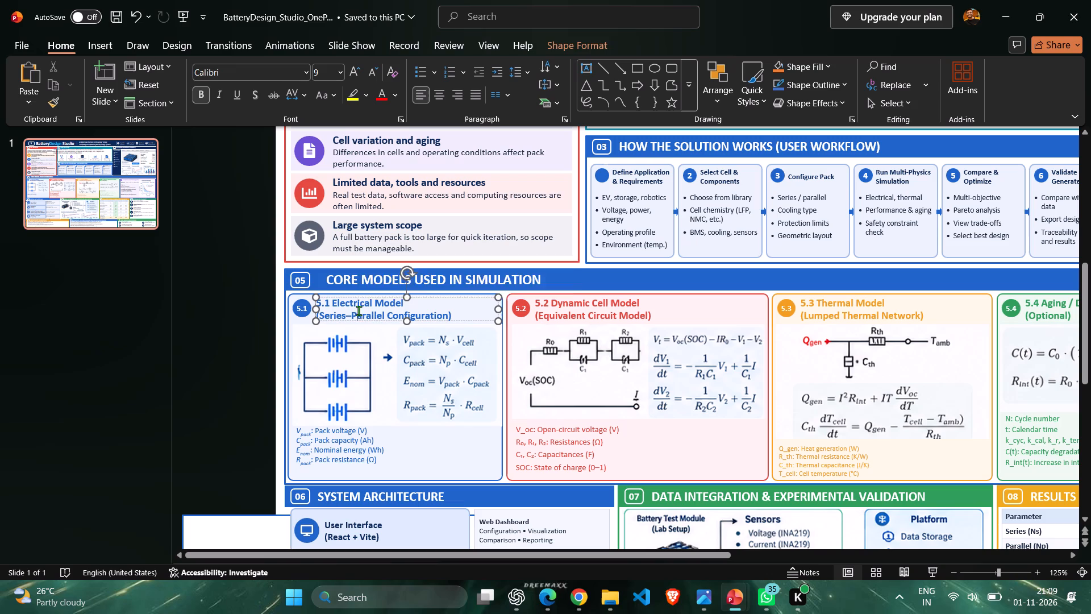
pyautogui.hotkey('ctrl', 'a')
pyautogui.hotkey('ctrl', 'c')
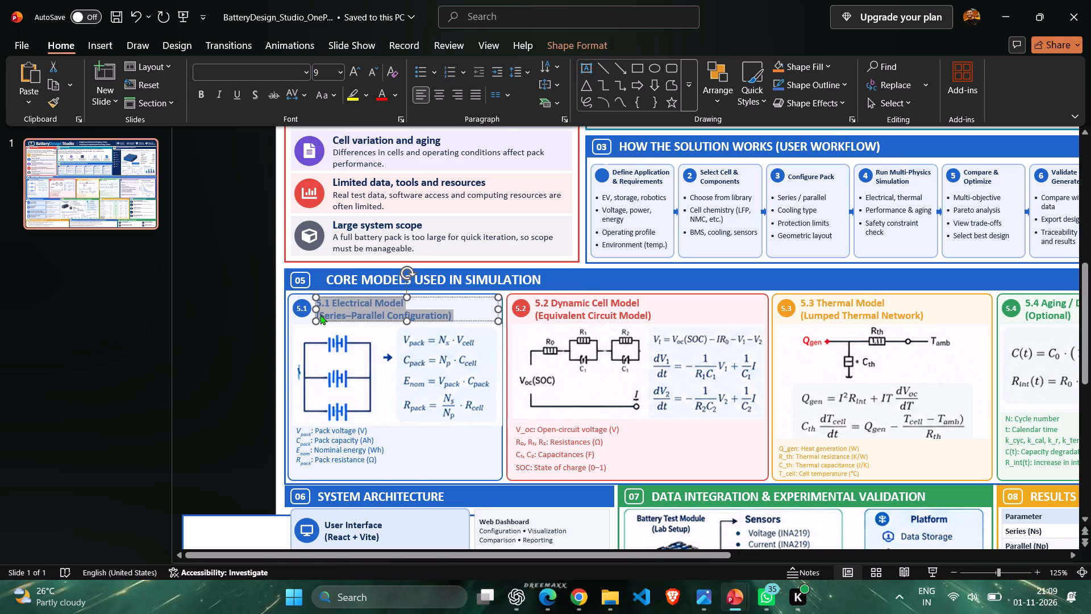
# Return to the Canva slide and duplicate the "4. DATA & MODEL MANAGEMENT — PostgreSQL" heading in System Architecture.
pyautogui.hotkey('alt', 'Tab')
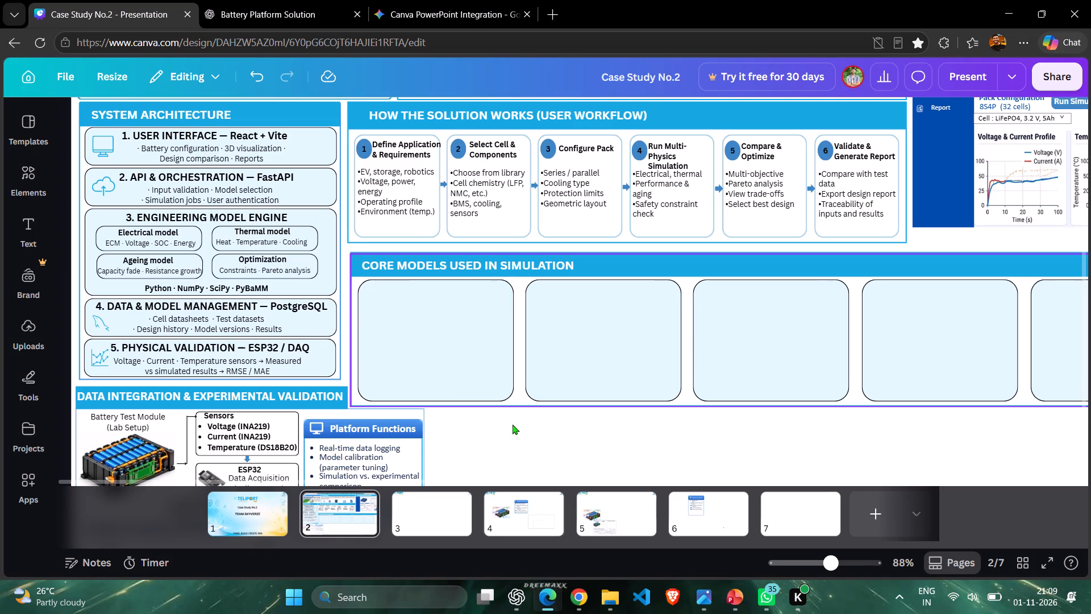
pyautogui.click(180, 308)
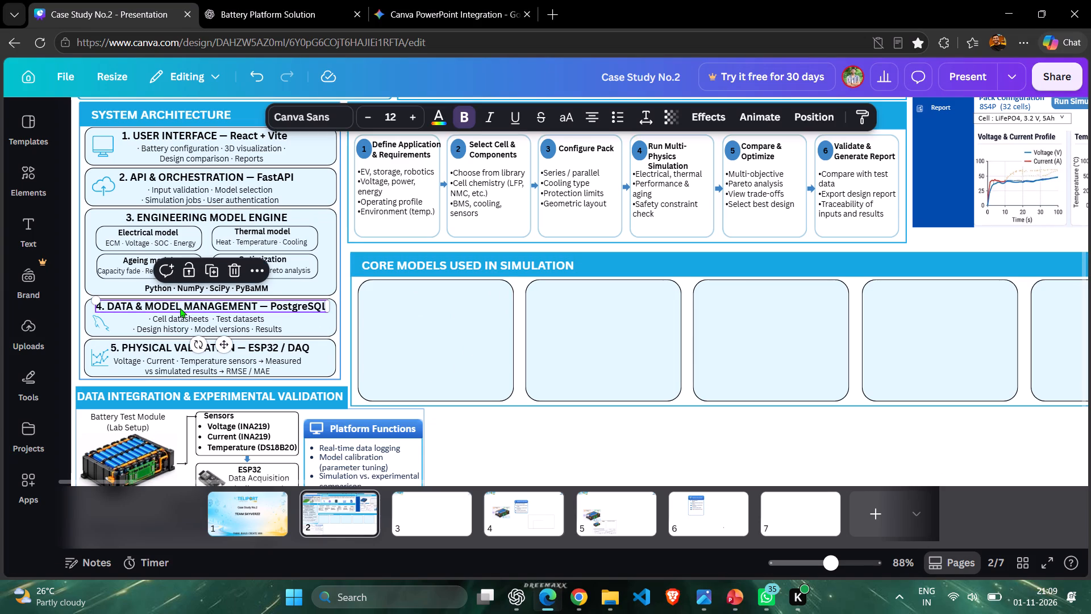
pyautogui.hotkey('ctrl', 'd')
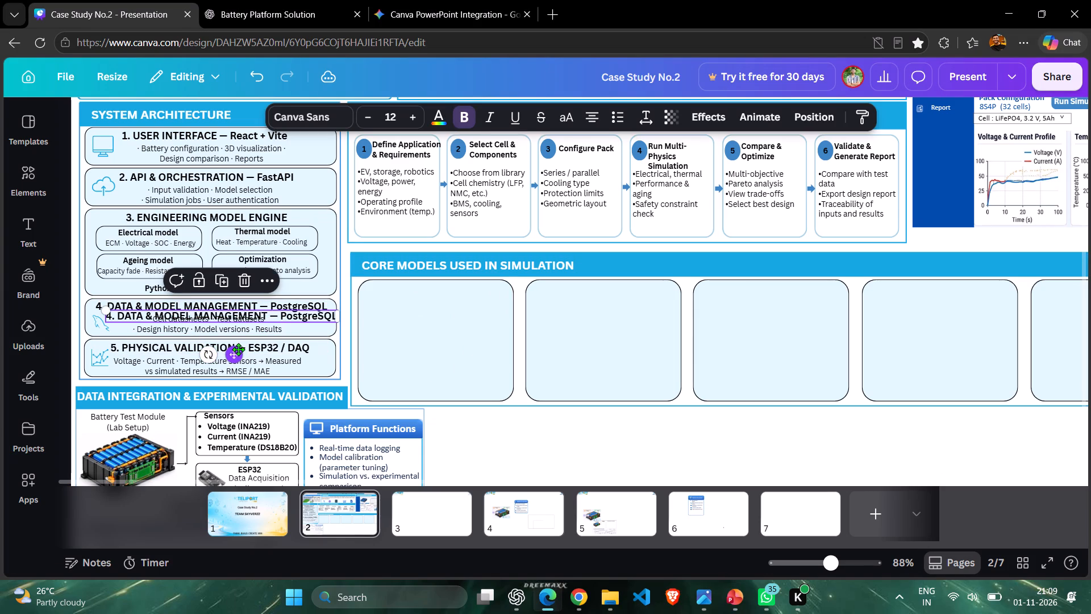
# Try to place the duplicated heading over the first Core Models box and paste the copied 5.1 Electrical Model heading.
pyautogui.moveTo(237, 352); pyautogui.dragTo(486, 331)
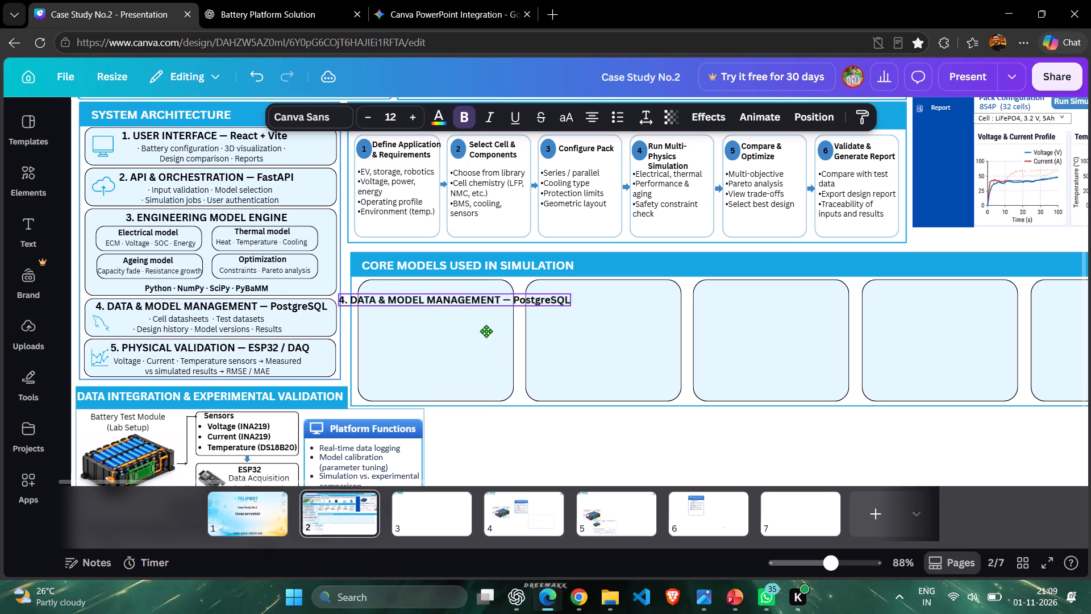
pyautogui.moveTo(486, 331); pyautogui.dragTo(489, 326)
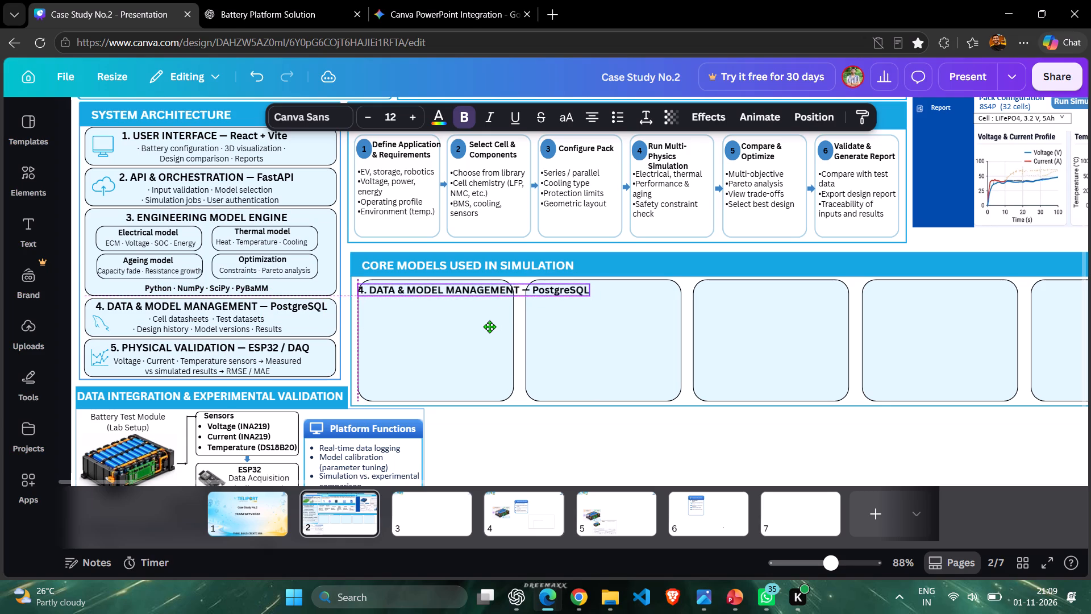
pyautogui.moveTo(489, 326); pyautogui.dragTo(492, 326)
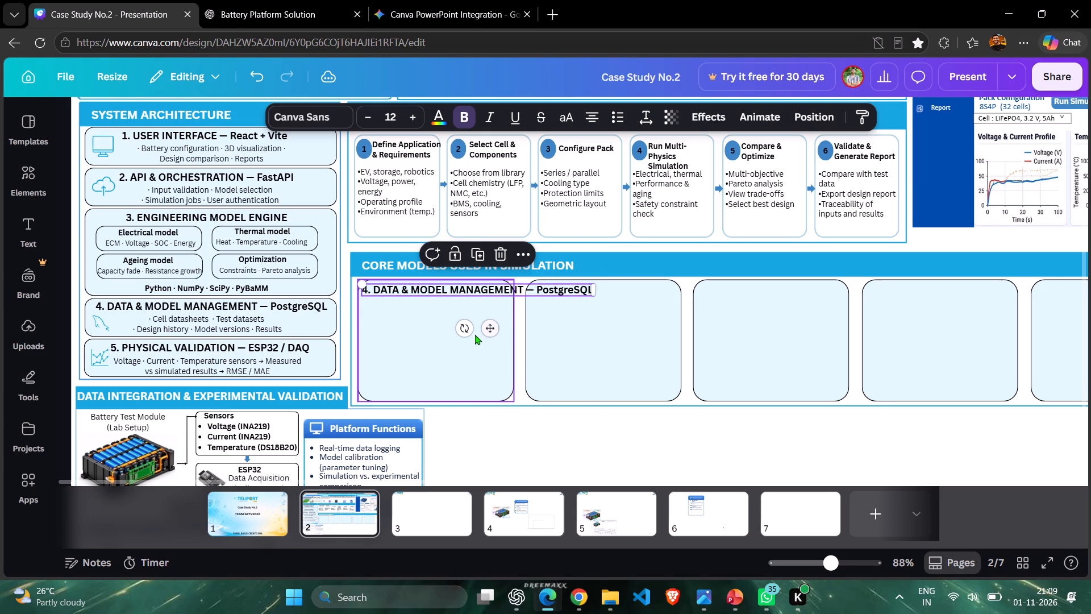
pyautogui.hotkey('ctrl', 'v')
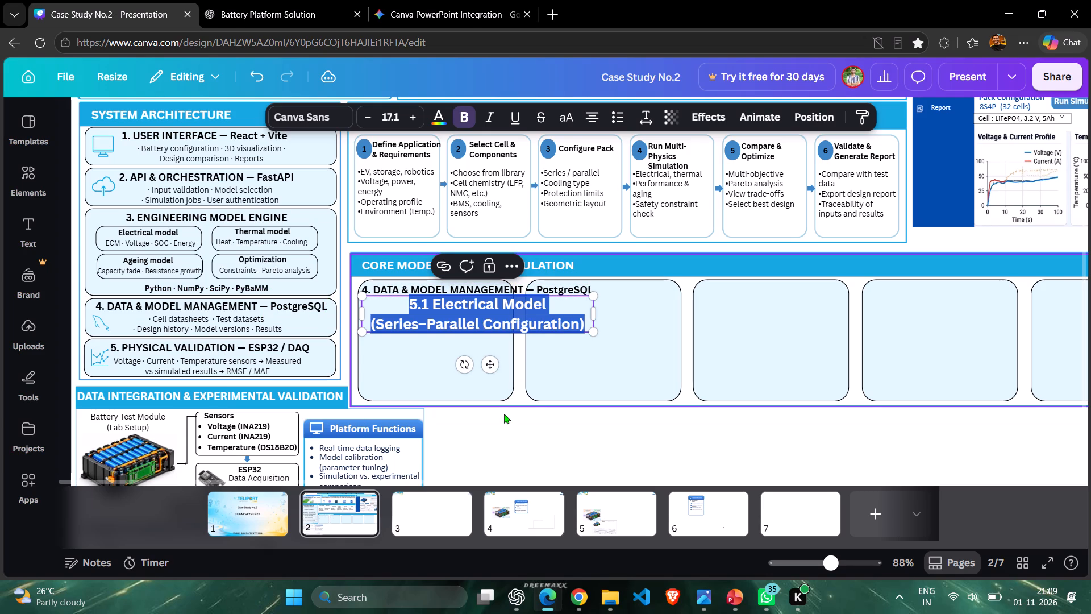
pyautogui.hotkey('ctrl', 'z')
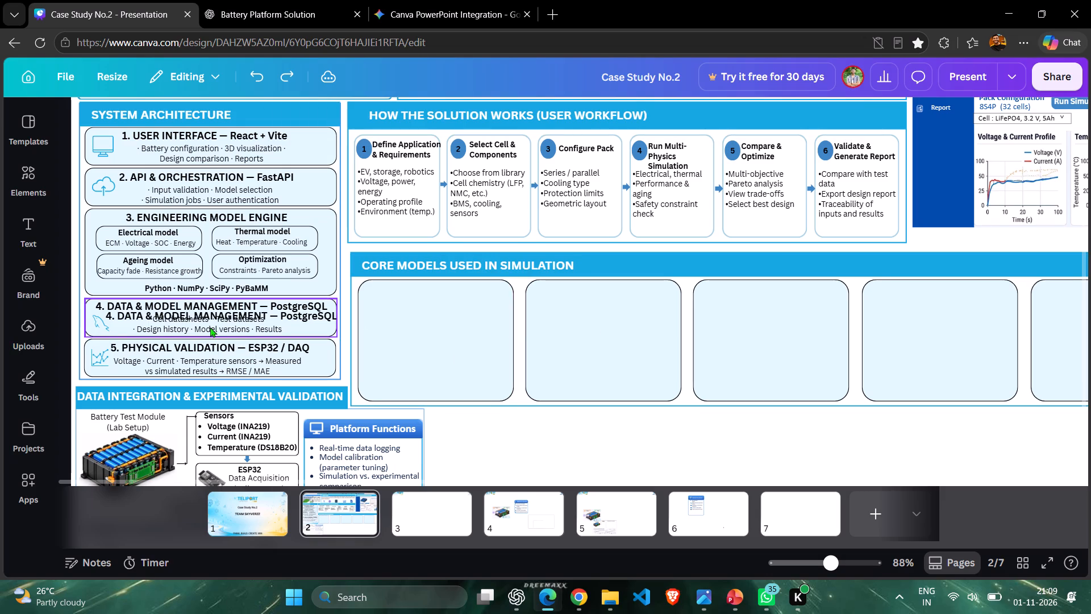
# Move the duplicated heading to the first Core Models box, near its upper-left corner, and nudge it three increments up.
pyautogui.moveTo(210, 319); pyautogui.dragTo(451, 308)
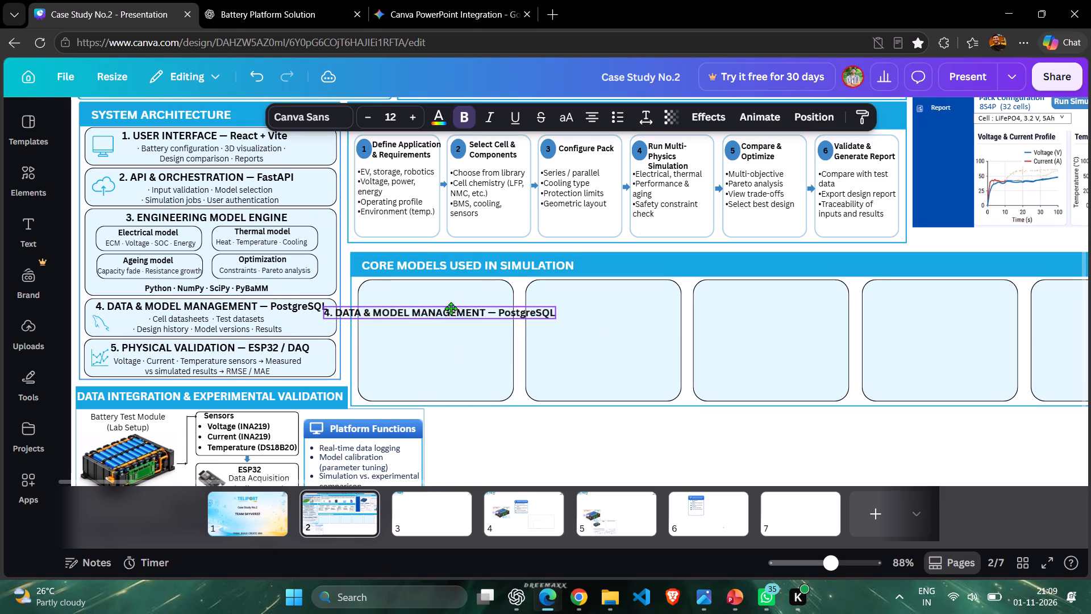
pyautogui.moveTo(451, 308); pyautogui.dragTo(472, 296)
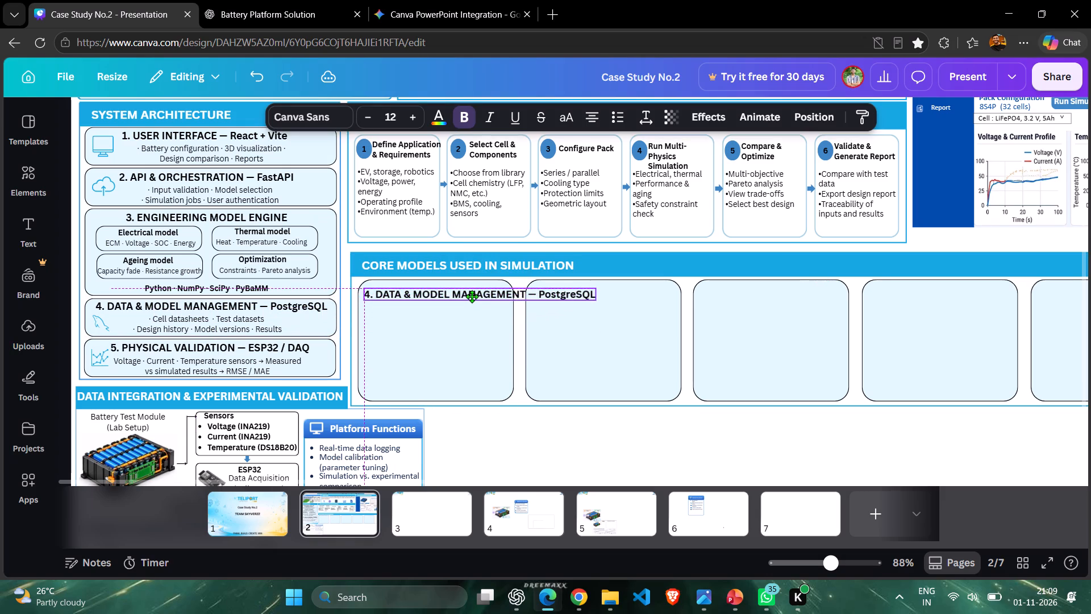
pyautogui.moveTo(472, 296); pyautogui.dragTo(472, 295)
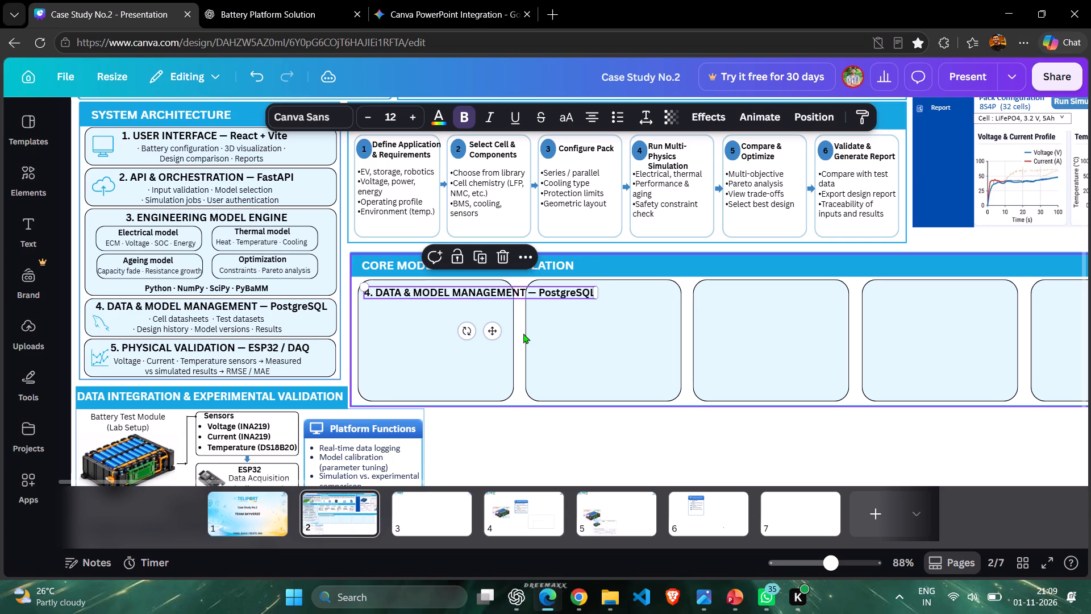
pyautogui.press('Up')
pyautogui.press('Up')
pyautogui.press('Up')
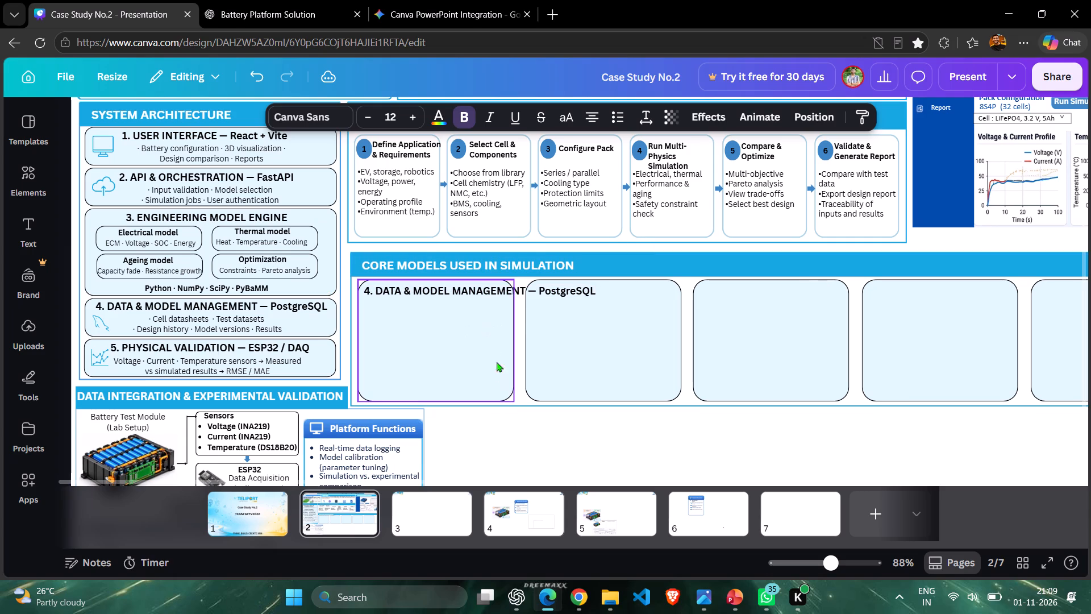
# Replace the duplicated heading's text with the copied "5.1 Electrical Model (Series–Parallel Configuration)", remove the trailing blank line, and narrow its text box to fit.
pyautogui.press('Left')
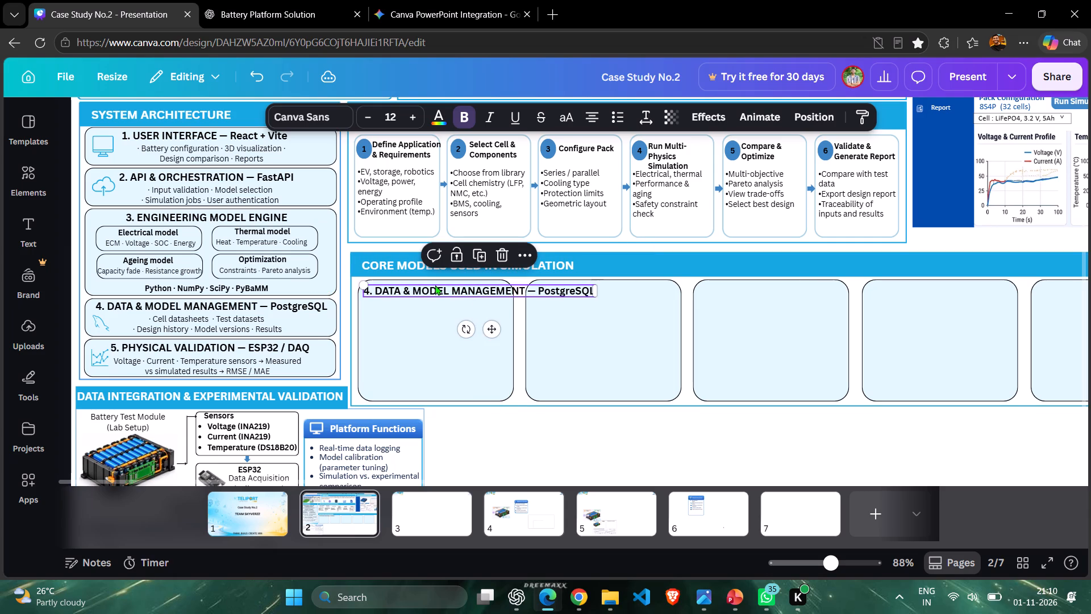
pyautogui.press('Up')
pyautogui.press('Left')
pyautogui.doubleClick(435, 285)
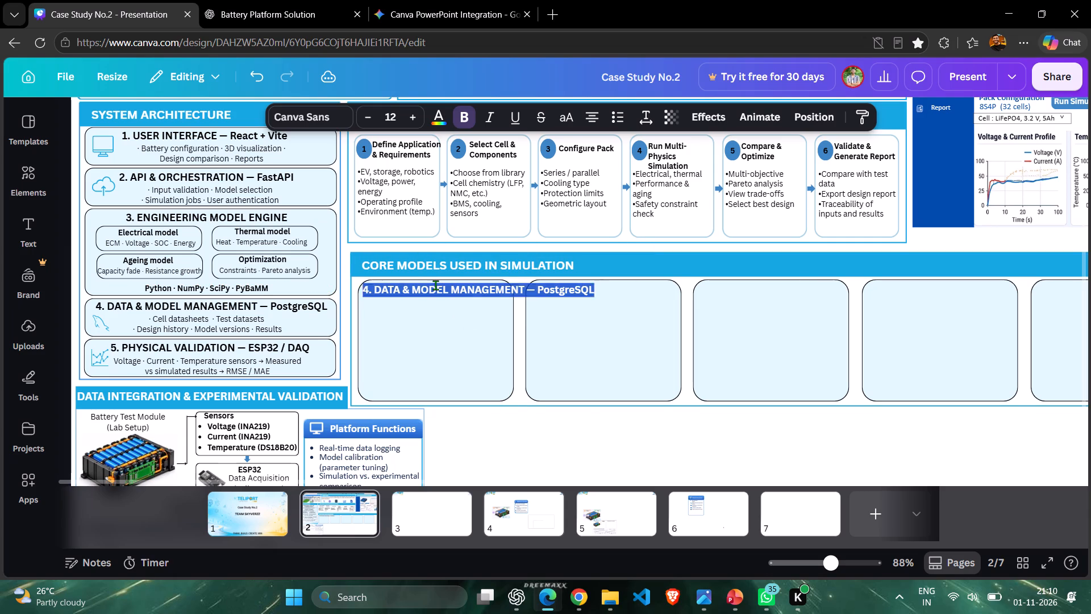
pyautogui.hotkey('ctrl', 'v')
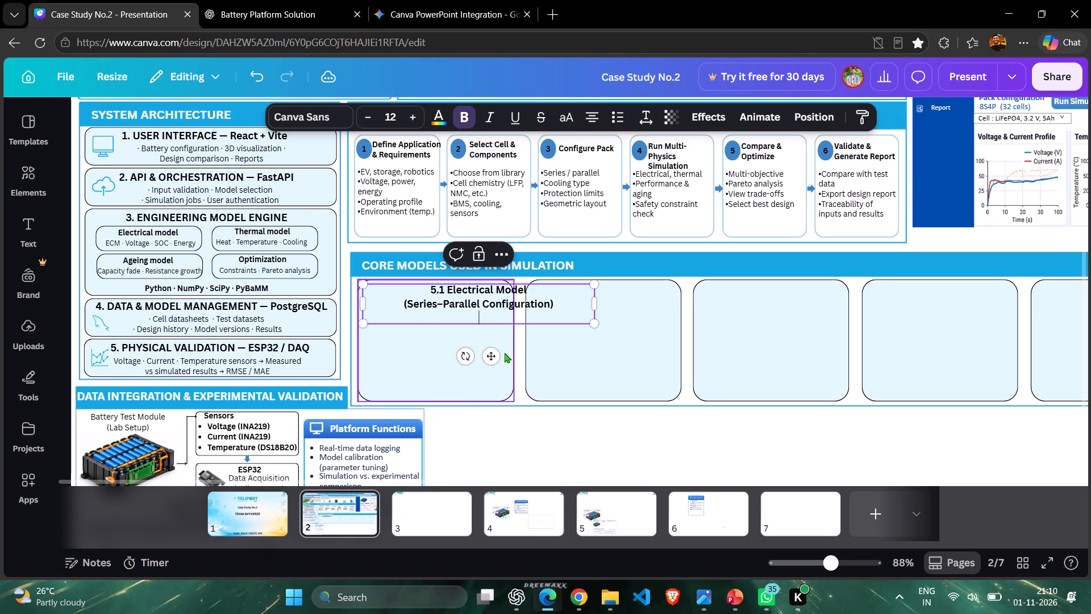
pyautogui.press('BackSpace')
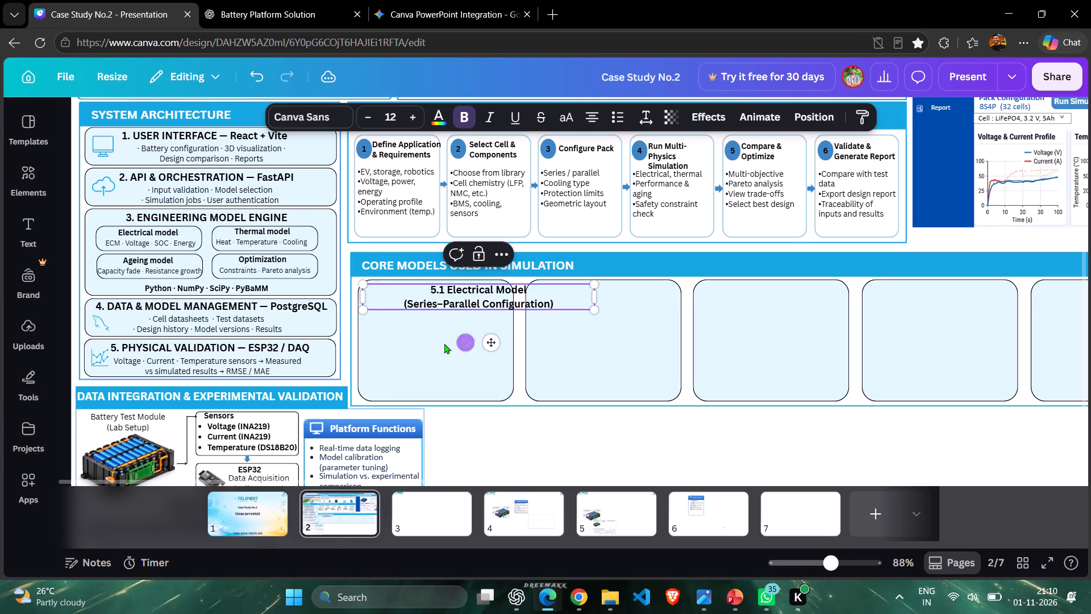
pyautogui.moveTo(361, 301); pyautogui.dragTo(431, 296)
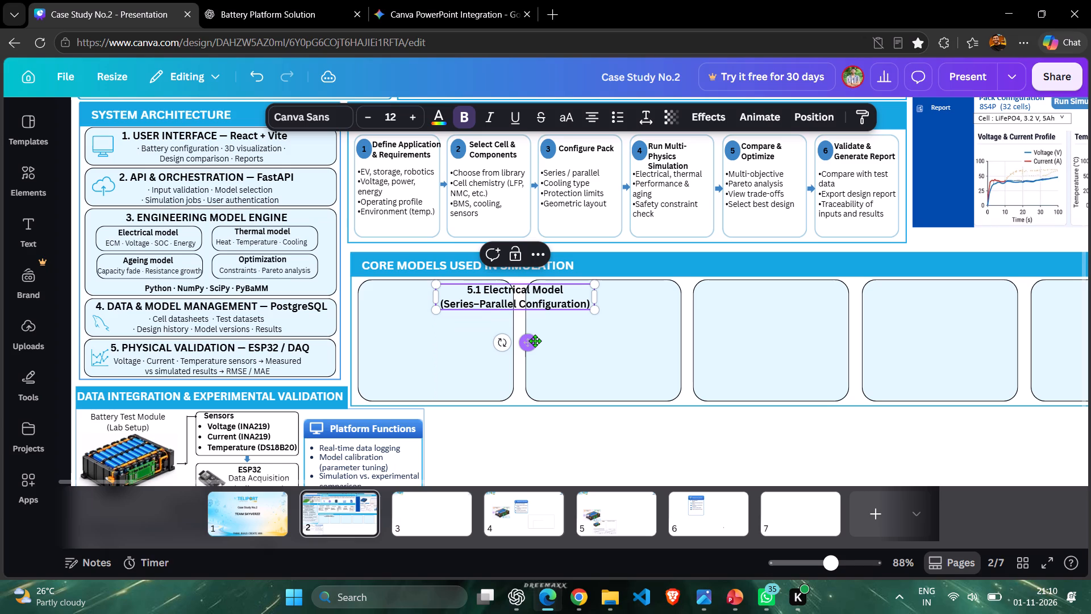
# Move the 5.1 Electrical Model heading fully inside the first Core Models box, centred horizontally along the box's top edge.
pyautogui.press('Left')
pyautogui.press('Left')
pyautogui.press('Left')
pyautogui.press('Left')
pyautogui.press('Left')
pyautogui.press('Left')
pyautogui.press('Left')
pyautogui.press('Left')
pyautogui.press('Left')
pyautogui.press('Left')
pyautogui.press('Left')
pyautogui.press('Left')
pyautogui.press('Left')
pyautogui.press('Left')
pyautogui.press('Left')
pyautogui.press('Left')
pyautogui.press('Left')
pyautogui.press('Left')
pyautogui.press('Left')
pyautogui.press('Left')
pyautogui.click(586, 443)
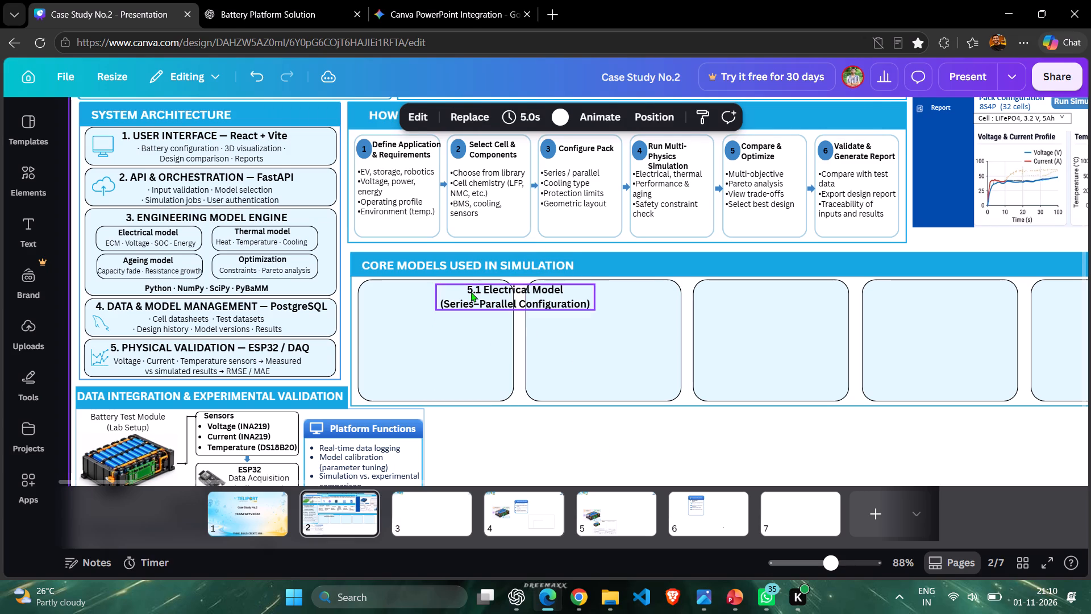
pyautogui.click(471, 292)
pyautogui.press('Left')
pyautogui.press('Left')
pyautogui.press('Left')
pyautogui.press('Left')
pyautogui.press('Left')
pyautogui.press('Left')
pyautogui.press('Left')
pyautogui.press('Left')
pyautogui.press('Left')
pyautogui.press('Left')
pyautogui.press('Left')
pyautogui.press('Left')
pyautogui.press('Left')
pyautogui.press('Left')
pyautogui.press('Left')
pyautogui.press('Left')
pyautogui.press('Left')
pyautogui.press('Left')
pyautogui.press('Left')
pyautogui.press('Left')
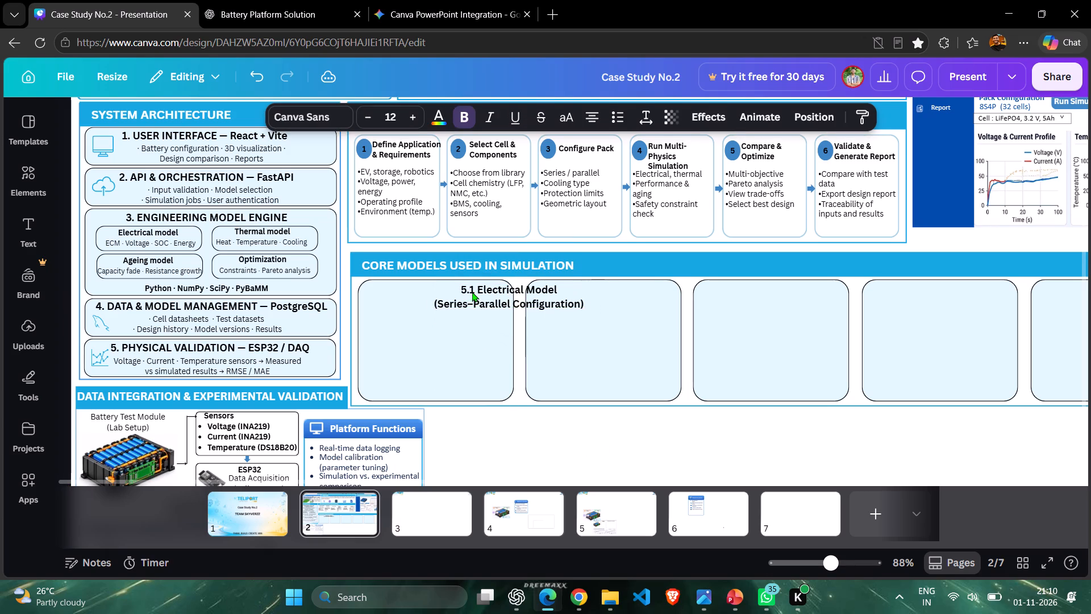
pyautogui.press('Left')
pyautogui.press('Left')
pyautogui.press('Left')
pyautogui.press('Left')
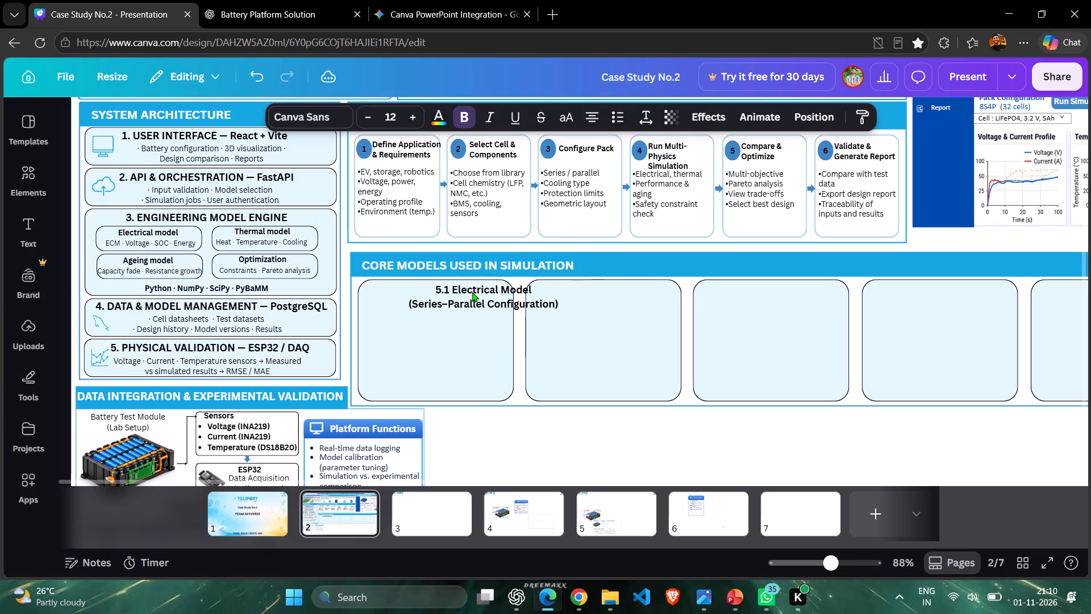
pyautogui.press('Left')
pyautogui.press('Left')
pyautogui.press('Left')
pyautogui.press('Left')
pyautogui.press('Left')
pyautogui.press('Left')
pyautogui.press('Left')
pyautogui.press('Left')
pyautogui.press('Left')
pyautogui.press('Left')
pyautogui.press('Left')
pyautogui.press('Left')
pyautogui.press('Left')
pyautogui.press('Left')
pyautogui.press('Left')
pyautogui.press('Left')
pyautogui.press('Left')
pyautogui.press('Left')
pyautogui.press('Left')
pyautogui.press('Left')
pyautogui.press('Left')
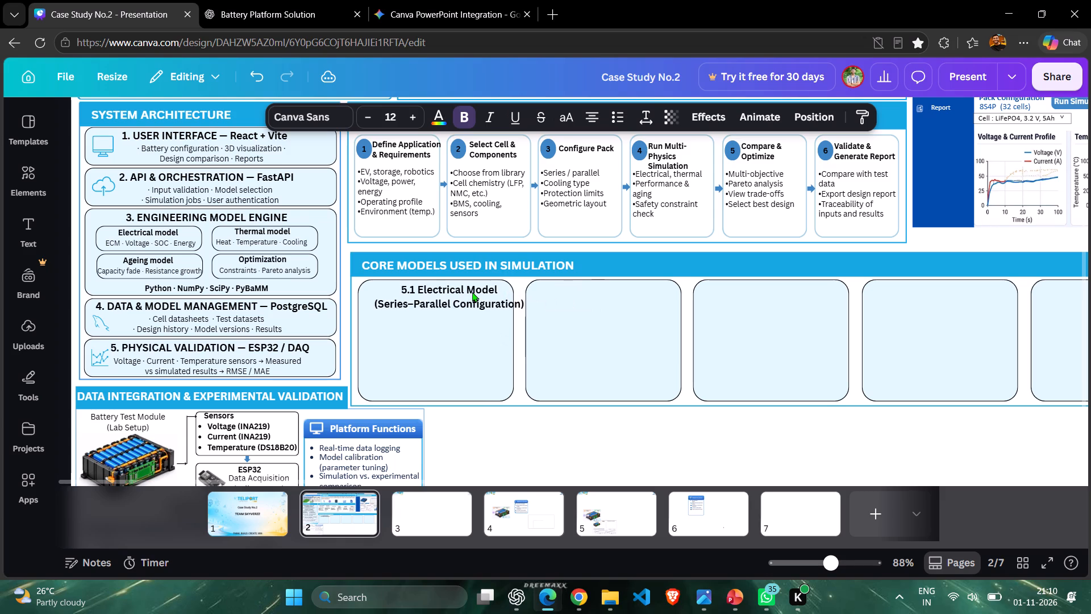
pyautogui.press('Left')
pyautogui.press('Left')
pyautogui.press('Left')
pyautogui.press('Left')
pyautogui.press('Left')
pyautogui.press('Left')
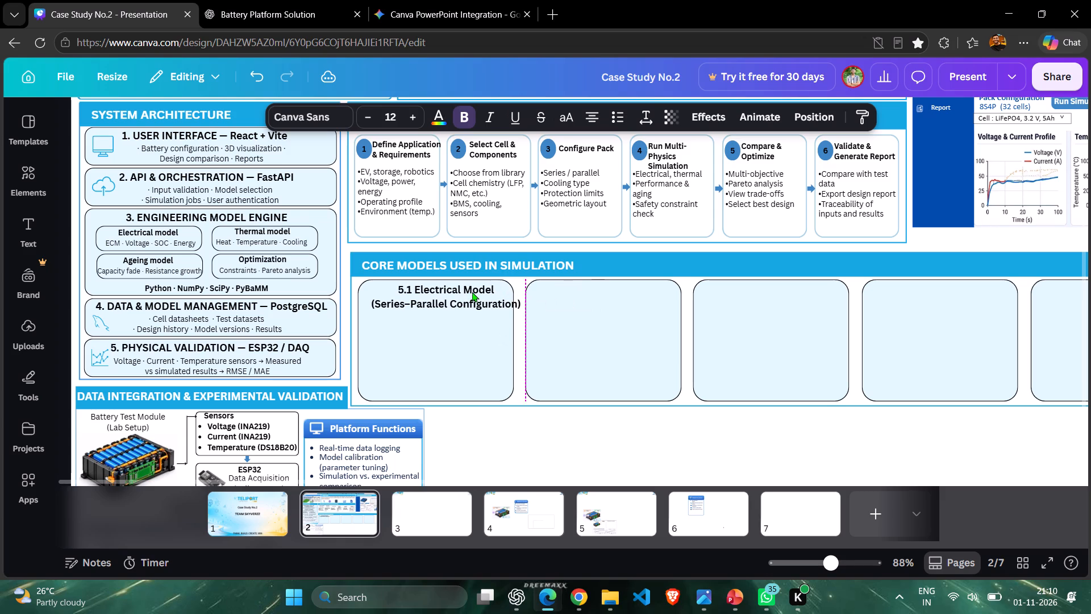
pyautogui.press('Left')
pyautogui.press('Left')
pyautogui.press('Left')
pyautogui.press('Left')
pyautogui.press('Left')
pyautogui.press('Left')
pyautogui.press('Left')
pyautogui.press('Left')
pyautogui.press('Left')
pyautogui.press('Left')
pyautogui.press('Left')
pyautogui.press('Left')
pyautogui.press('Left')
pyautogui.press('Left')
pyautogui.press('Left')
pyautogui.press('Left')
pyautogui.press('Left')
pyautogui.press('Left')
pyautogui.press('Left')
pyautogui.press('Left')
pyautogui.press('Left')
pyautogui.press('Left')
pyautogui.press('Left')
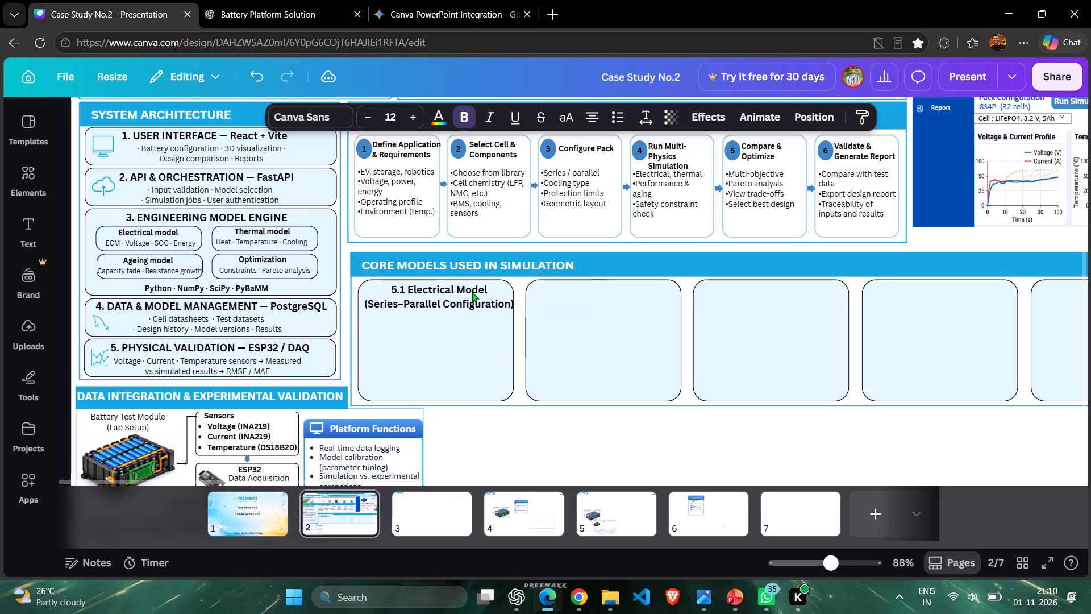
pyautogui.press('Up')
pyautogui.press('Right')
pyautogui.press('Right')
pyautogui.press('Right')
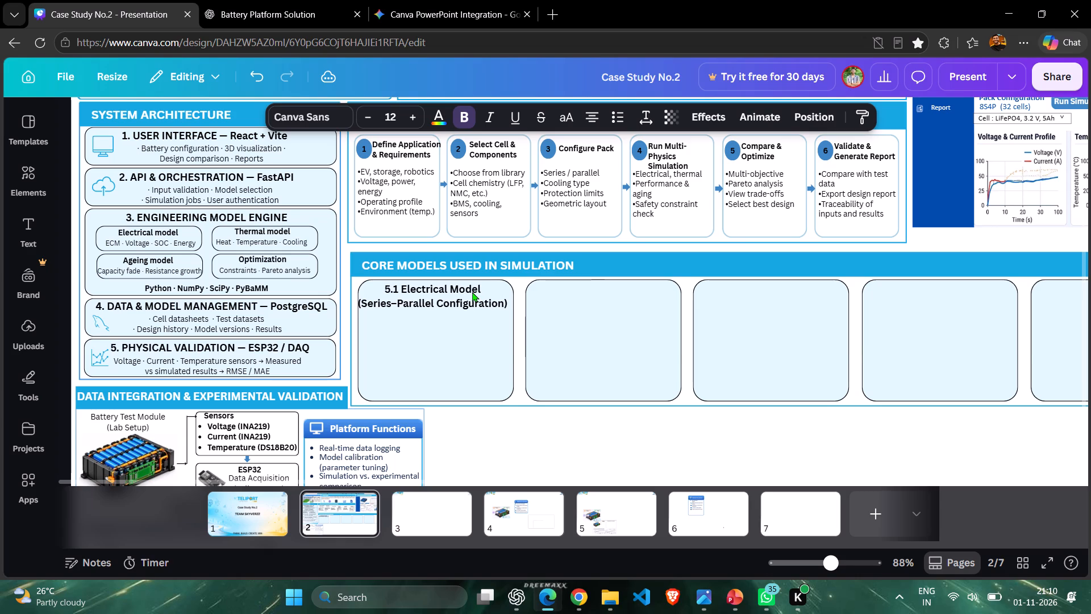
pyautogui.press('Right')
pyautogui.press('Right')
pyautogui.press('Right')
pyautogui.press('Right')
pyautogui.press('Up')
pyautogui.press('Up')
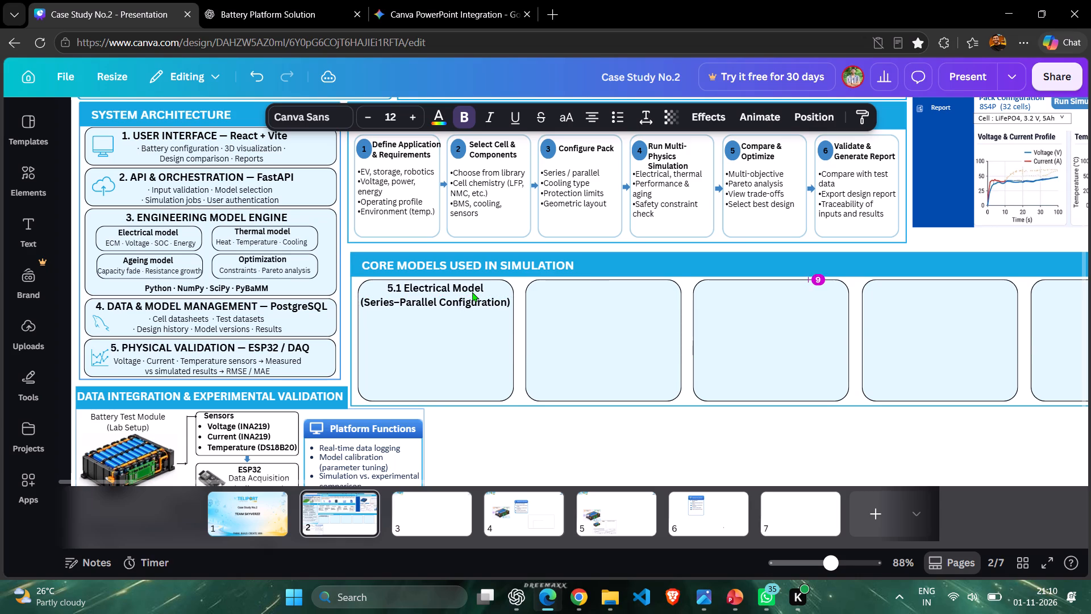
pyautogui.press('Up')
pyautogui.press('Up')
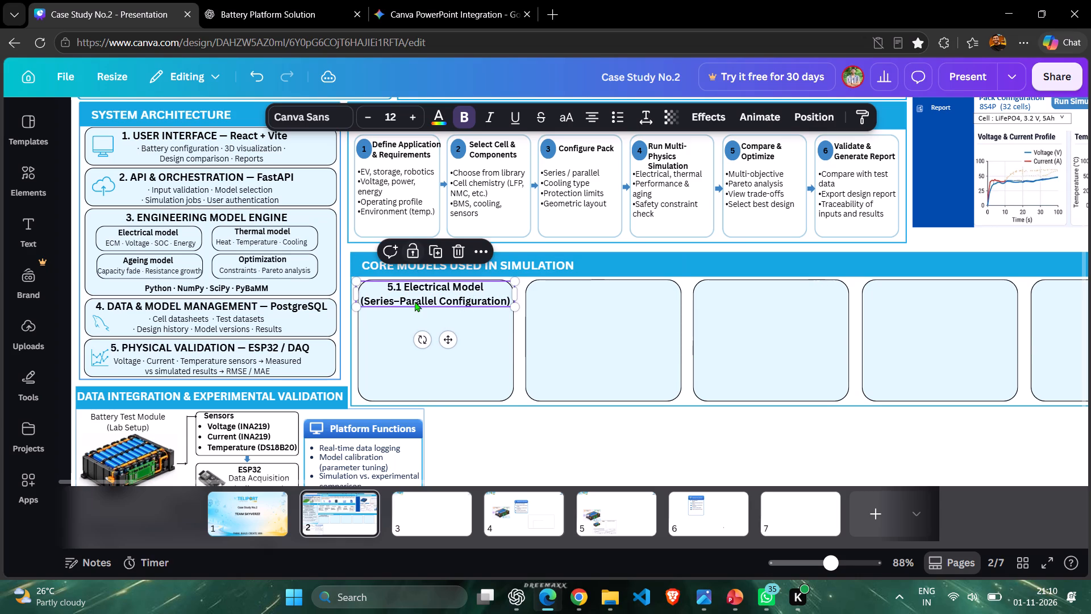
# Set the Electrical Model heading's font size to 10.
pyautogui.click(364, 114)
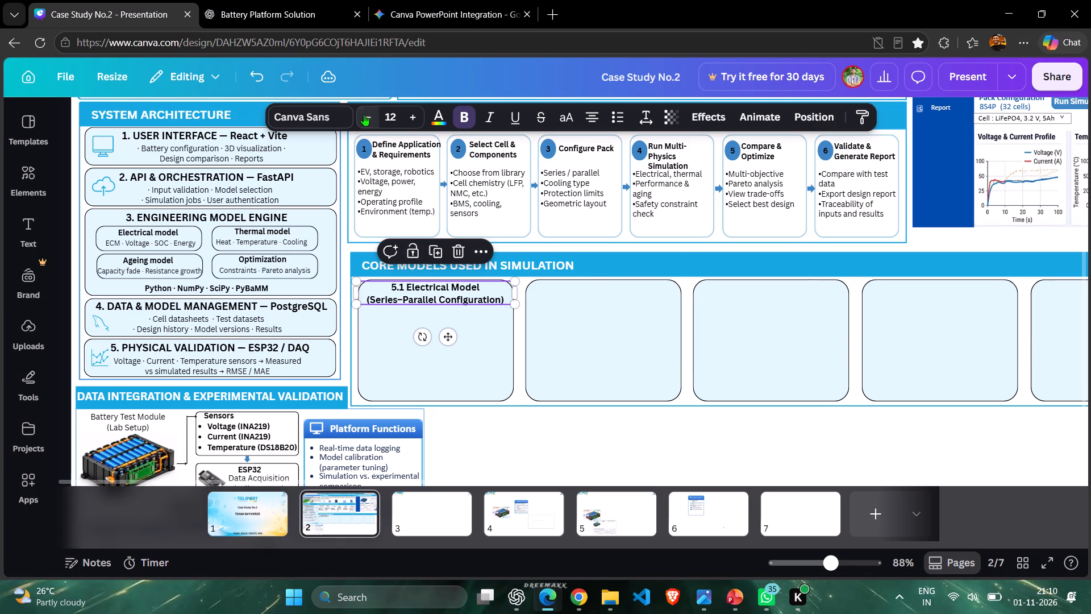
pyautogui.click(364, 114)
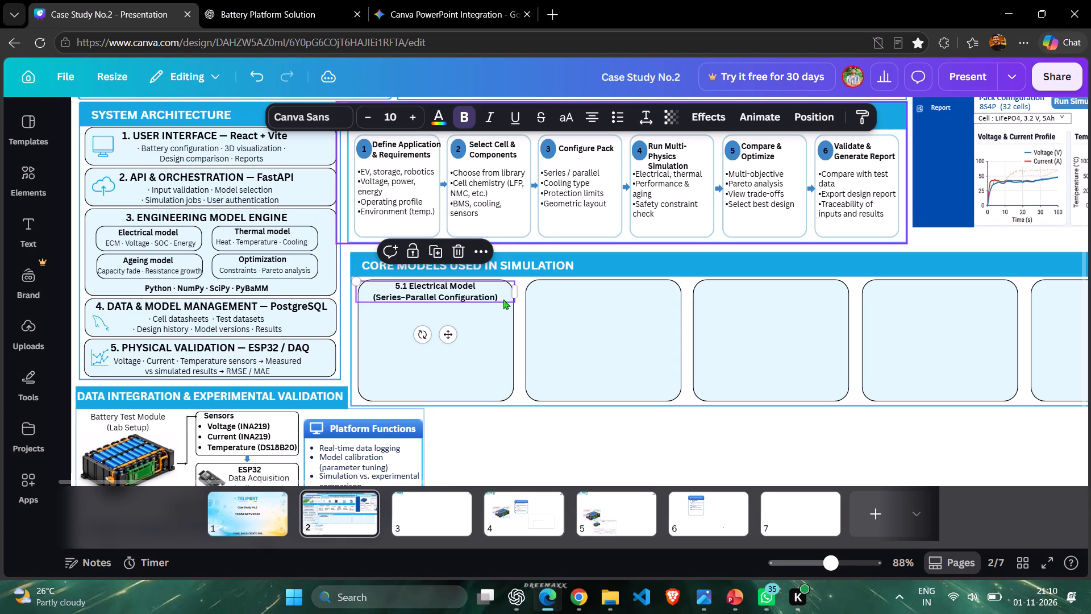
pyautogui.click(524, 452)
# Nudge the Electrical Model heading one increment down from the top edge of the first Core Models box.
pyautogui.click(439, 299)
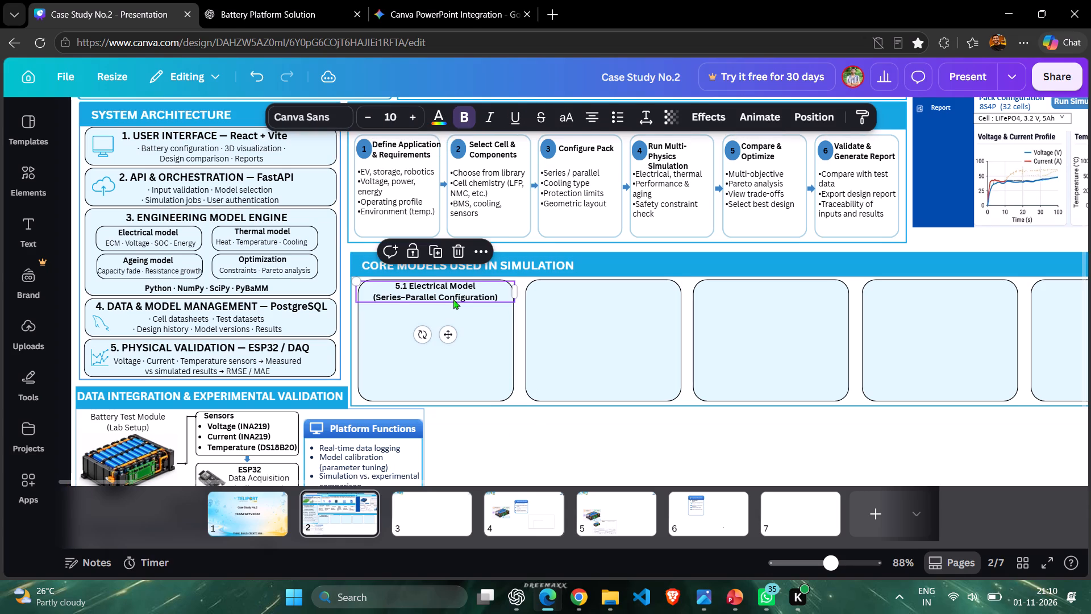
pyautogui.press('Down')
pyautogui.press('Down')
pyautogui.press('Down')
pyautogui.press('Up')
pyautogui.press('Up')
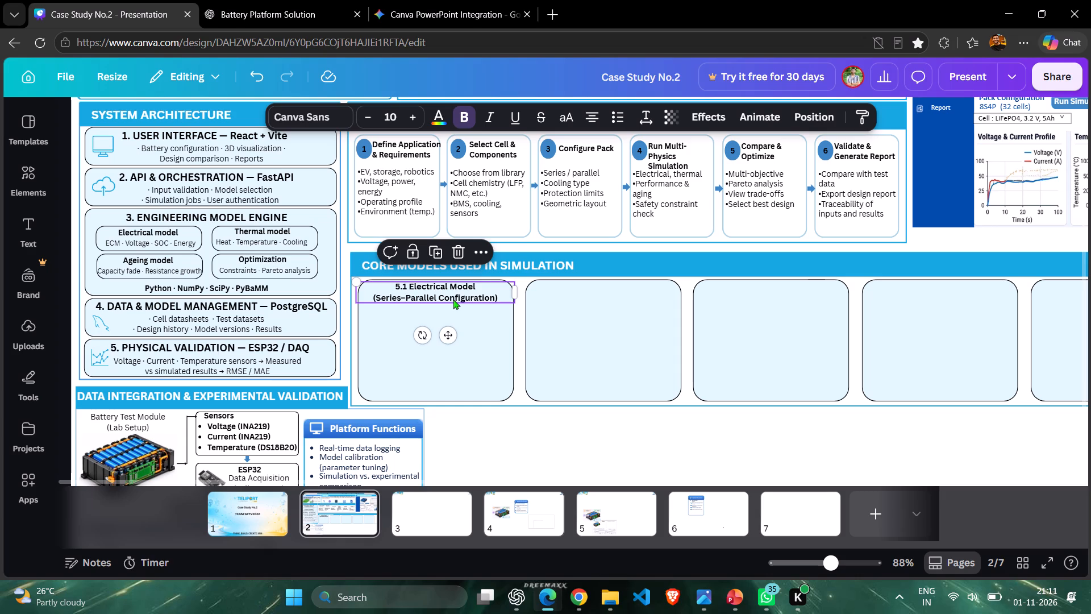
# Renumber the heading from 5.1 to "1. Electrical Model", keeping the number as plain centred text rather than an automatic list.
pyautogui.doubleClick(403, 285)
pyautogui.press('1')
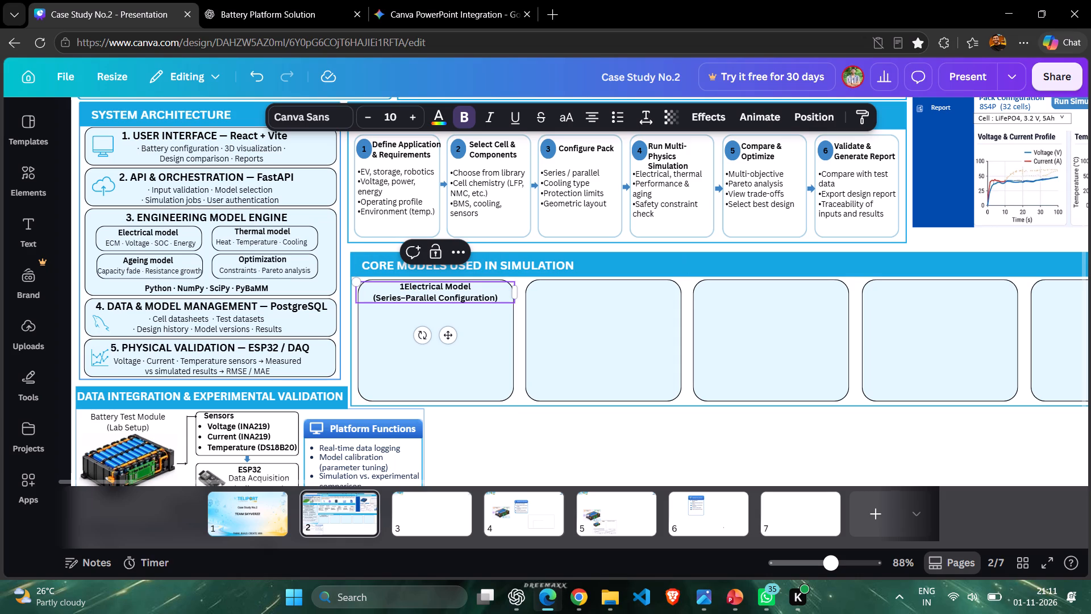
pyautogui.write('.')
pyautogui.press('space')
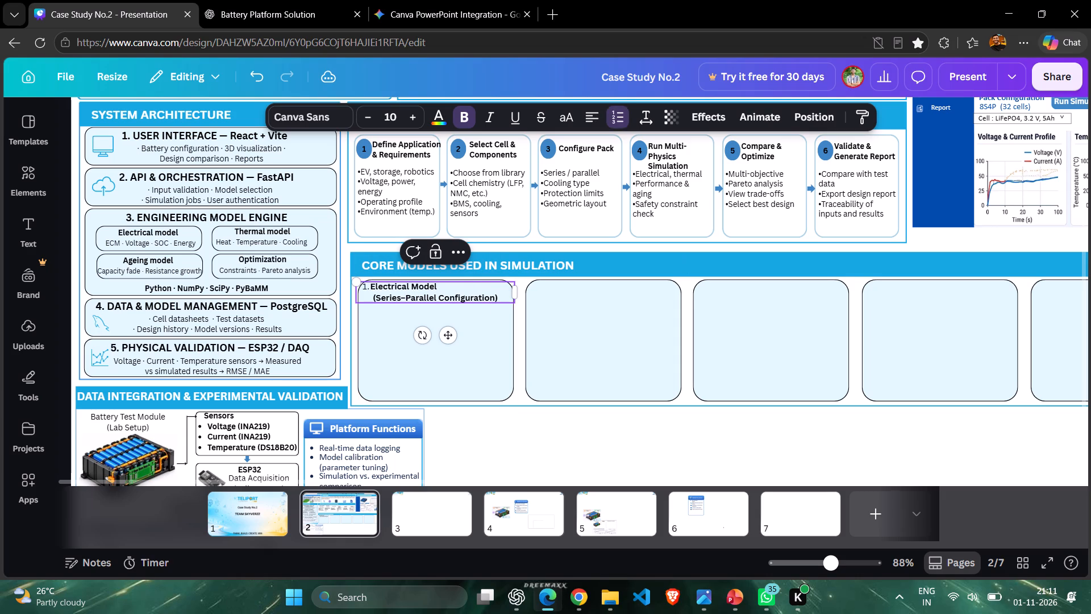
pyautogui.hotkey('ctrl', 'z')
pyautogui.press('BackSpace')
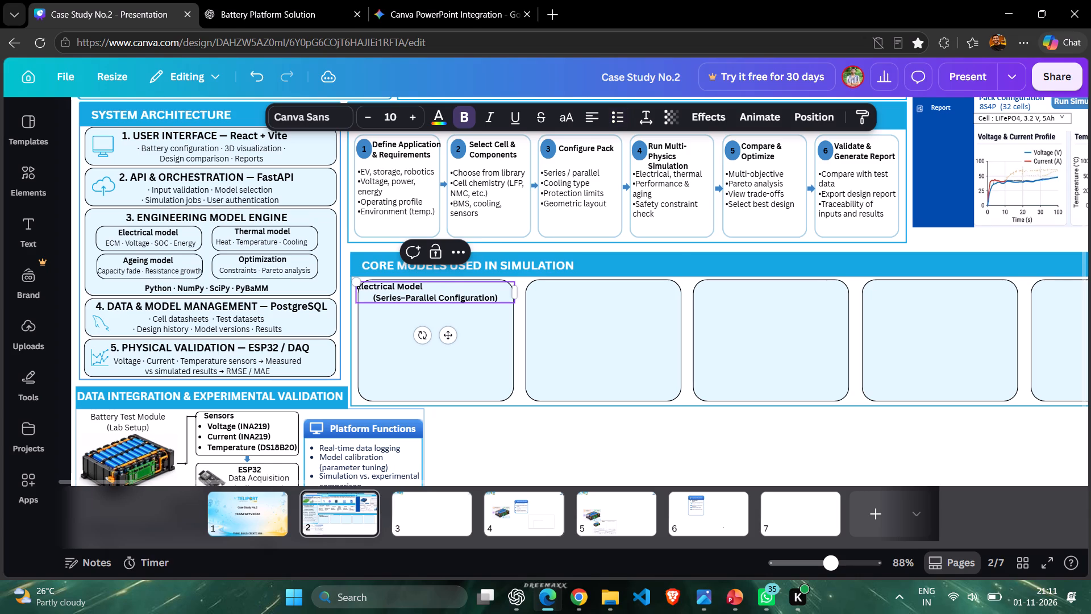
pyautogui.hotkey('ctrl', 'z')
pyautogui.hotkey('ctrl', 'z')
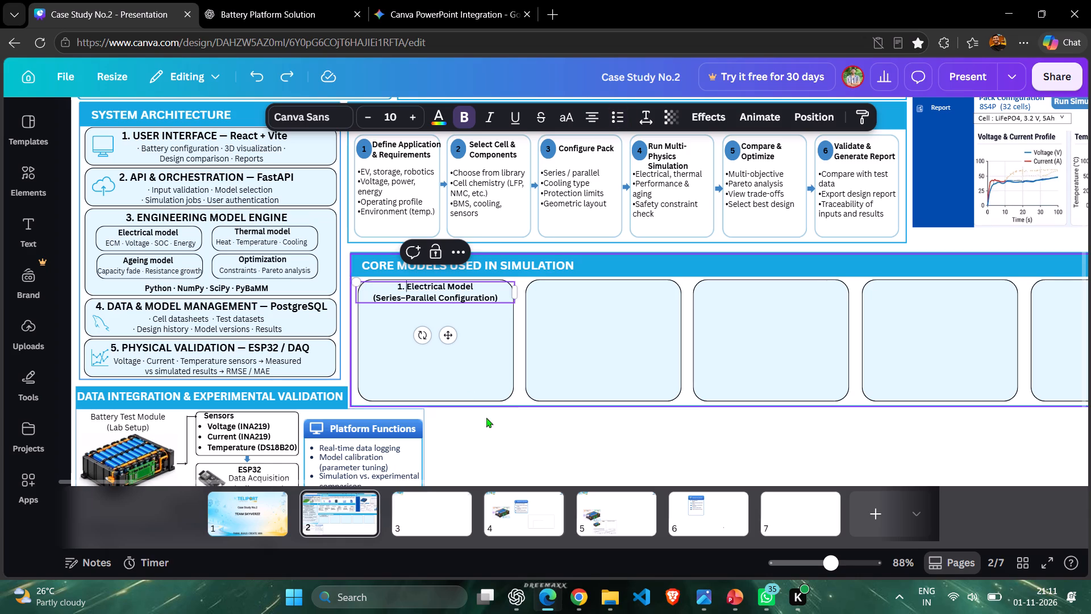
pyautogui.click(499, 436)
# Nudge the "1. Electrical Model" heading two increments left to centre it in the first Core Models box.
pyautogui.click(463, 287)
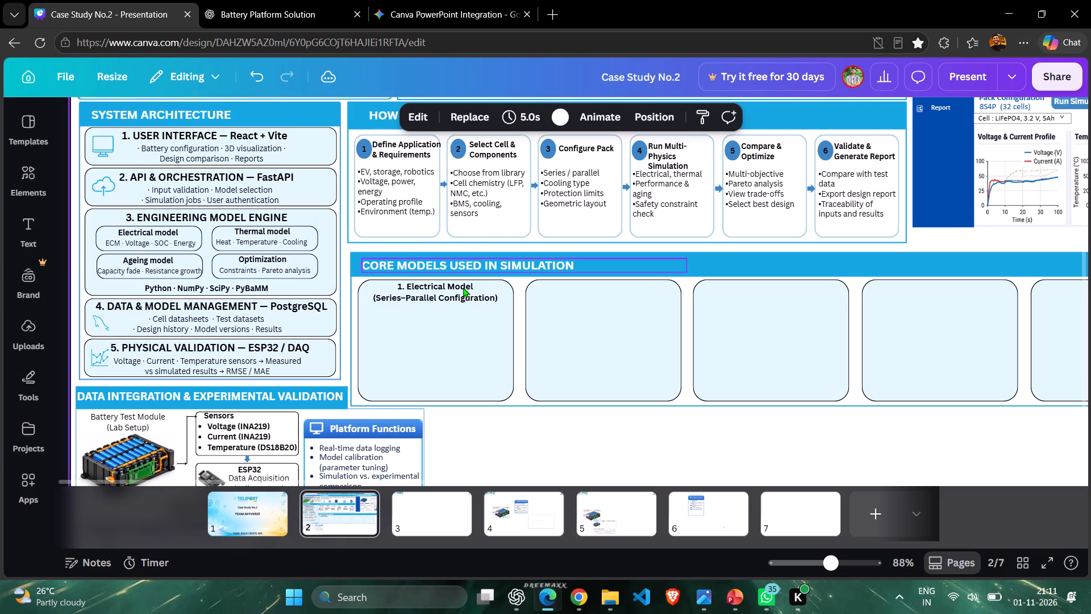
pyautogui.press('Left')
pyautogui.press('Left')
pyautogui.press('Left')
pyautogui.press('Left')
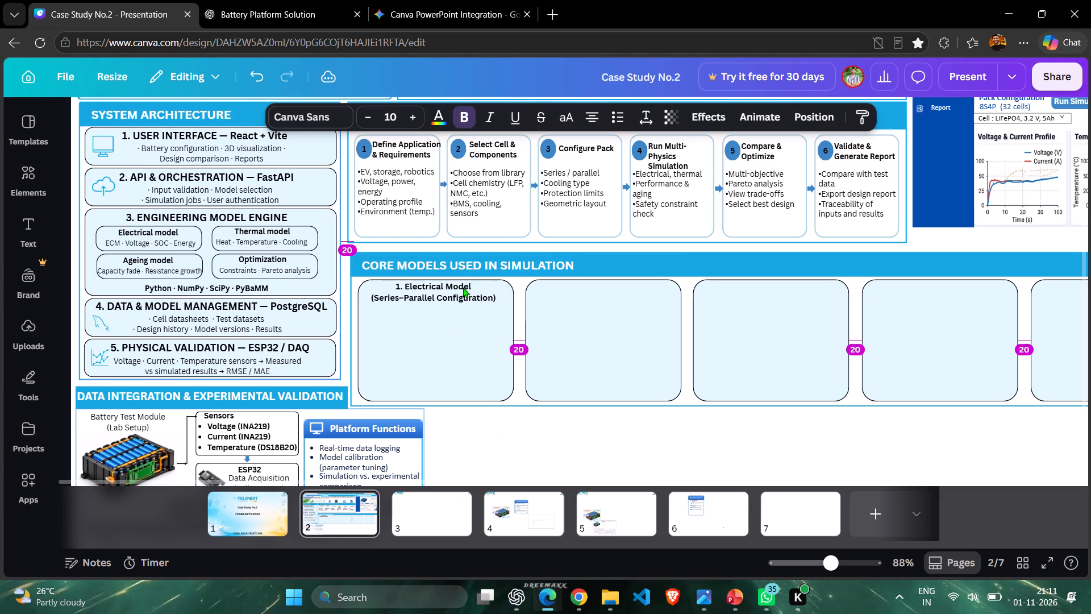
pyautogui.press('Right')
pyautogui.press('Right')
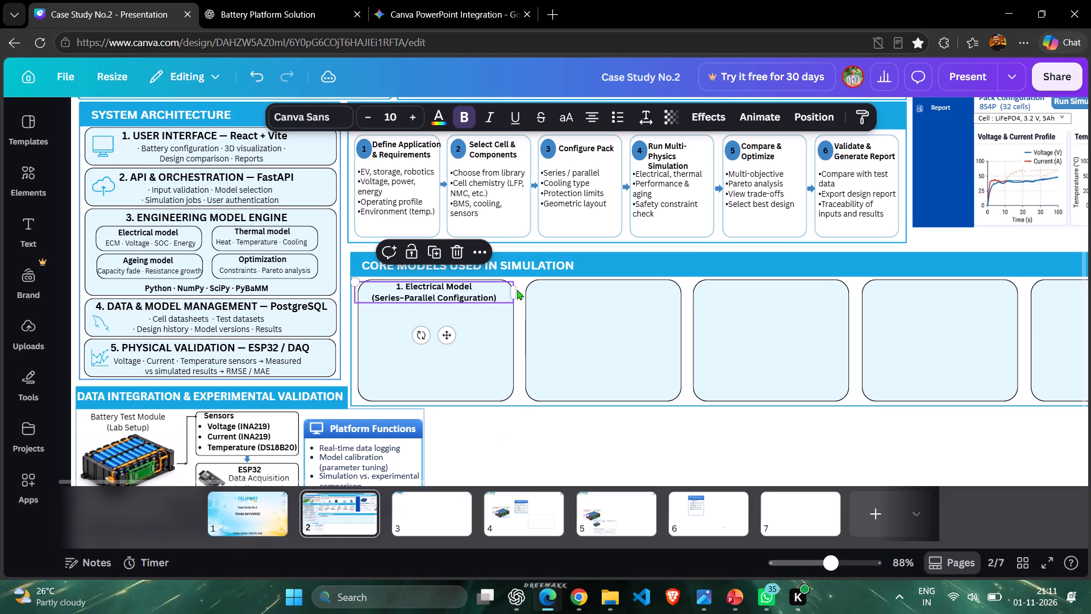
pyautogui.click(517, 455)
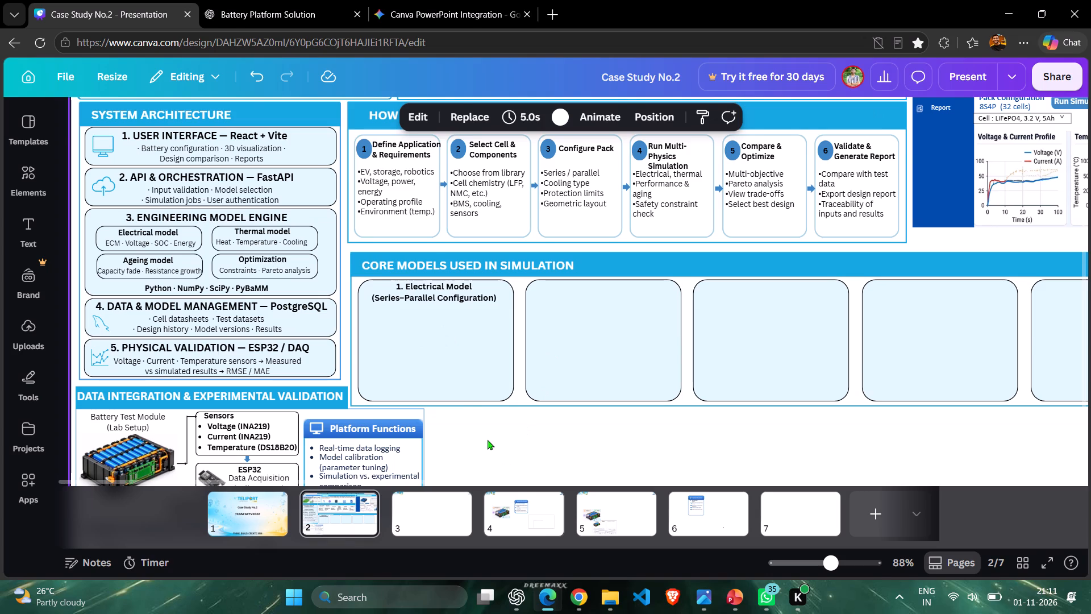
# Copy the series–parallel circuit and equations image from section 5.1 of the PowerPoint poster and paste it into the Canva slide.
pyautogui.hotkey('alt', 'Tab')
pyautogui.click(399, 385)
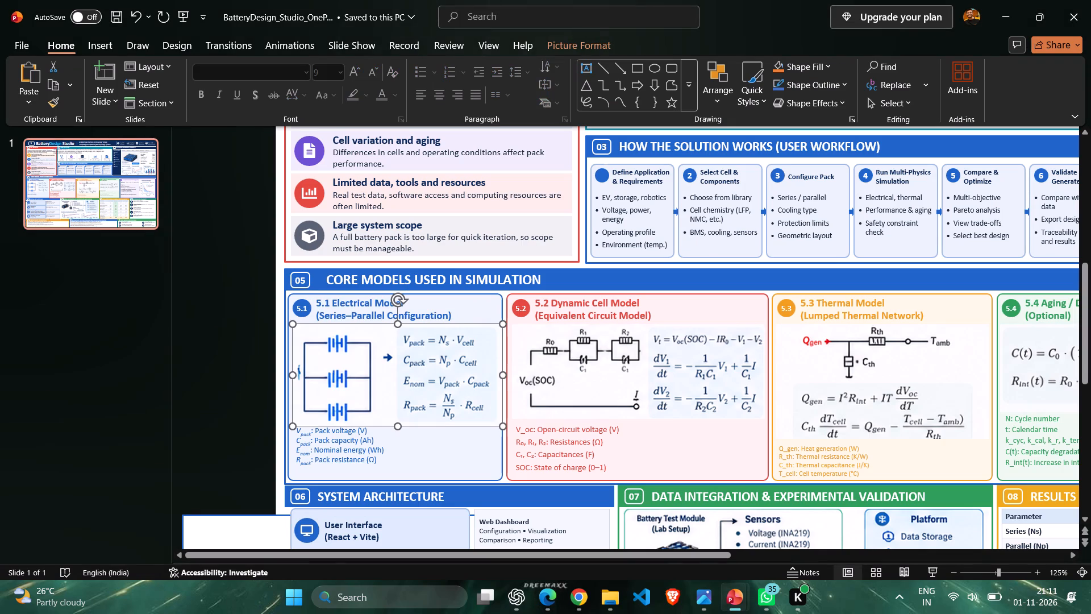
pyautogui.hotkey('ctrl', 'c')
pyautogui.hotkey('alt', 'Tab')
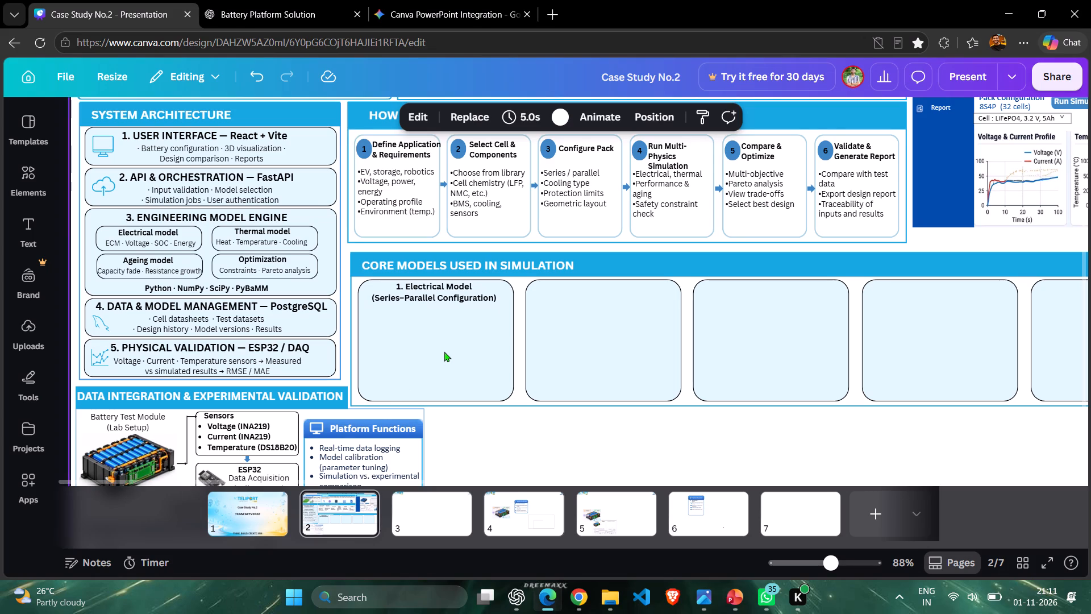
pyautogui.hotkey('ctrl', 'v')
# Shrink the pasted circuit and equations image proportionally to slightly wider than one Core Models box.
pyautogui.click(580, 304)
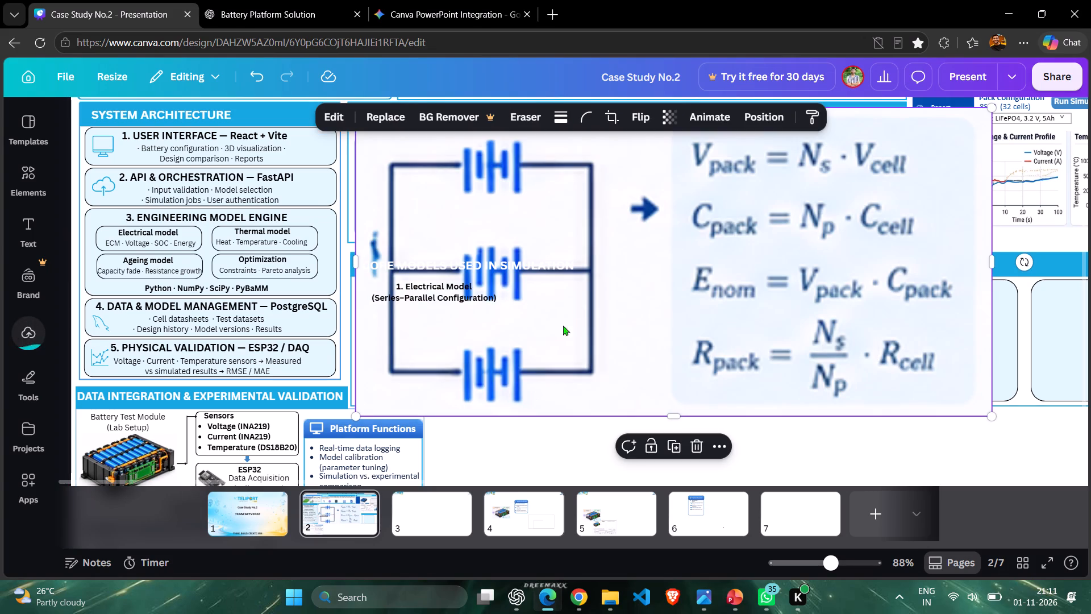
pyautogui.click(384, 395)
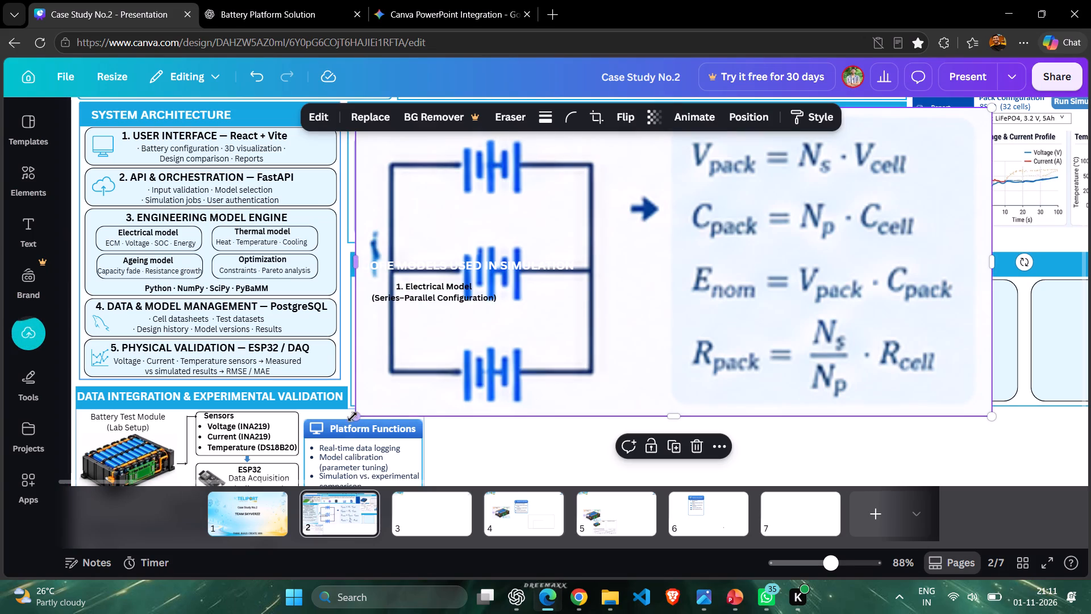
pyautogui.moveTo(355, 420); pyautogui.dragTo(812, 200)
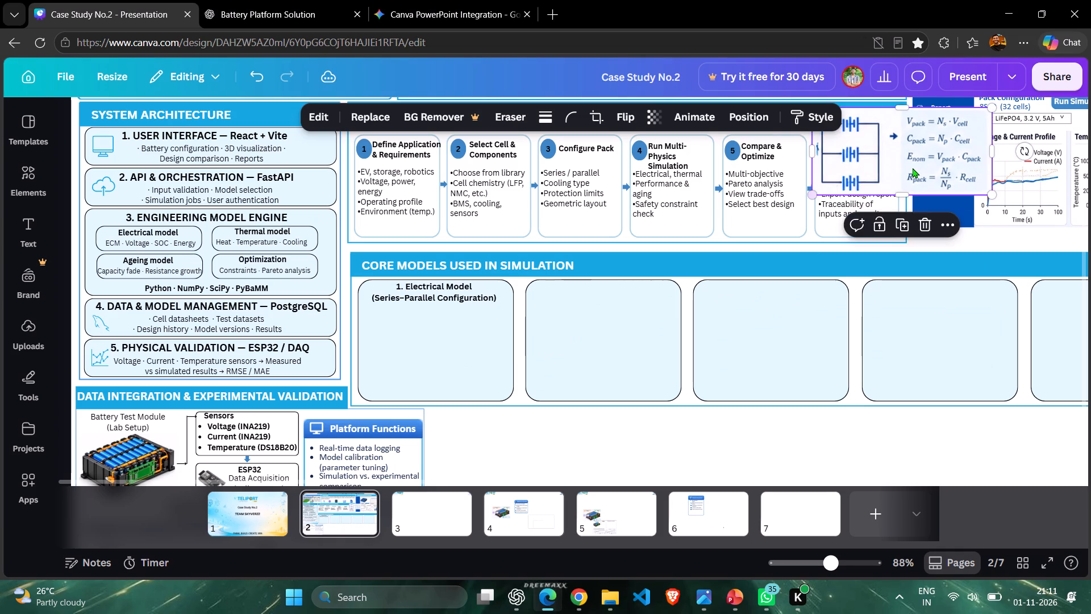
# Move the circuit and equations image under the "1. Electrical Model" heading and shrink it proportionally to fit inside the first Core Models box.
pyautogui.moveTo(913, 168); pyautogui.dragTo(464, 366)
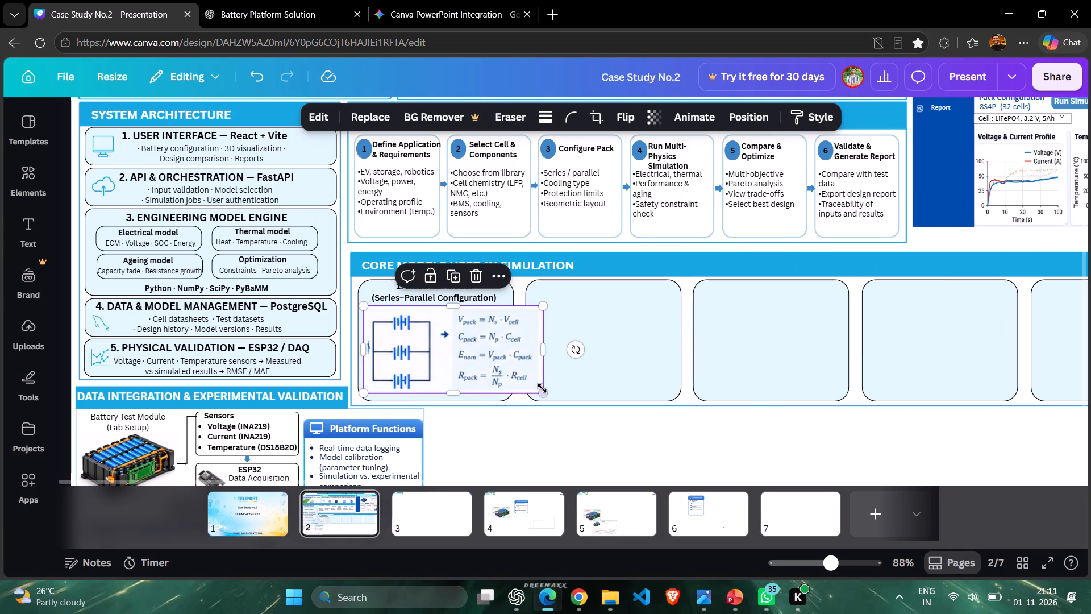
pyautogui.moveTo(540, 391); pyautogui.dragTo(503, 346)
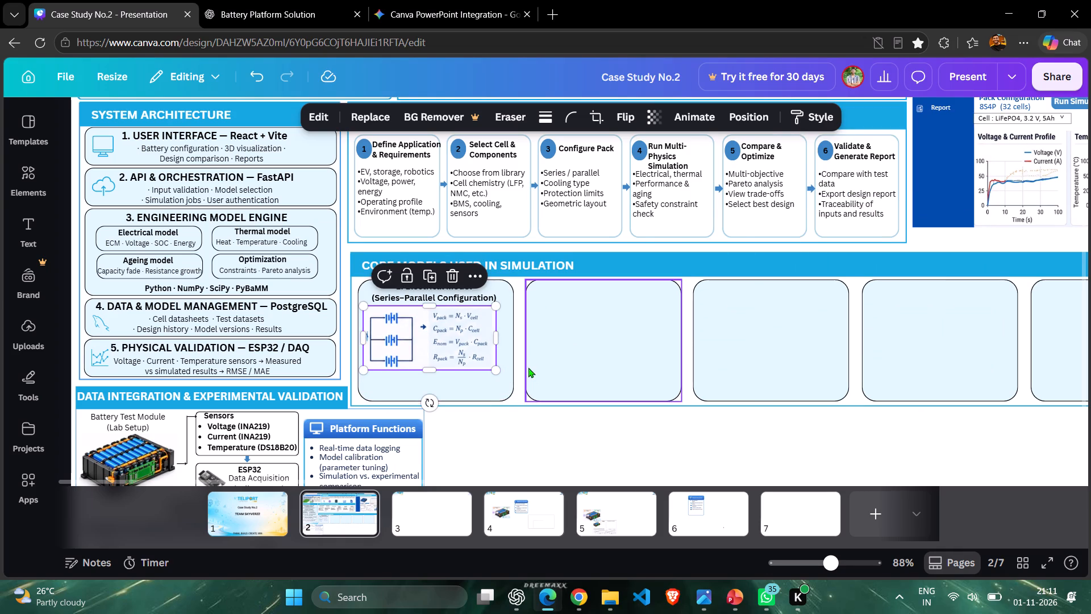
# Nudge the circuit and equations image slightly down and to the right to centre it beneath the Electrical Model heading.
pyautogui.press('Down')
pyautogui.press('Down')
pyautogui.press('Down')
pyautogui.press('Down')
pyautogui.press('Right')
pyautogui.press('Right')
pyautogui.press('Right')
pyautogui.press('Right')
pyautogui.press('Right')
pyautogui.press('Right')
pyautogui.press('Right')
pyautogui.press('Right')
pyautogui.press('Right')
pyautogui.press('Right')
pyautogui.press('Right')
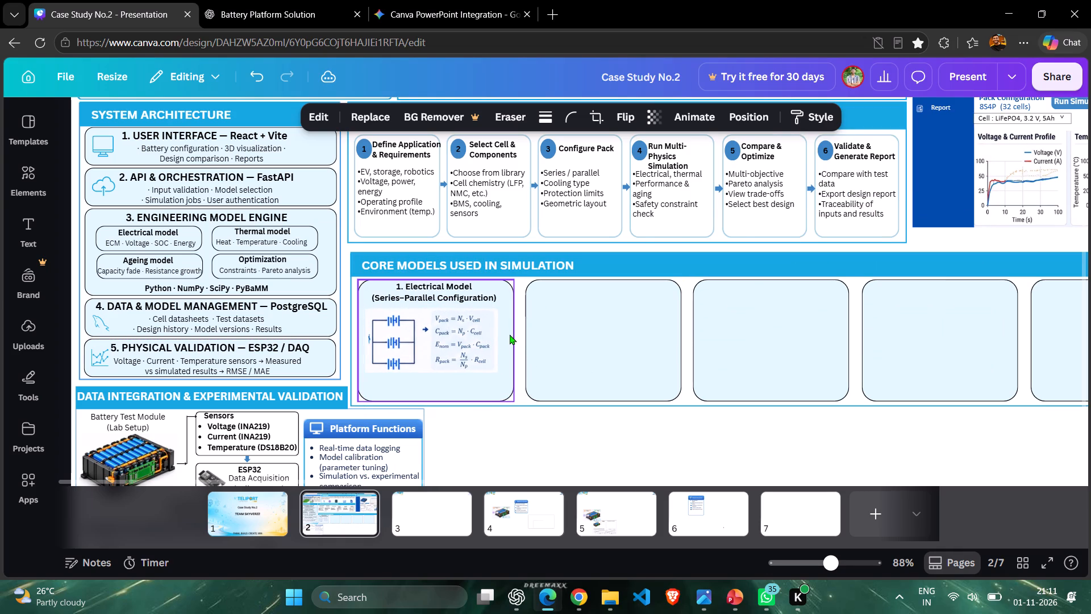
pyautogui.press('Up')
pyautogui.press('Up')
pyautogui.press('Right')
pyautogui.press('Right')
pyautogui.press('Right')
pyautogui.press('Left')
pyautogui.press('Left')
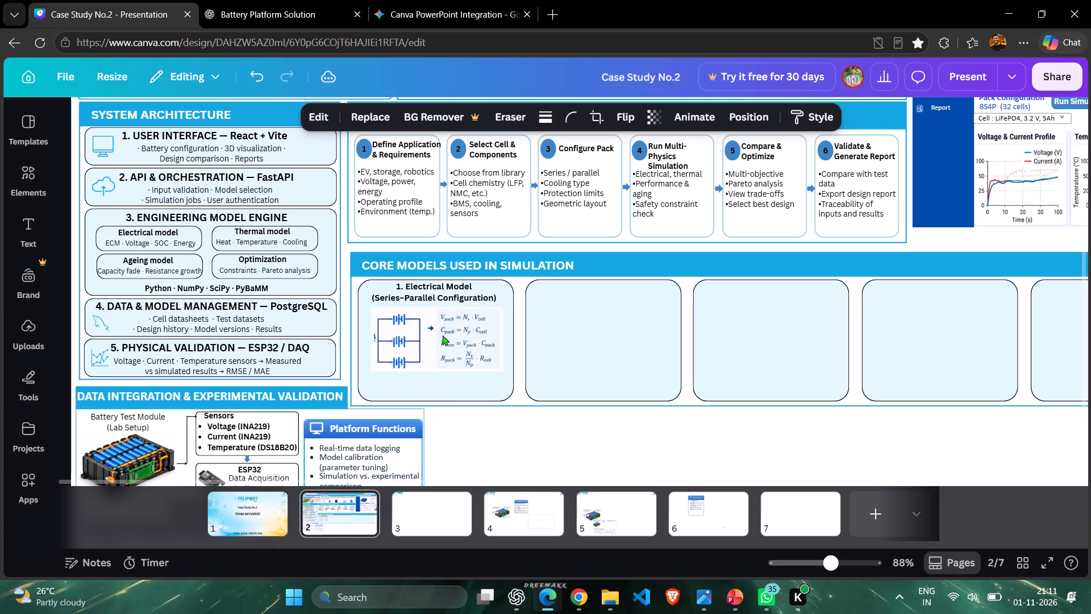
pyautogui.press('Left')
# Enlarge the circuit and equations image slightly, keeping its proportions, and nudge it left and up to recentre it in the box.
pyautogui.click(443, 335)
pyautogui.click(444, 342)
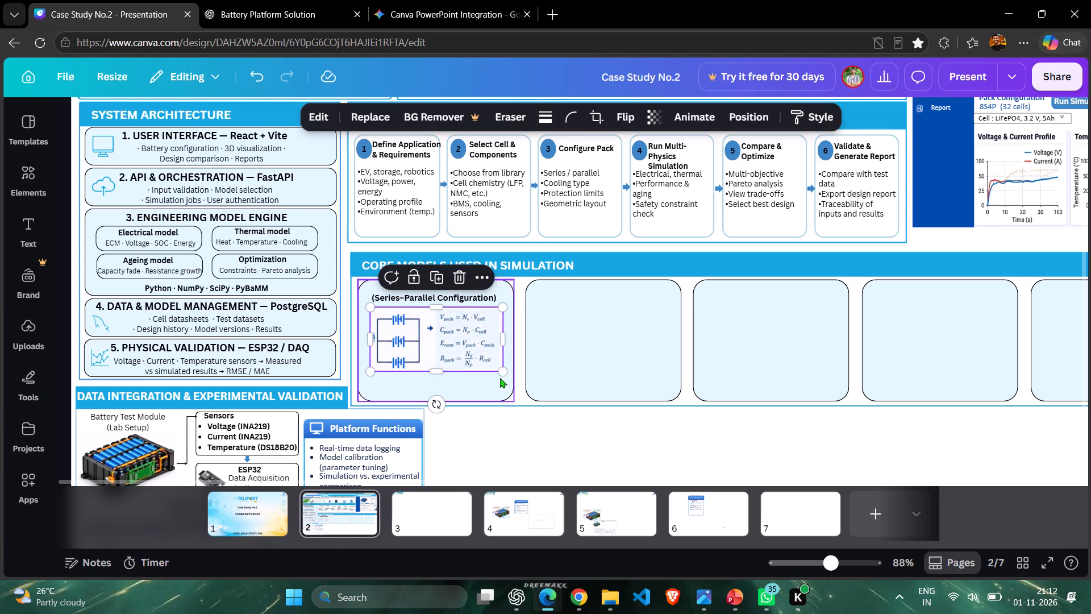
pyautogui.moveTo(501, 372); pyautogui.dragTo(507, 377)
pyautogui.press('Left')
pyautogui.press('Left')
pyautogui.press('Left')
pyautogui.press('Left')
pyautogui.press('Left')
pyautogui.press('Left')
pyautogui.press('Left')
pyautogui.press('Left')
pyautogui.press('Left')
pyautogui.press('Left')
pyautogui.press('Left')
pyautogui.press('Left')
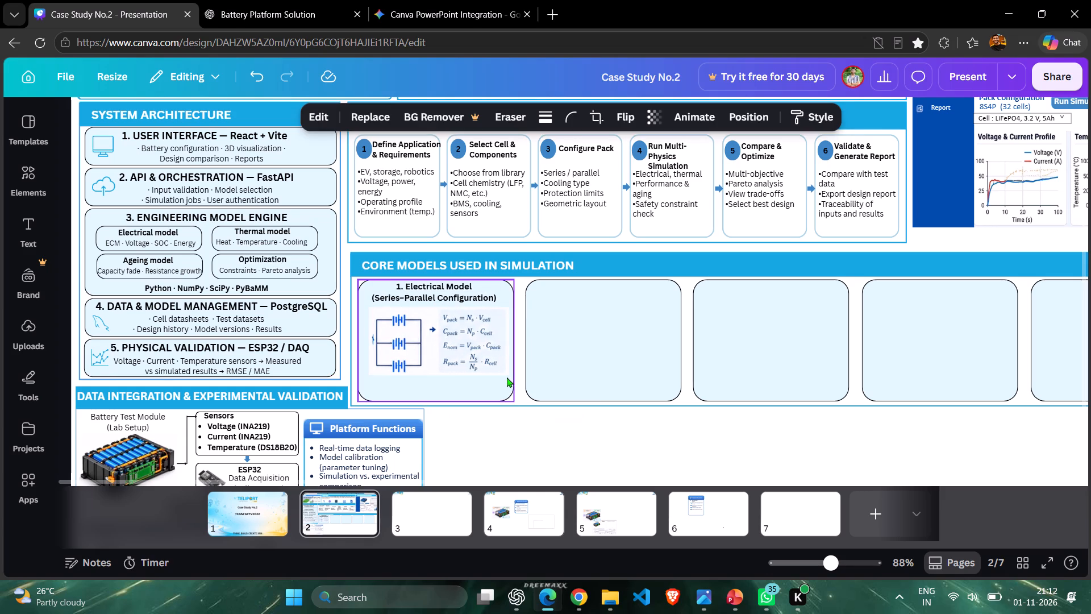
pyautogui.press('Left')
pyautogui.press('Left')
pyautogui.press('Up')
pyautogui.press('Up')
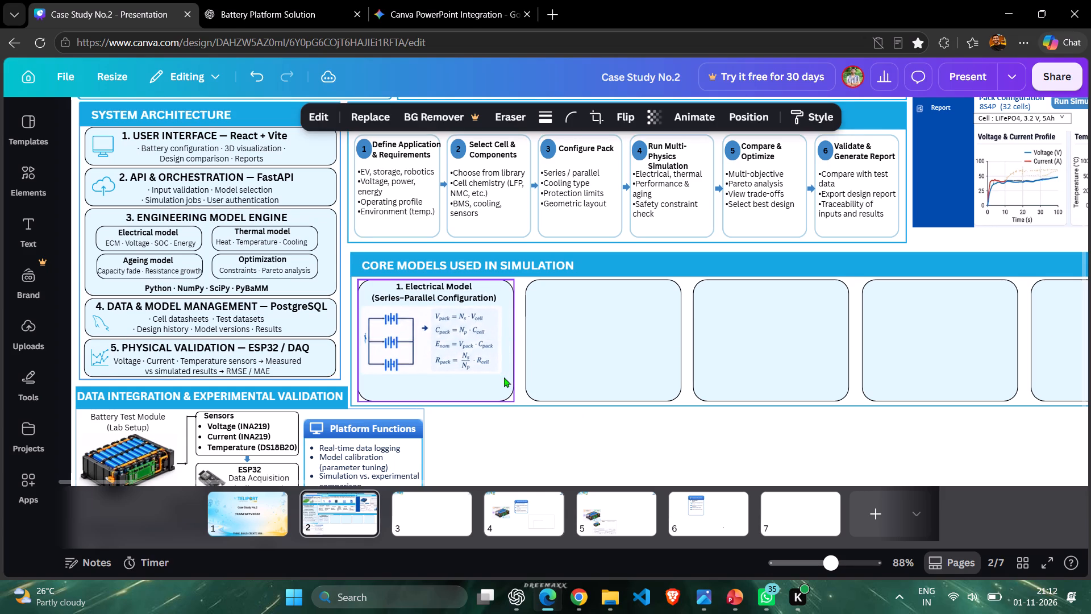
pyautogui.press('Up')
pyautogui.press('Right')
pyautogui.press('Right')
pyautogui.press('Right')
pyautogui.press('Right')
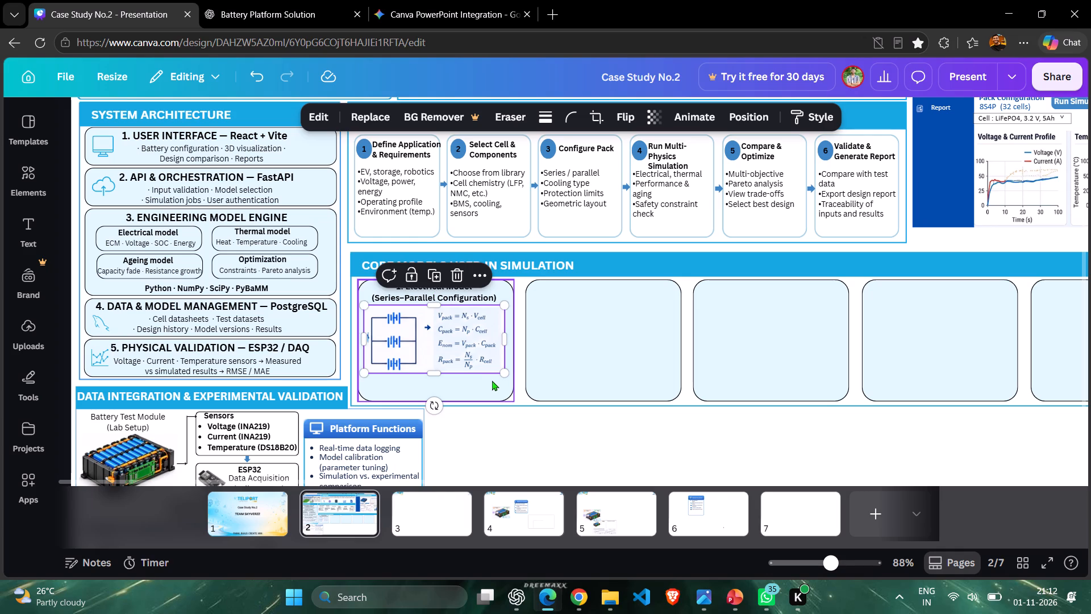
# Fine-tune the circuit and equations image by nudging it three increments right and two increments down in the first box.
pyautogui.click(521, 437)
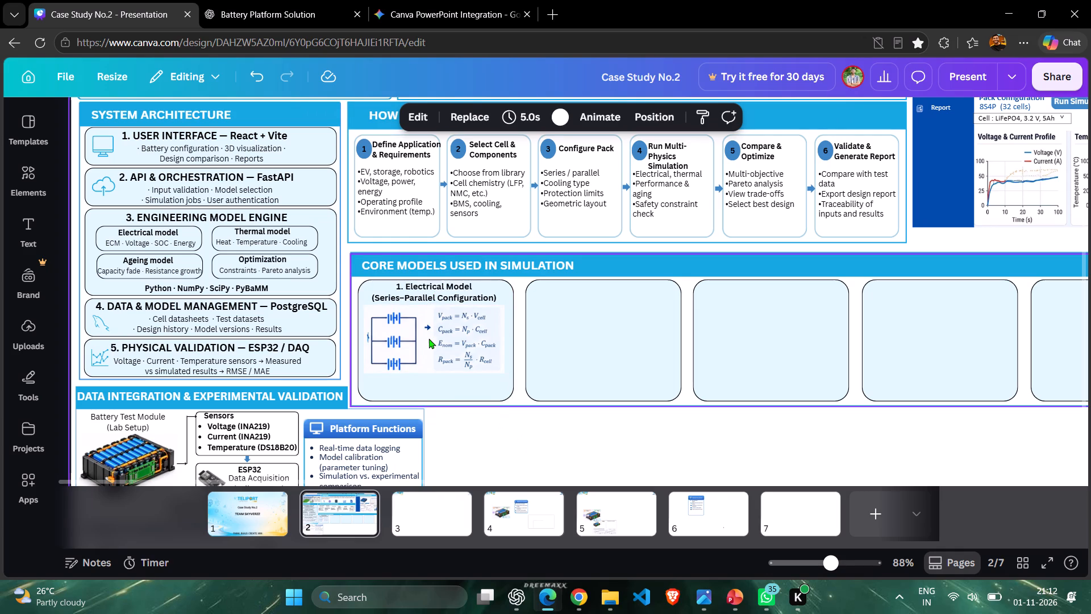
pyautogui.click(423, 333)
pyautogui.press('Right')
pyautogui.press('Right')
pyautogui.press('Right')
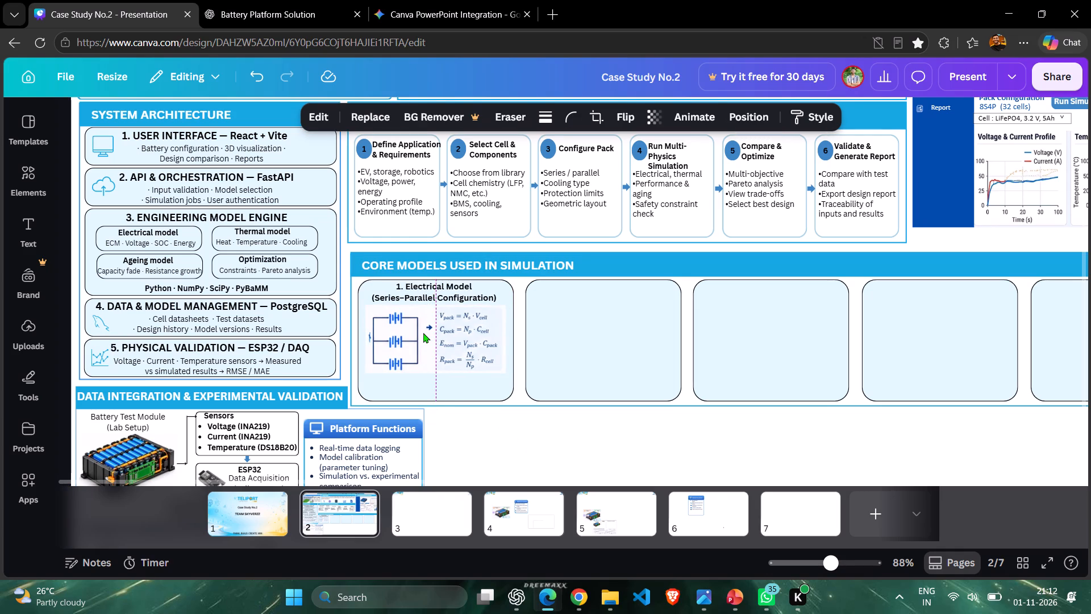
pyautogui.click(535, 432)
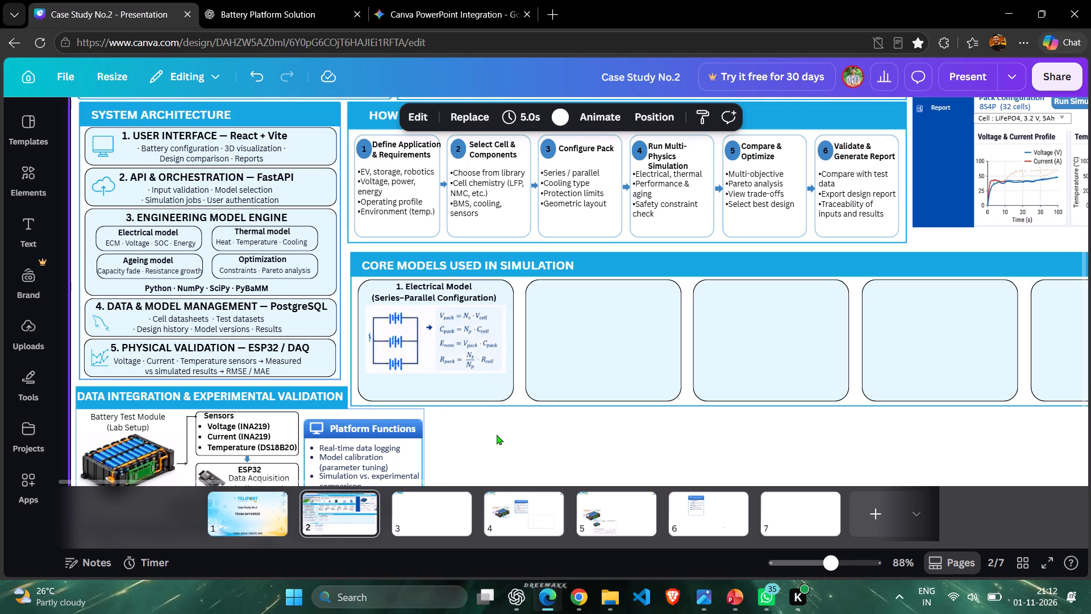
pyautogui.click(477, 349)
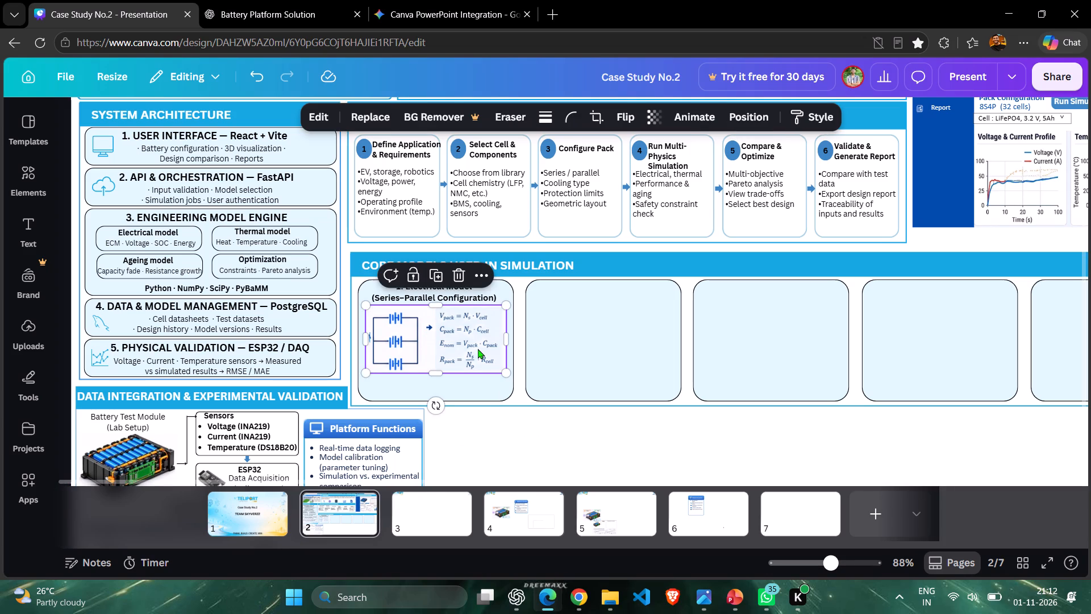
pyautogui.press('Down')
pyautogui.press('Down')
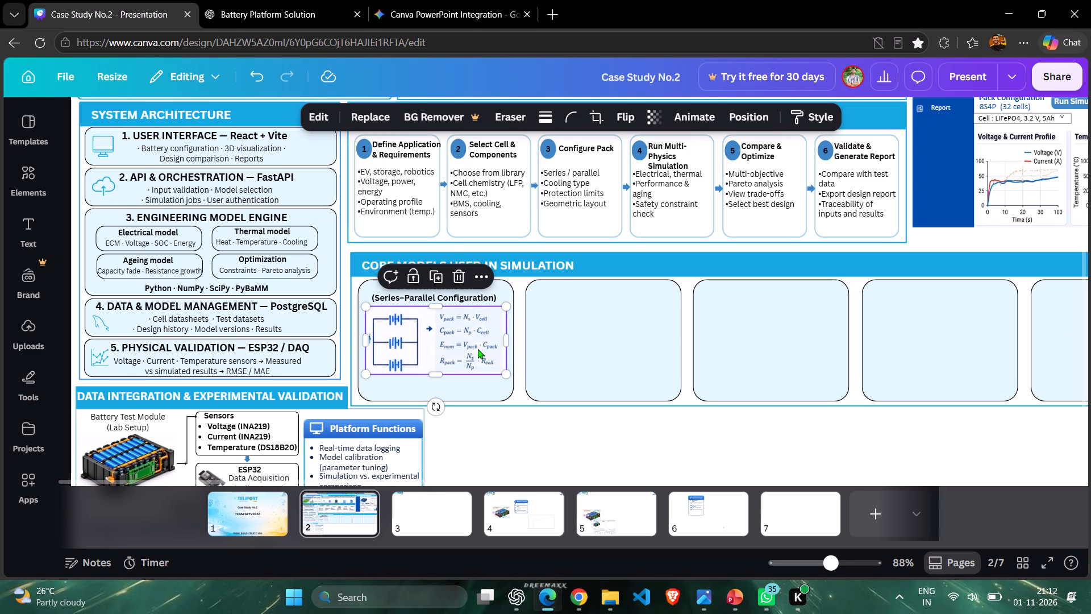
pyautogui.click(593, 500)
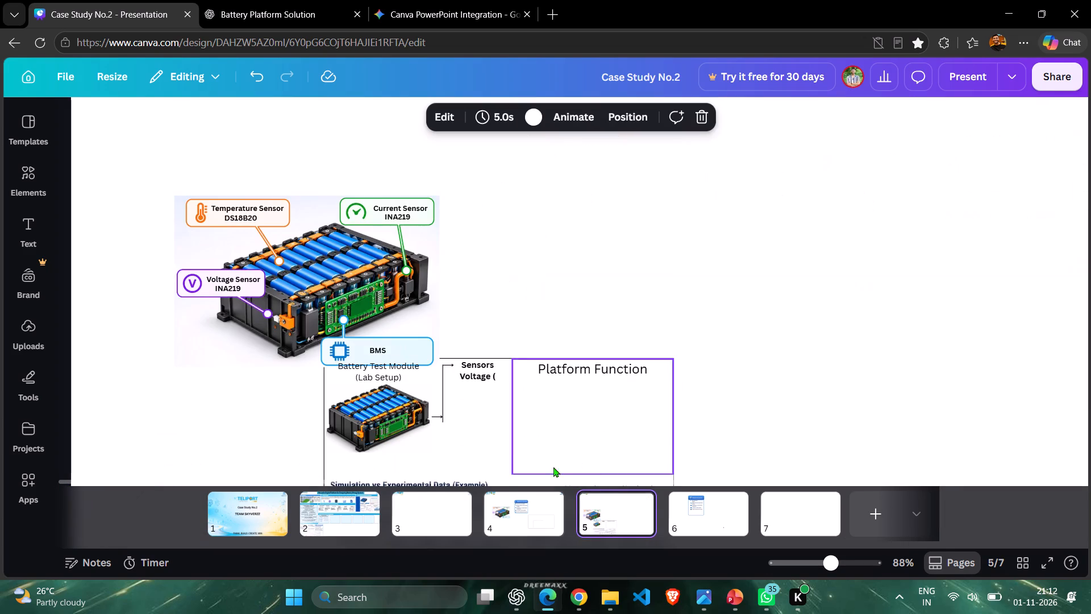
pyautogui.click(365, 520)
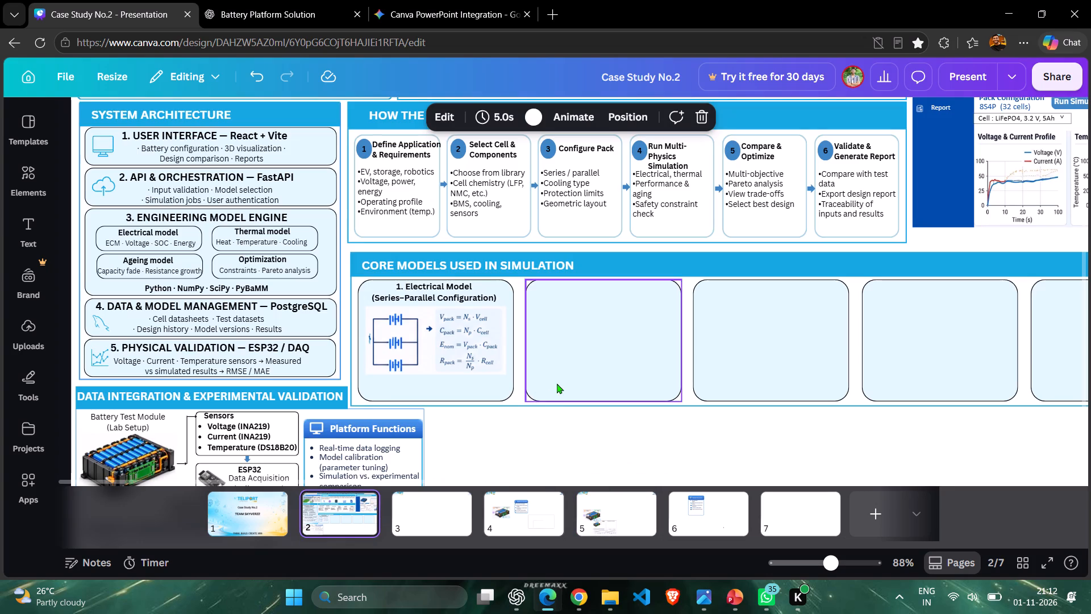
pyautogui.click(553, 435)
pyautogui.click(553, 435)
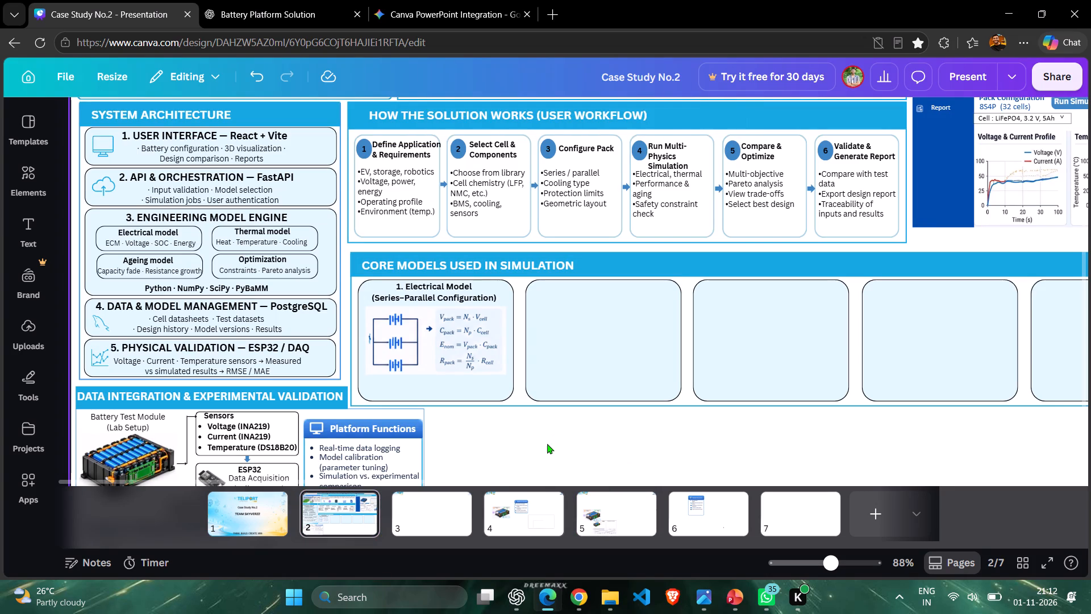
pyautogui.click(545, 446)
# Copy the pack voltage, capacity, nominal energy and resistance definitions from section 5.1 of the PowerPoint poster and return to the Canva slide.
pyautogui.hotkey('alt', 'Tab')
pyautogui.click(349, 441)
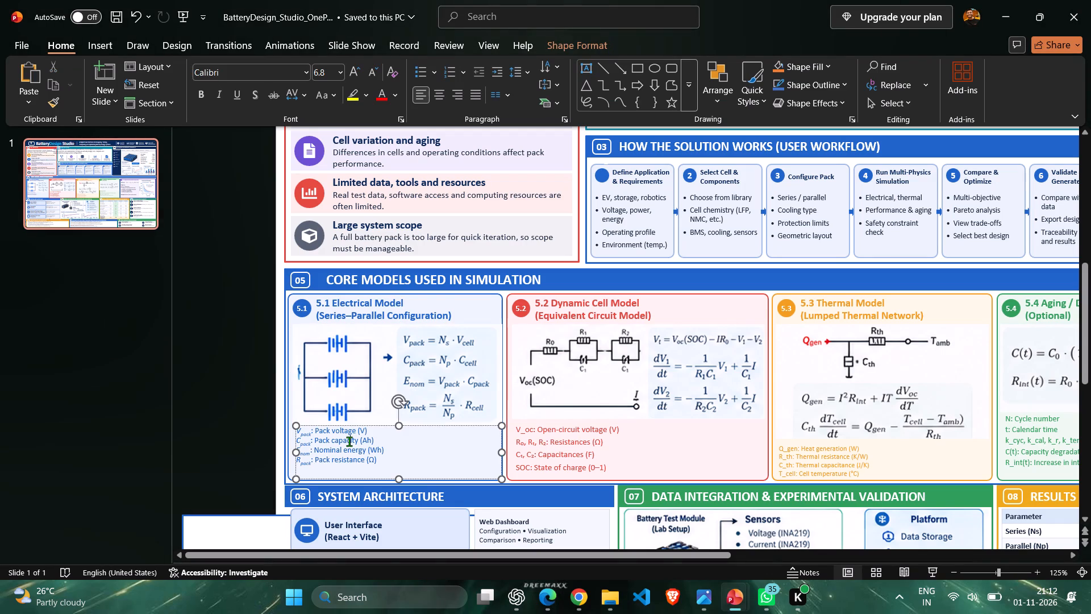
pyautogui.click(349, 441)
pyautogui.hotkey('ctrl', 'a')
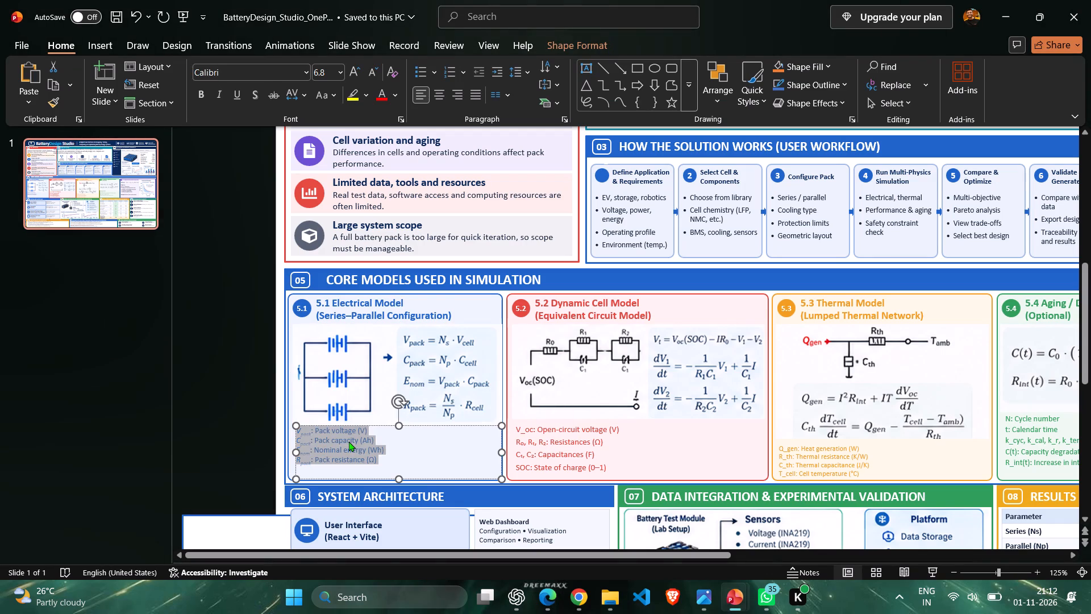
pyautogui.hotkey('ctrl', 'c')
pyautogui.hotkey('alt', 'Tab')
pyautogui.click(471, 426)
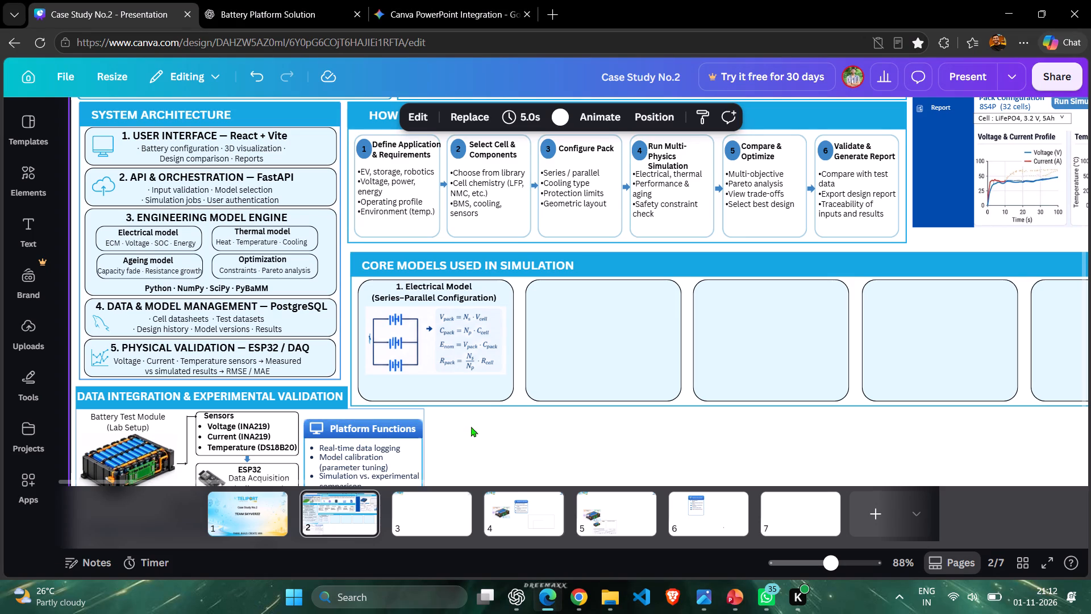
# Duplicate the "Cell datasheets · Test datasets" text from Data & Model Management and place the copy below the image in the first Core Models box.
pyautogui.click(207, 330)
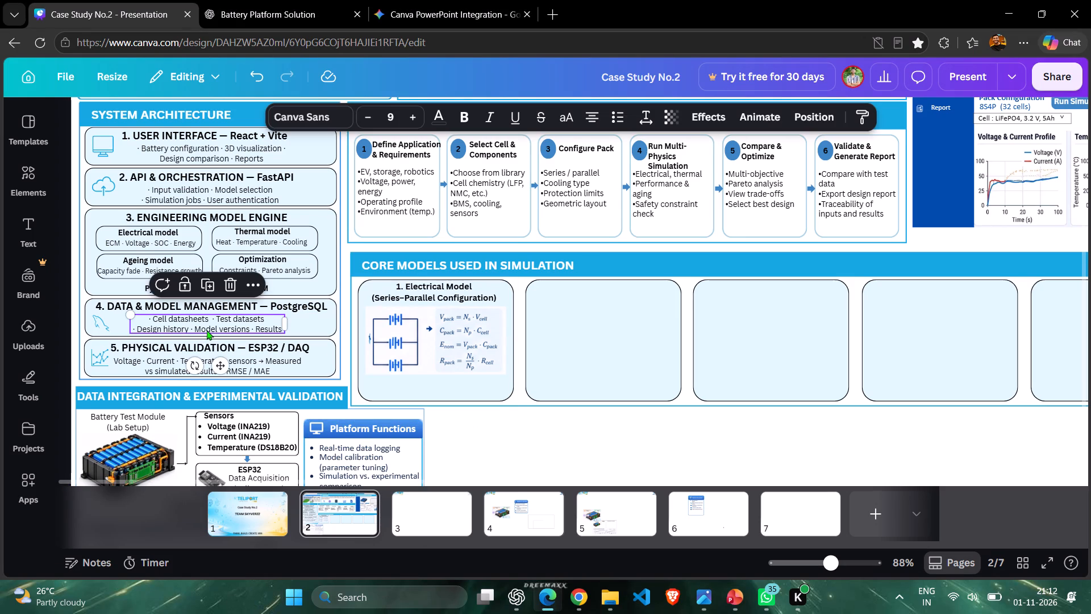
pyautogui.hotkey('ctrl', 'd')
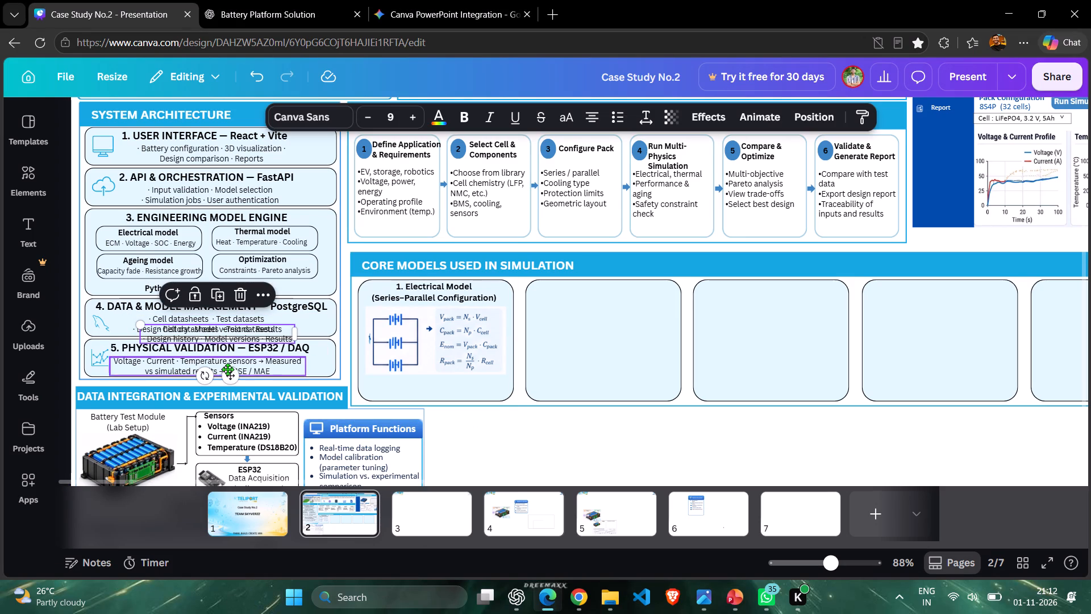
pyautogui.moveTo(232, 382); pyautogui.dragTo(447, 433)
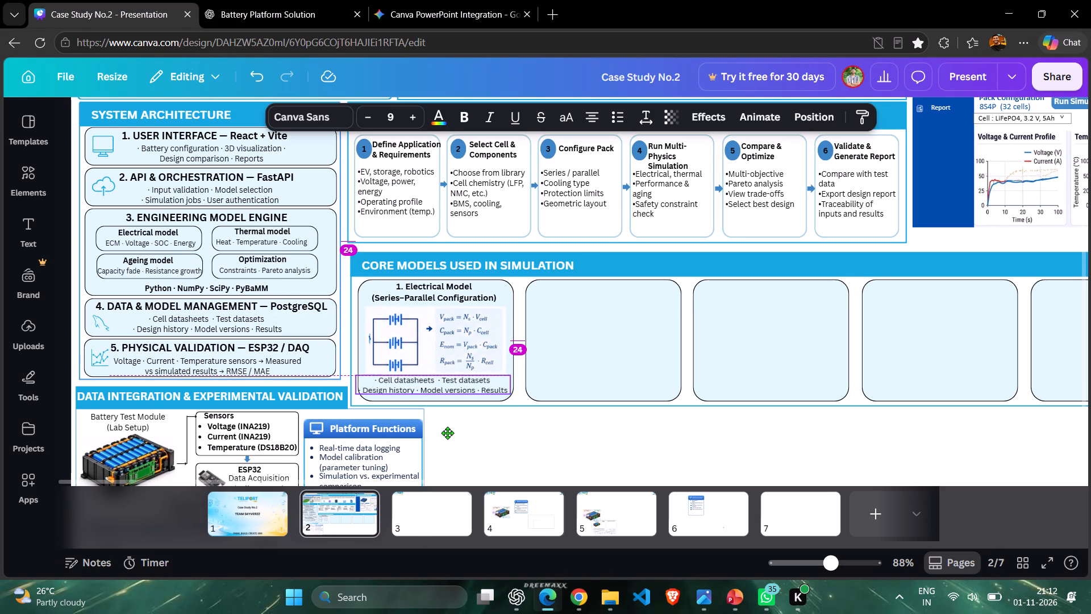
pyautogui.moveTo(447, 433); pyautogui.dragTo(451, 433)
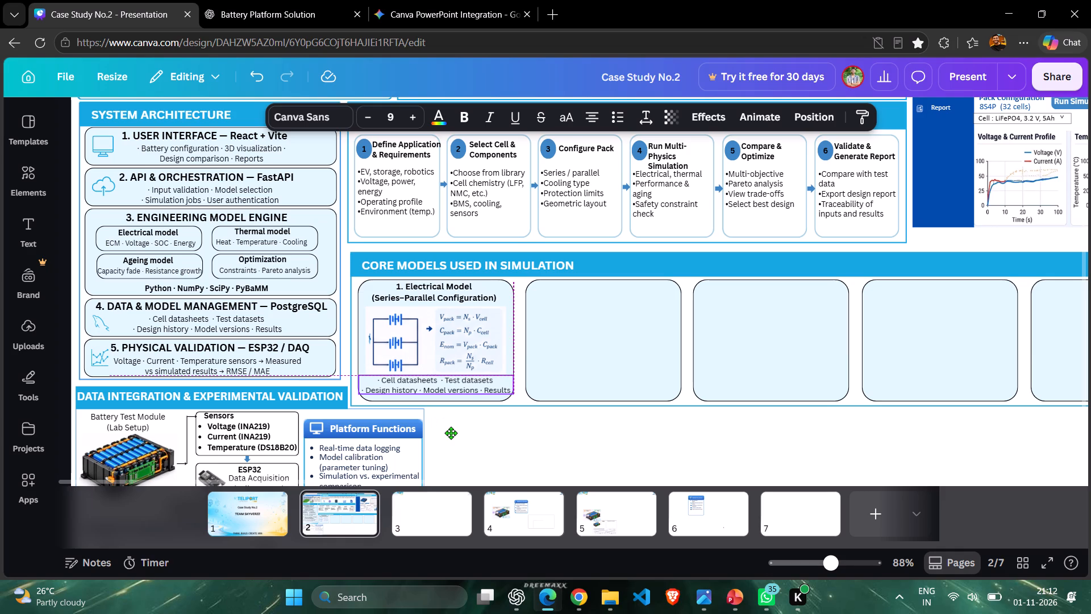
pyautogui.moveTo(451, 433); pyautogui.dragTo(444, 438)
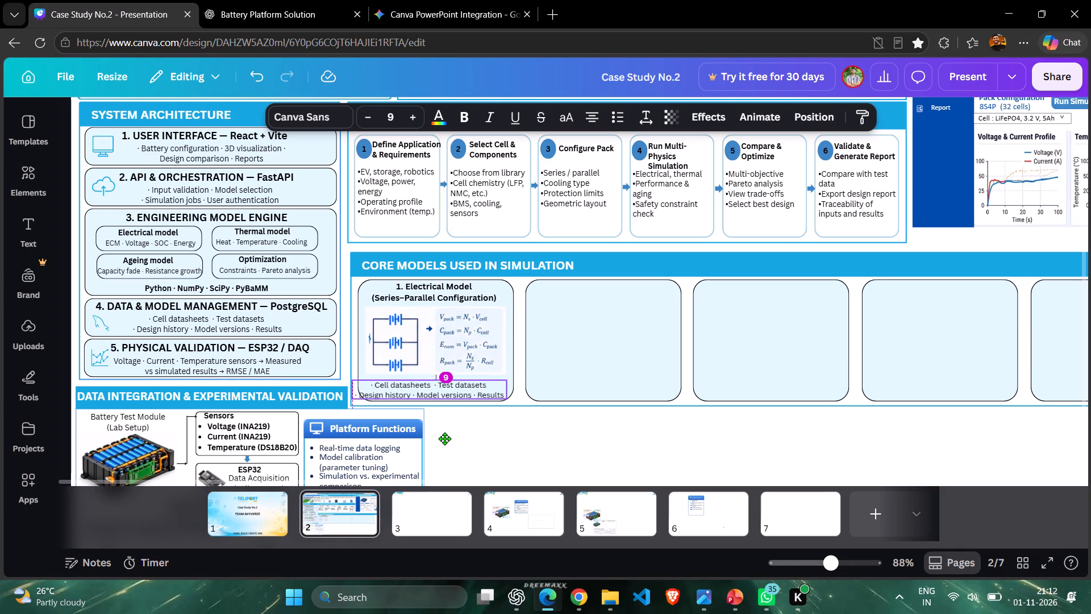
pyautogui.moveTo(444, 438); pyautogui.dragTo(446, 434)
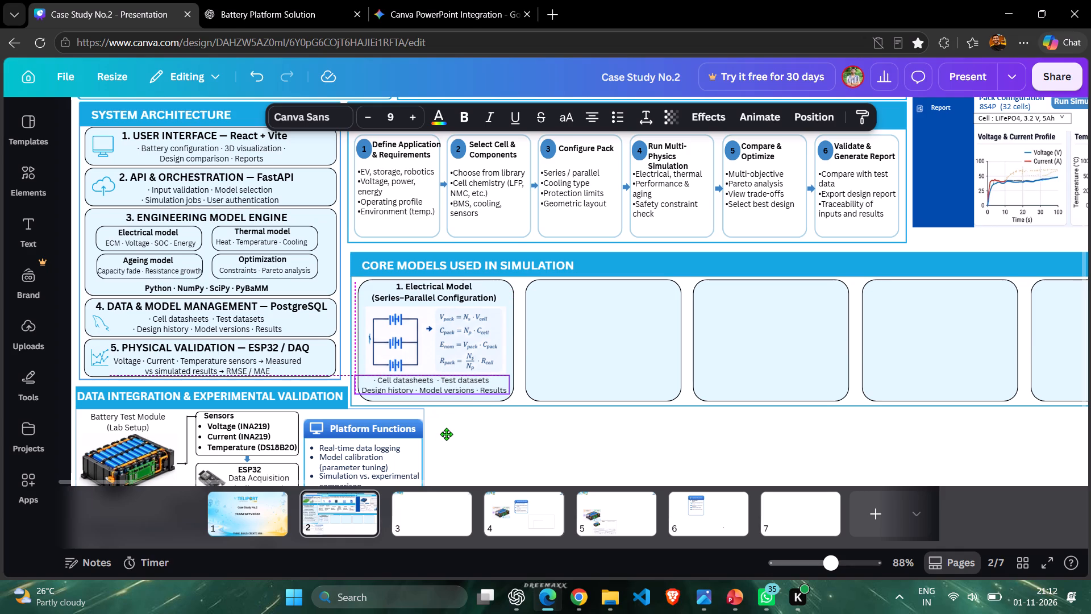
pyautogui.moveTo(446, 434); pyautogui.dragTo(445, 433)
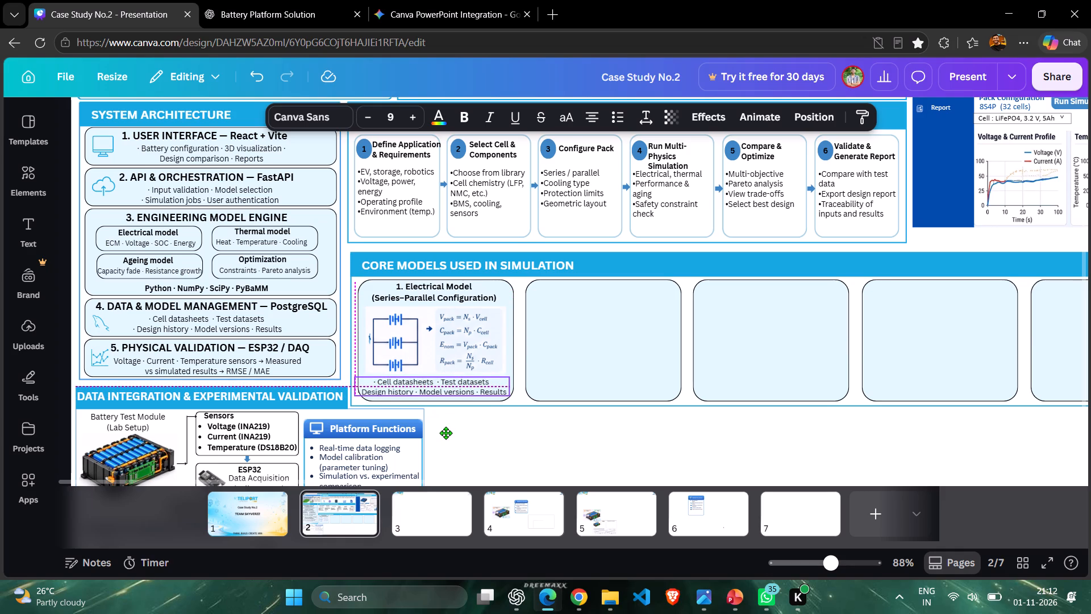
pyautogui.moveTo(445, 433); pyautogui.dragTo(443, 435)
# Nudge the duplicated text right and two increments up to centre it under the image within the first Core Models box.
pyautogui.press('Right')
pyautogui.press('Right')
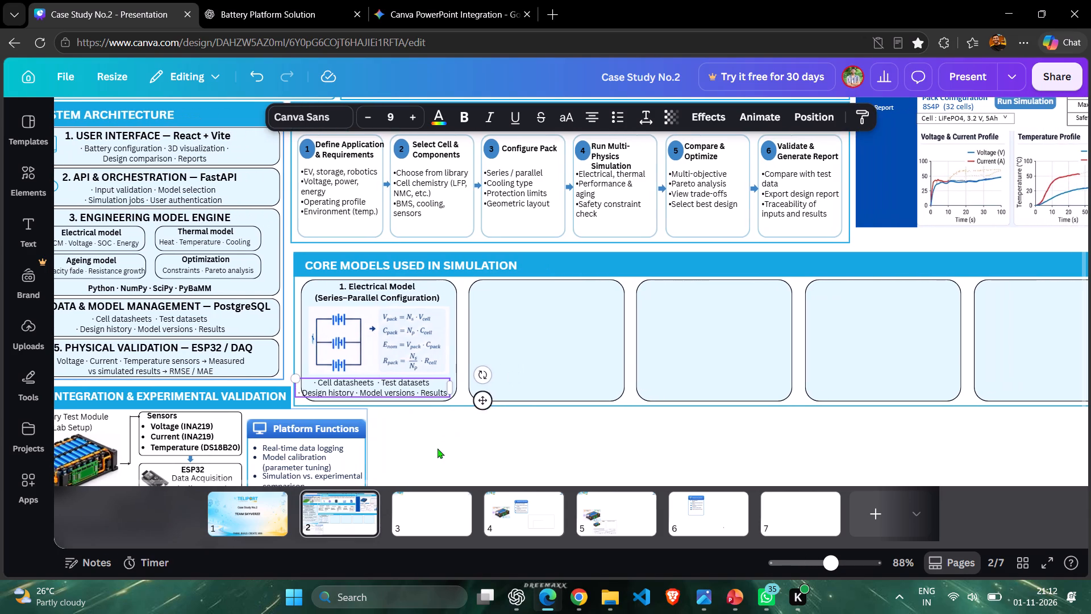
pyautogui.click(435, 450)
pyautogui.click(409, 391)
pyautogui.press('Right')
pyautogui.press('Right')
pyautogui.press('Right')
pyautogui.press('Right')
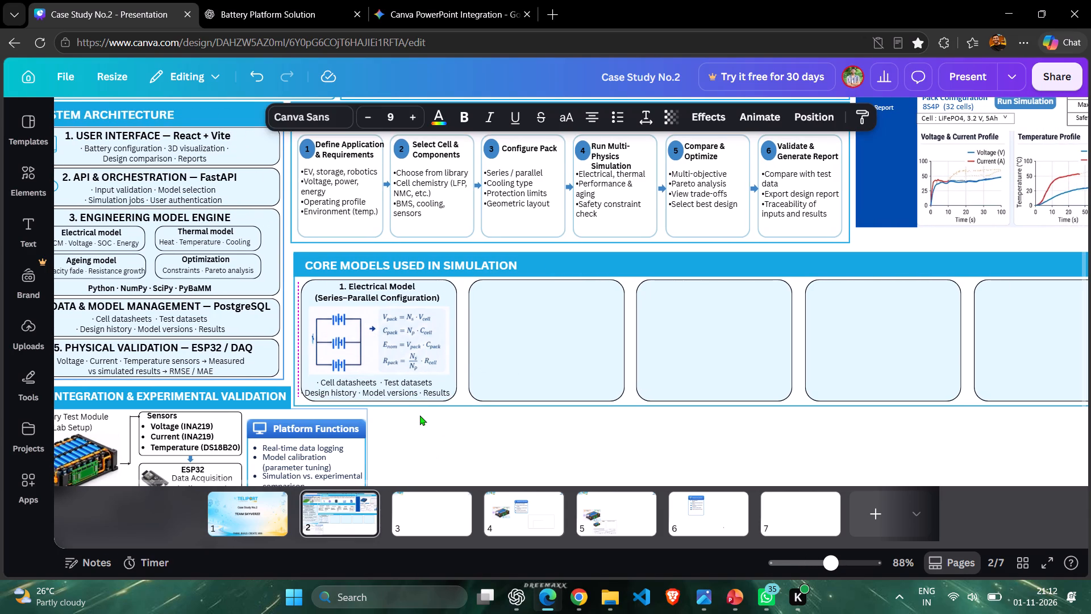
pyautogui.press('Right')
pyautogui.press('Up')
pyautogui.press('Up')
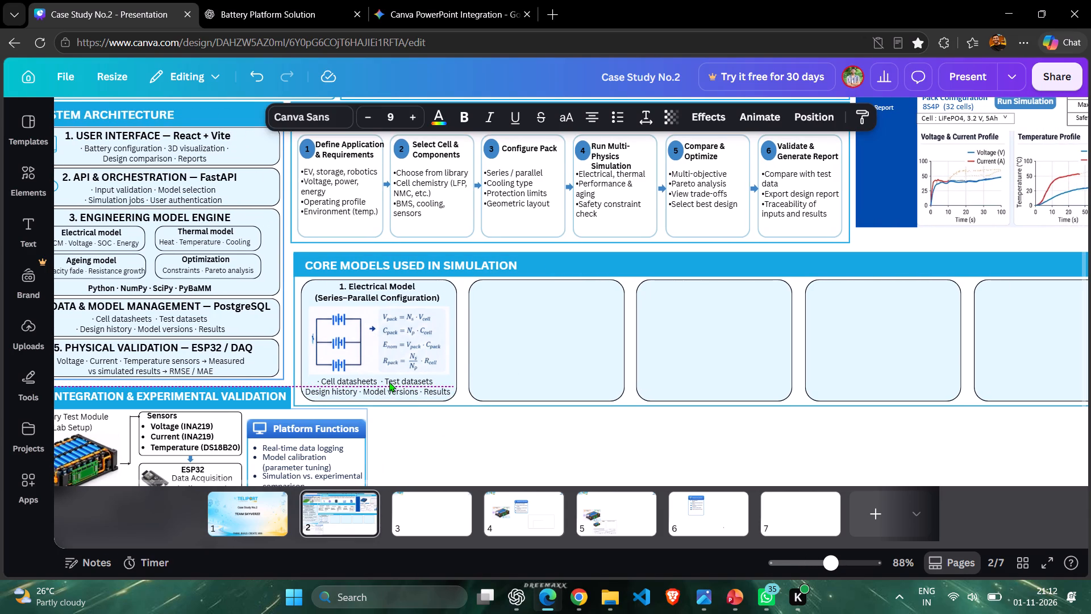
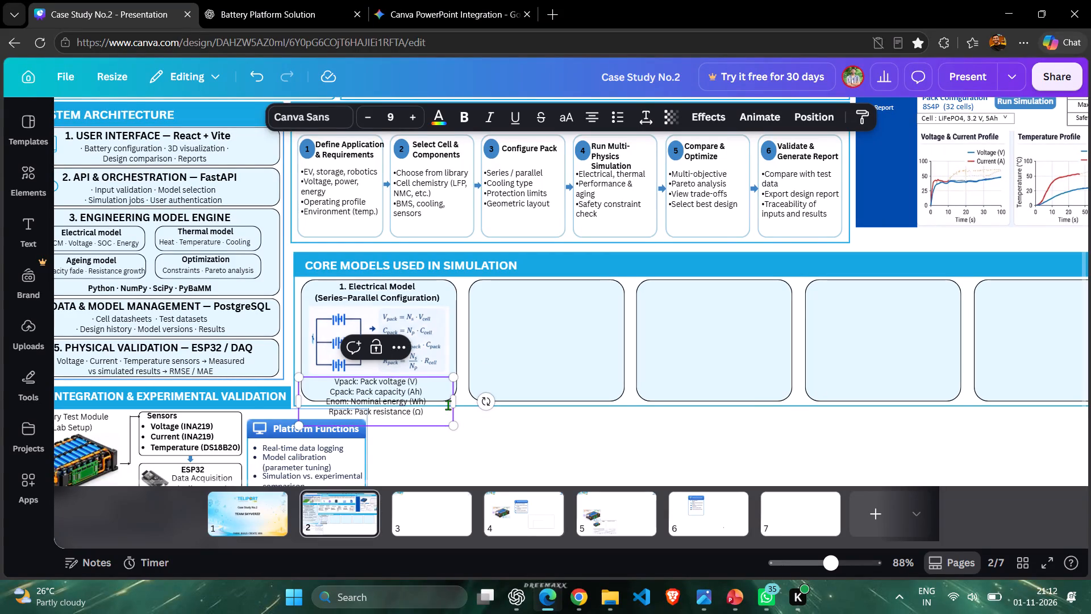
# Widen the variable-definition text box in the first Core Models box to a width of 253.
pyautogui.moveTo(452, 400); pyautogui.dragTo(459, 395)
pyautogui.click(492, 442)
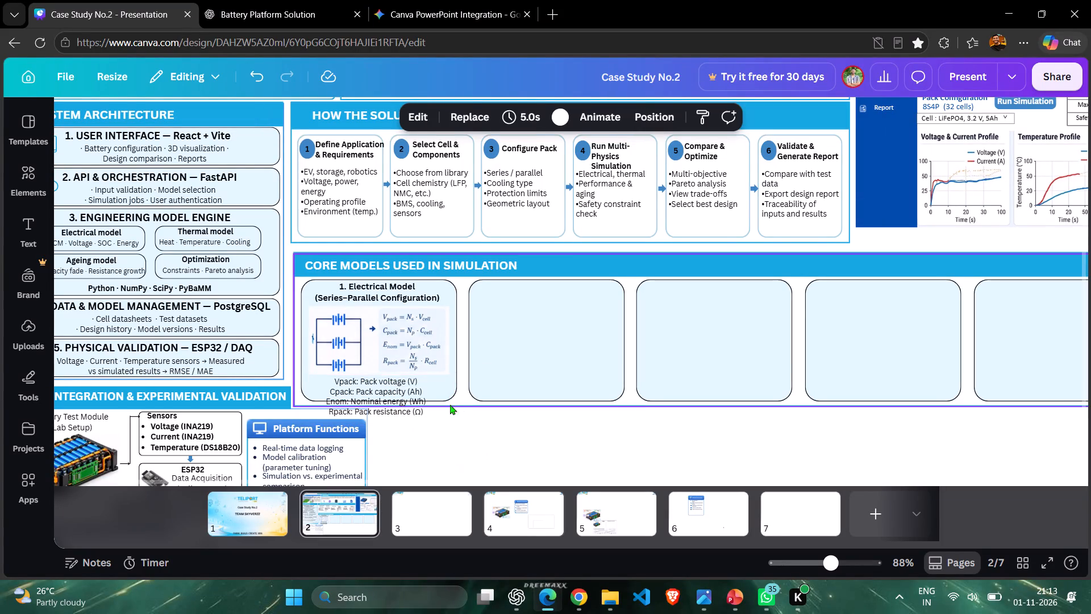
pyautogui.click(434, 399)
pyautogui.click(454, 400)
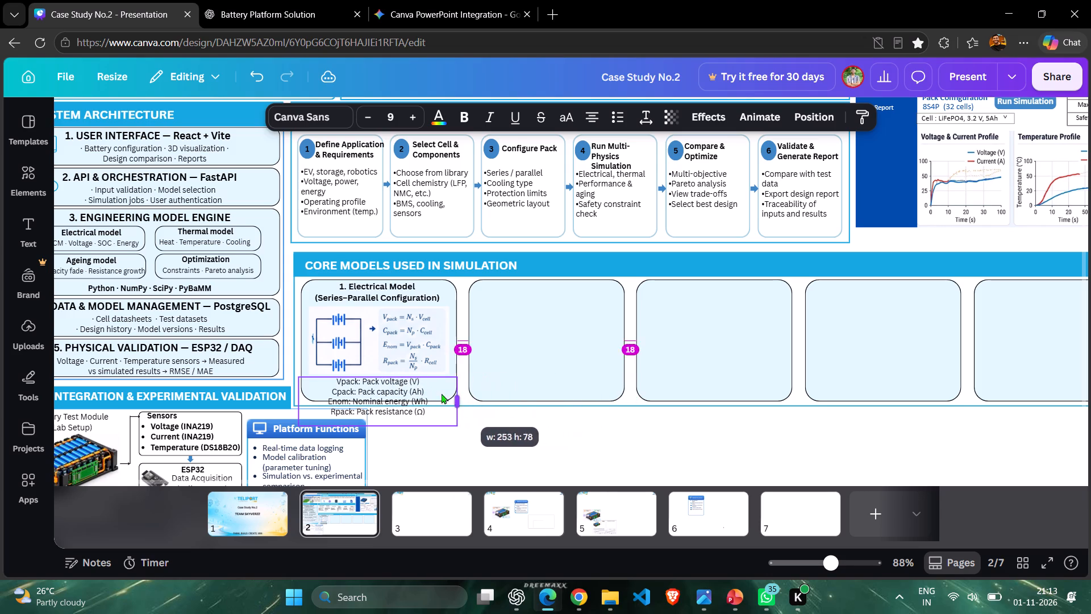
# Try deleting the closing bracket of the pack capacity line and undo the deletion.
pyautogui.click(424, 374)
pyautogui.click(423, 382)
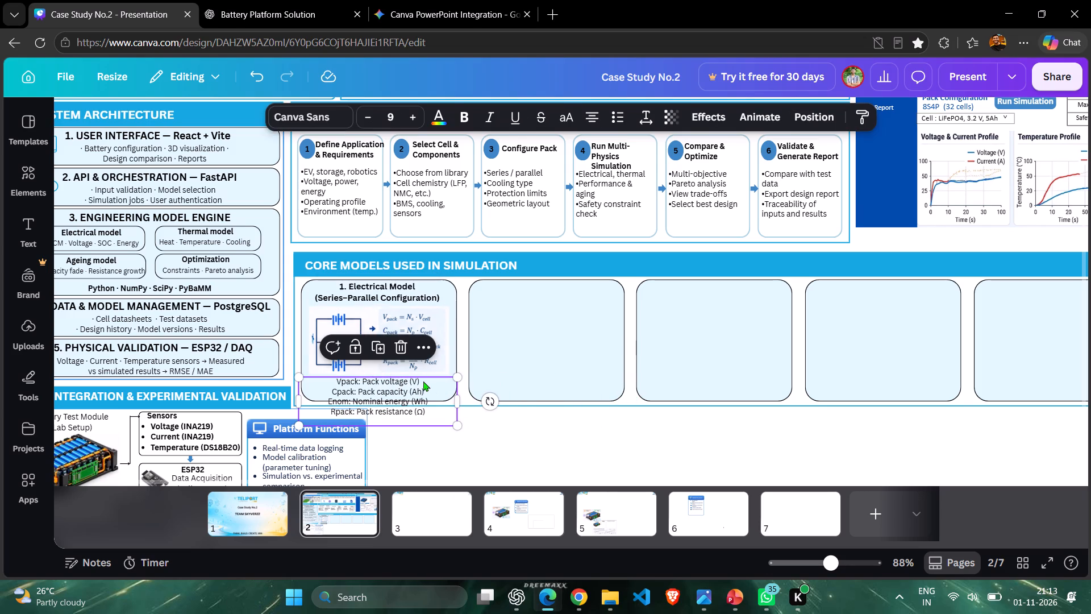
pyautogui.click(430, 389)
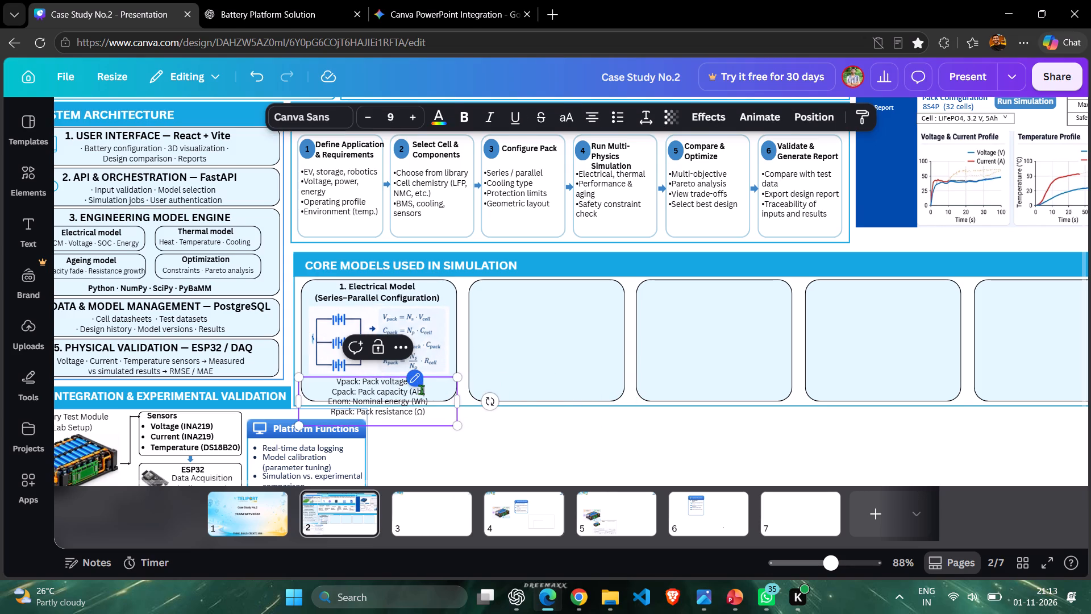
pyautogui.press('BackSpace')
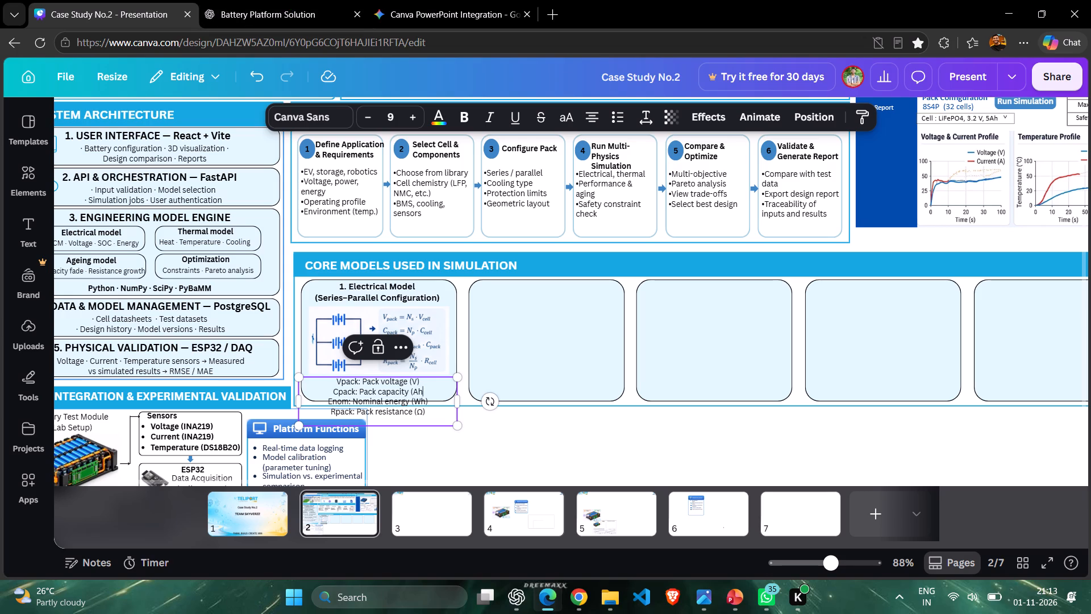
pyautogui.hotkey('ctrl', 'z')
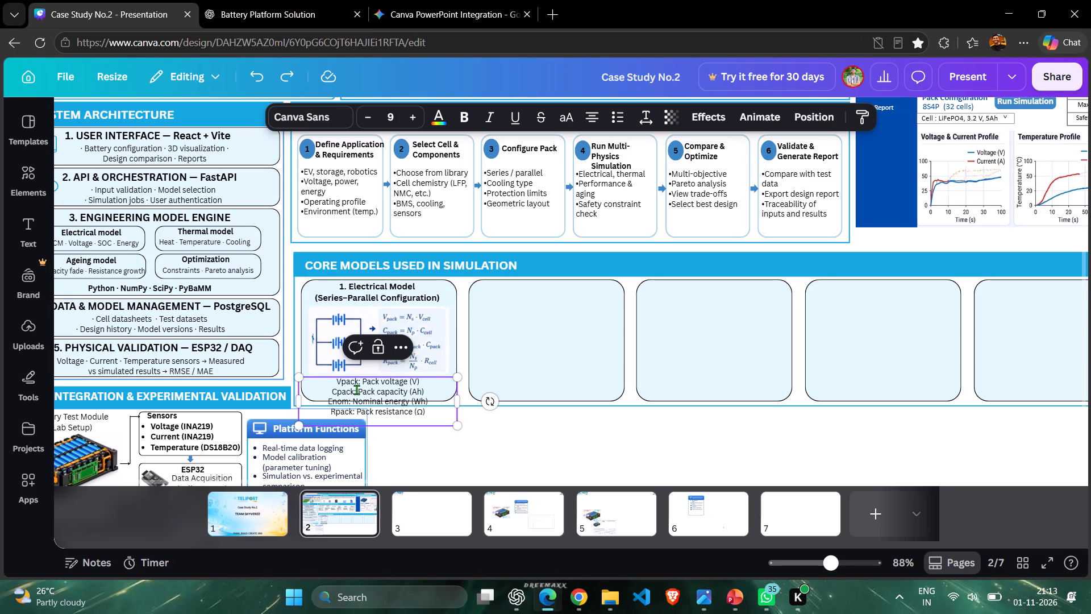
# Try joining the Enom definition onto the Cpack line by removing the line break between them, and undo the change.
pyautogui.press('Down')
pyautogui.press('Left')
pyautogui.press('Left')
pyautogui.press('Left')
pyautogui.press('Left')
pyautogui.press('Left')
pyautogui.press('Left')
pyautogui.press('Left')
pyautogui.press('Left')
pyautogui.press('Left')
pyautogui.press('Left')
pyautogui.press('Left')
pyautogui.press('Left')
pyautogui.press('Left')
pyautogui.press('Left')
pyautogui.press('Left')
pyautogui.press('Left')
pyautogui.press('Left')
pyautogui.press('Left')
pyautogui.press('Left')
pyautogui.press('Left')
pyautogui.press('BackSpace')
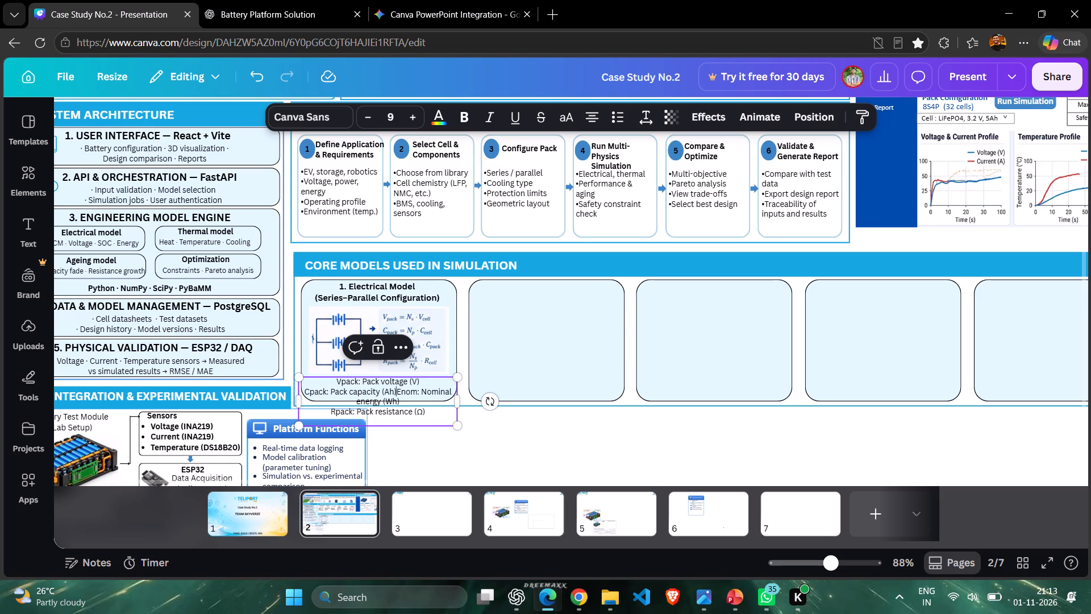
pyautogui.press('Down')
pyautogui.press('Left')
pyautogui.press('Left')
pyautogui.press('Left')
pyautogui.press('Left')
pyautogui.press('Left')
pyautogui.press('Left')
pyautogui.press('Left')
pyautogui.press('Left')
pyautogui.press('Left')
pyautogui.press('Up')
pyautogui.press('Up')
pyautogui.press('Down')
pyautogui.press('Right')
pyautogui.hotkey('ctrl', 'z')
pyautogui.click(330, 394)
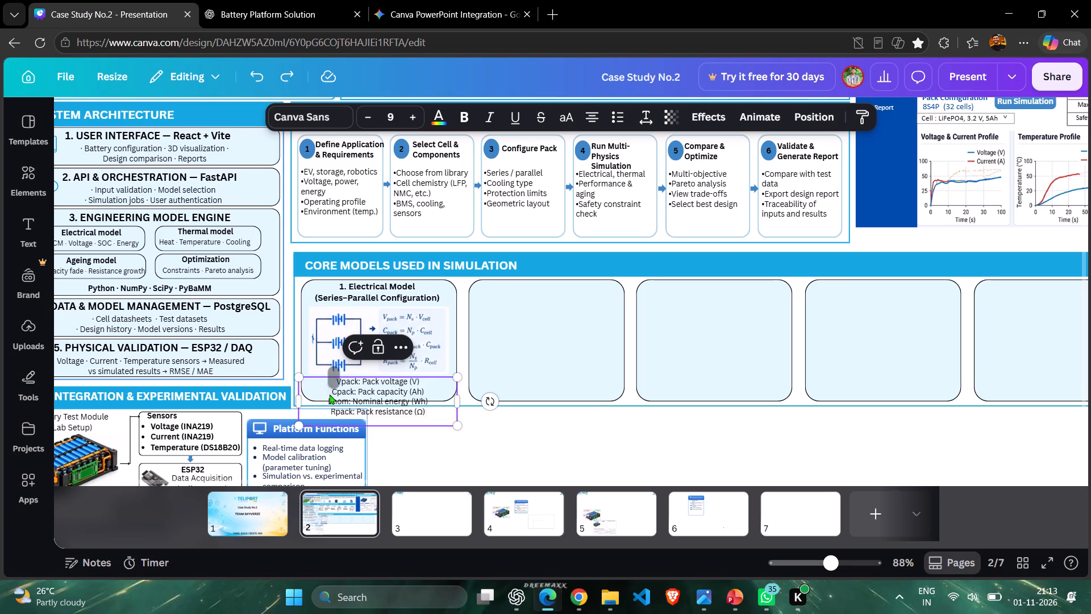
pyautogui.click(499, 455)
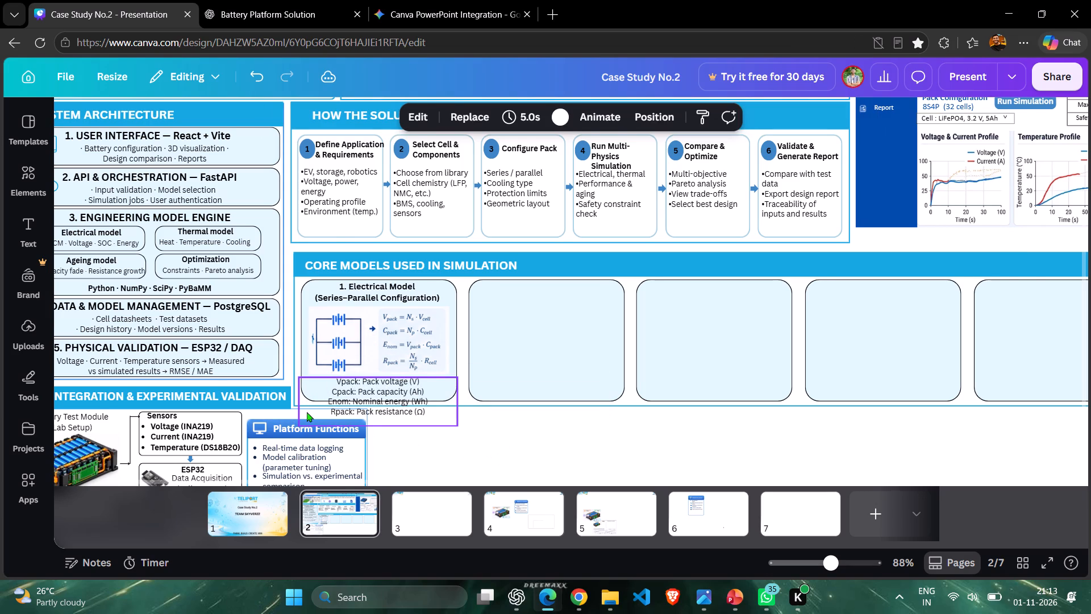
# Examine the pack variable definitions in the first Core Models box and compare them with section 5.1 of the PowerPoint poster.
pyautogui.keyDown('ctrl'); pyautogui.scroll(-1, 307, 412); pyautogui.keyUp('ctrl')
pyautogui.keyDown('ctrl'); pyautogui.scroll(9, 307, 412); pyautogui.keyUp('ctrl')
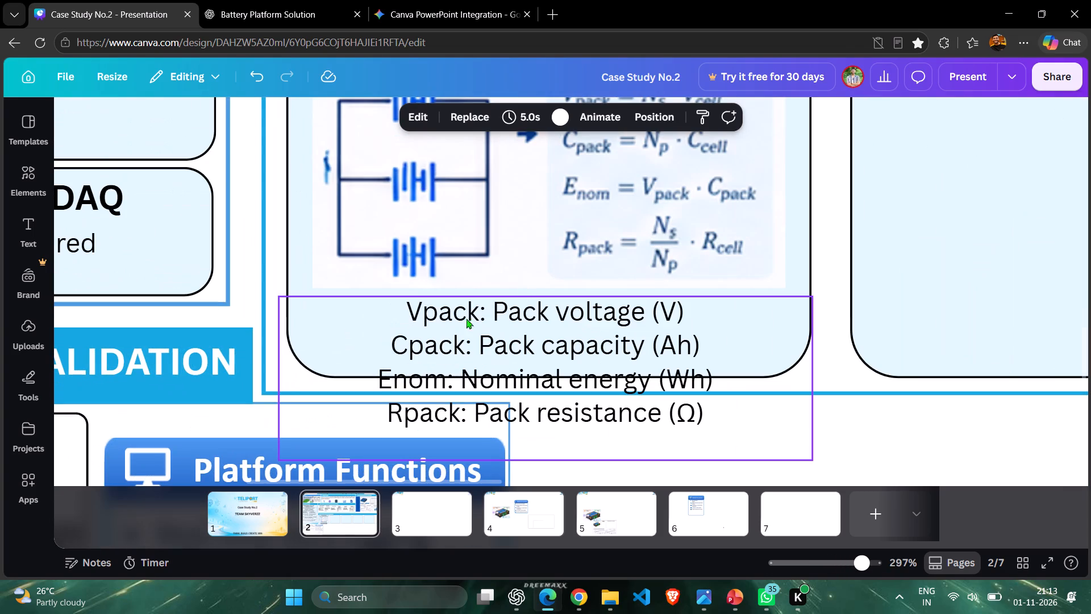
pyautogui.click(377, 341)
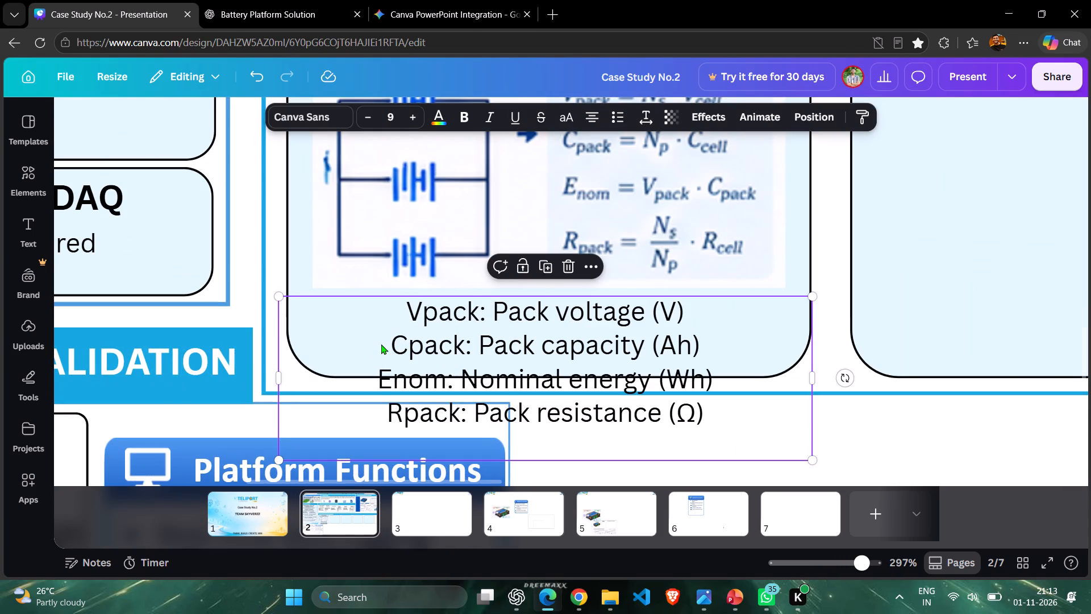
pyautogui.click(381, 344)
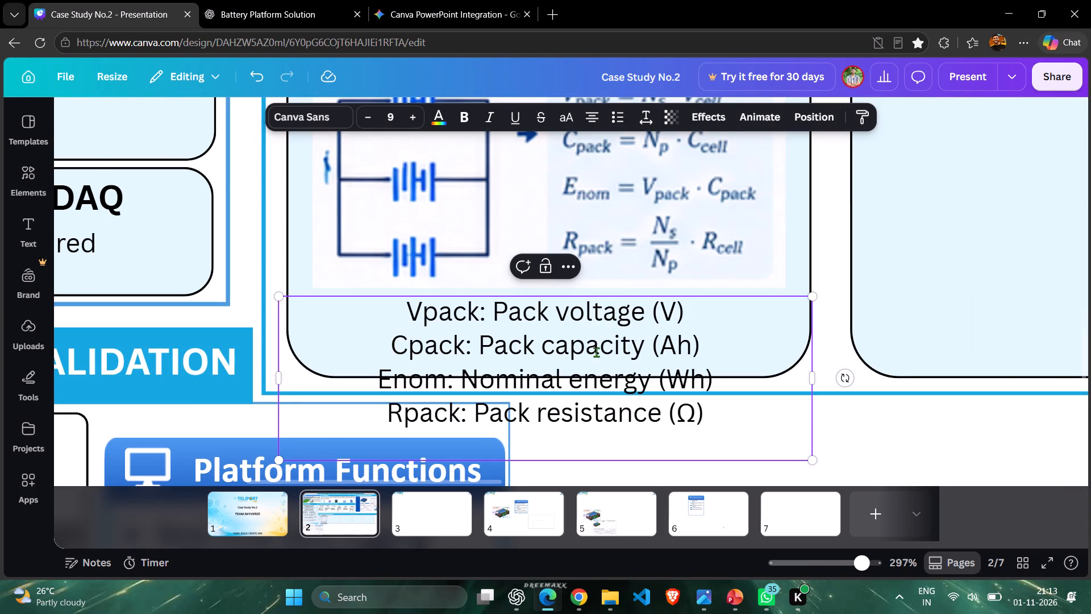
pyautogui.hotkey('alt', 'Tab')
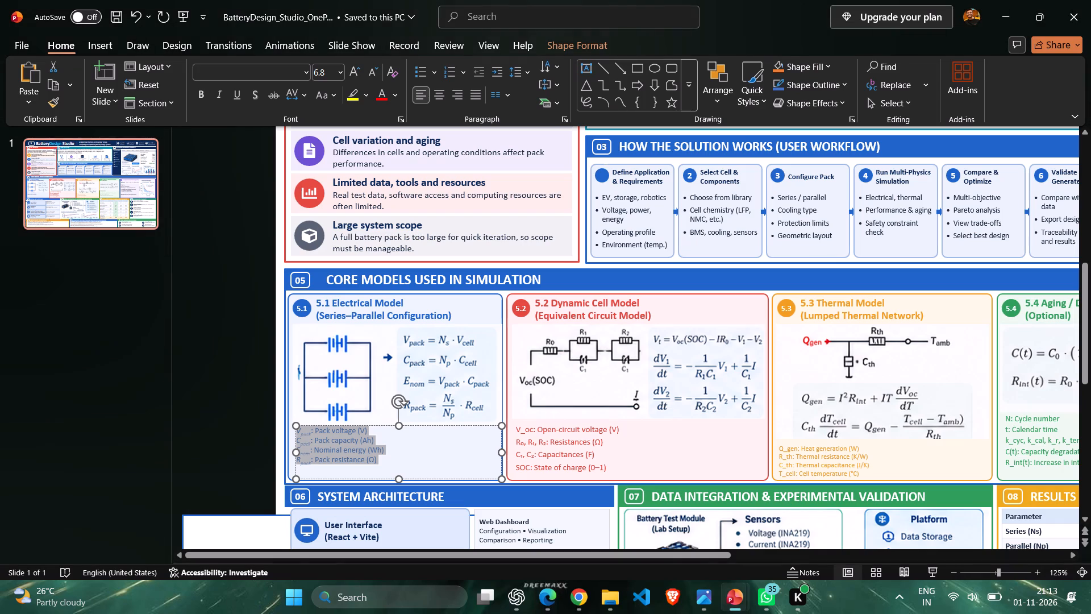
pyautogui.click(424, 447)
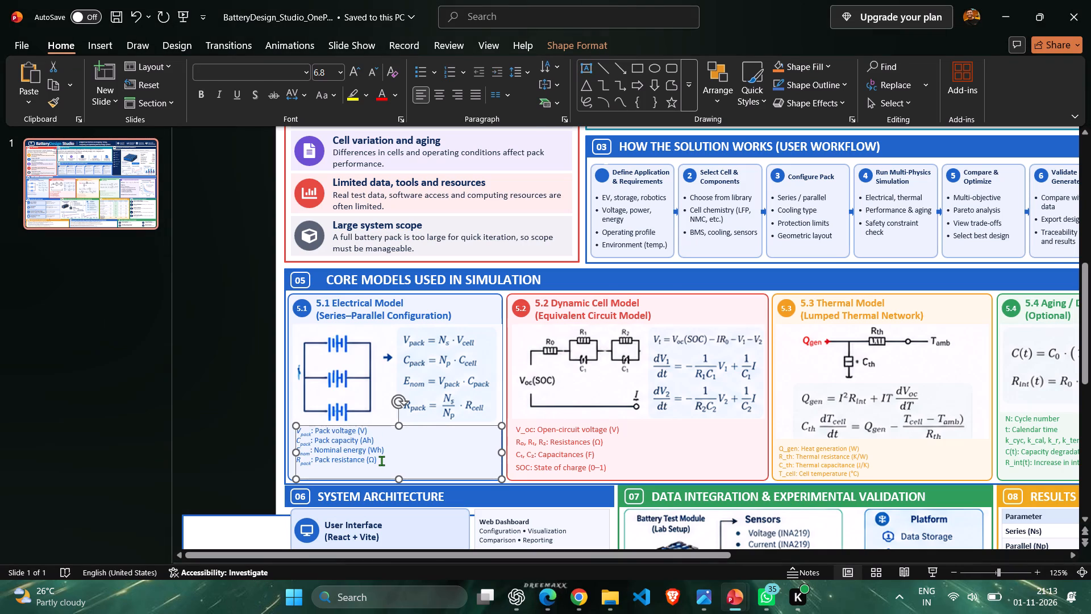
pyautogui.hotkey('alt', 'Tab')
pyautogui.hotkey('alt', 'Tab')
# Shift the section 5.1 variable-definition text box slightly right and down in the PowerPoint poster, and return to the Canva slide.
pyautogui.click(387, 455)
pyautogui.moveTo(387, 455); pyautogui.dragTo(379, 456)
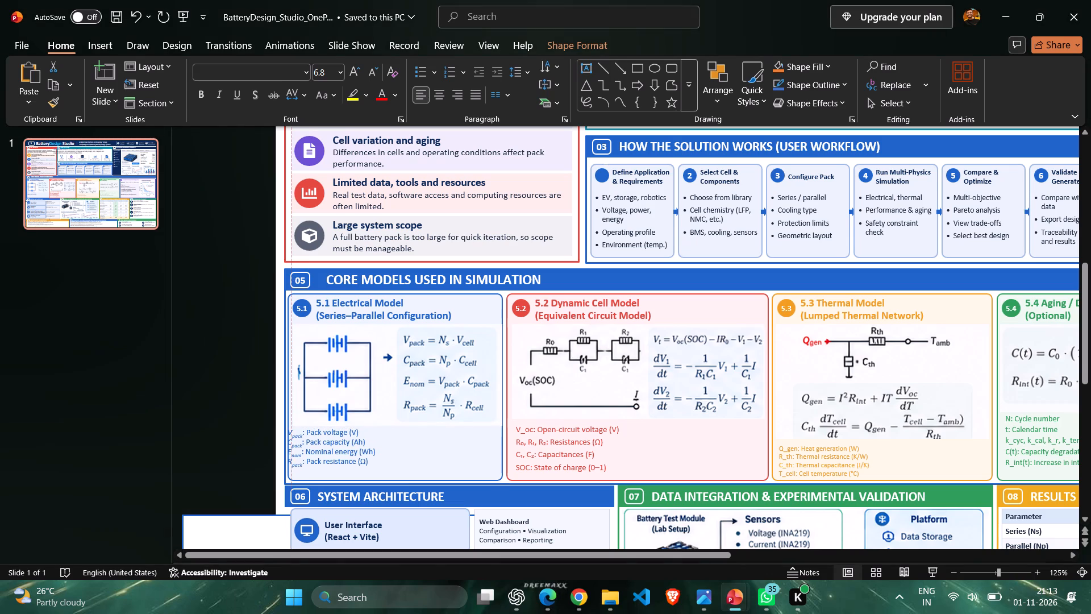
pyautogui.moveTo(379, 456); pyautogui.dragTo(393, 457)
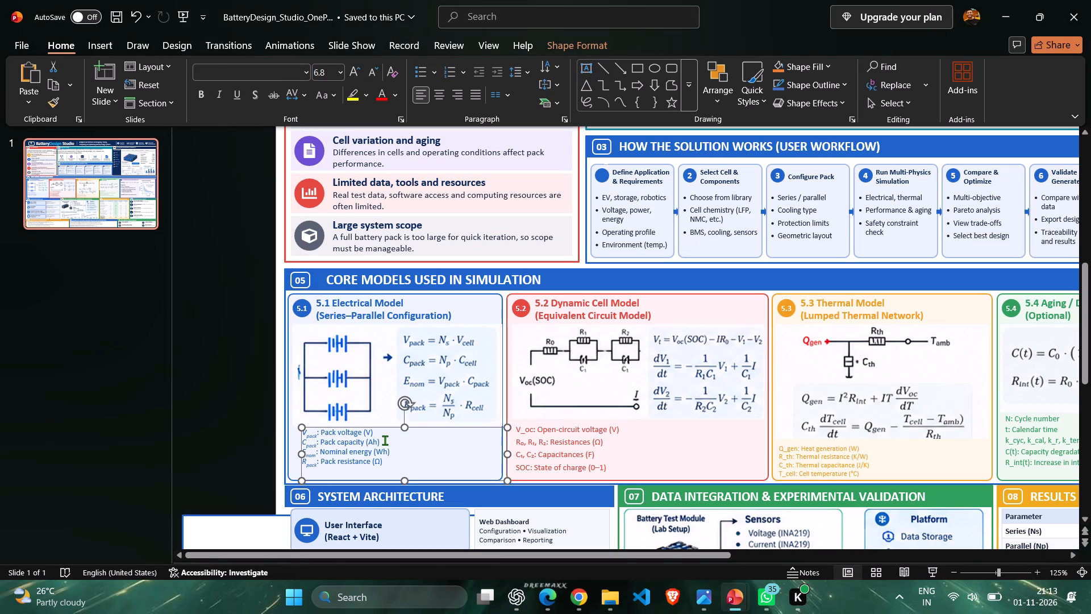
pyautogui.click(385, 440)
pyautogui.moveTo(385, 440); pyautogui.dragTo(305, 437)
pyautogui.click(397, 468)
pyautogui.hotkey('alt', 'Tab')
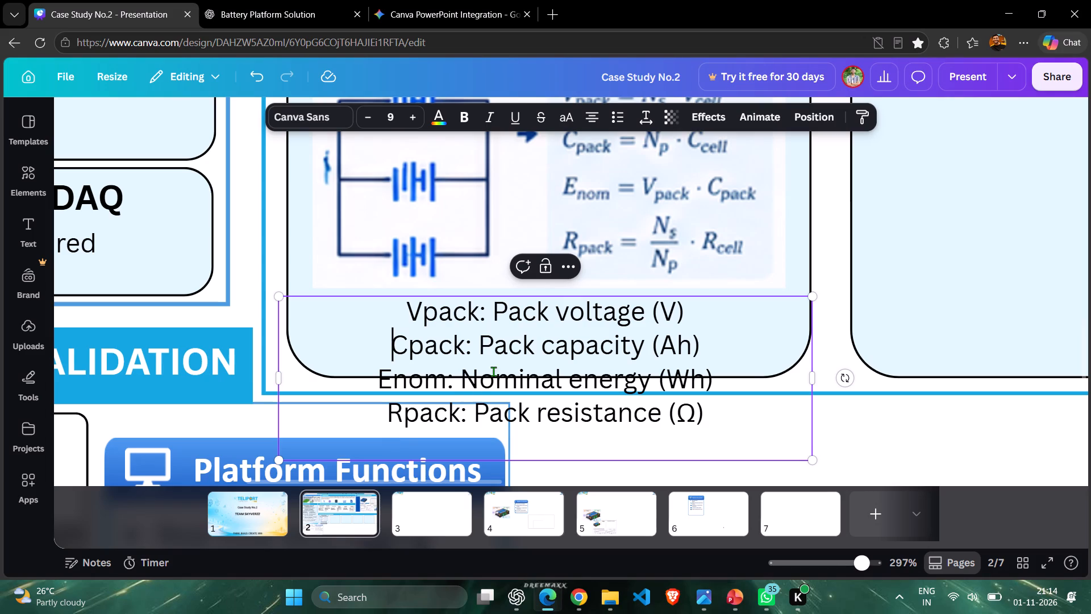
# Copy the circuit and equations image from the first Core Models box.
pyautogui.scroll(1, 587, 385)
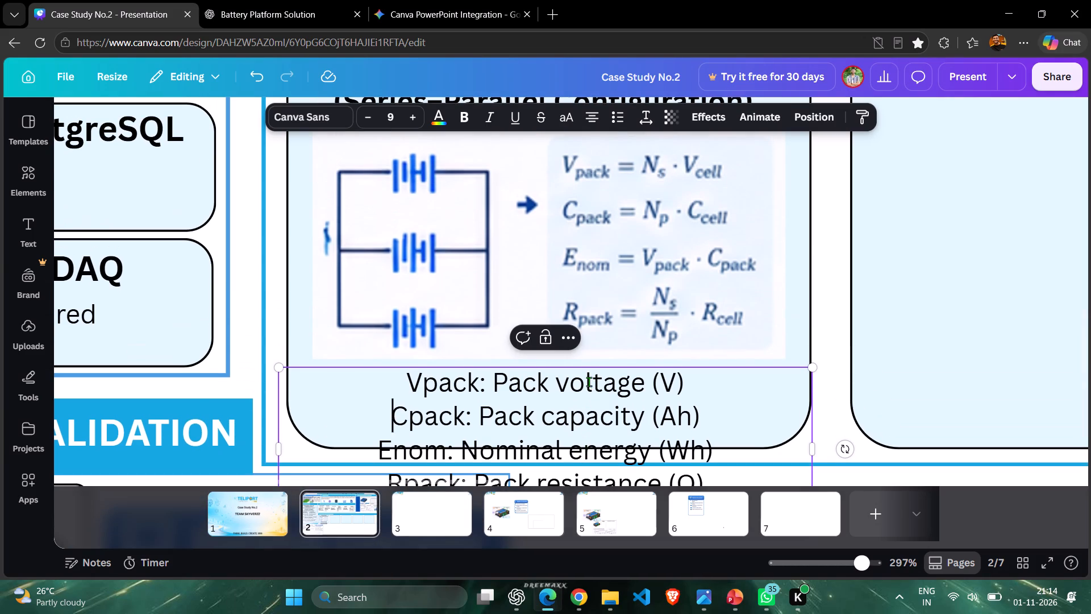
pyautogui.click(552, 294)
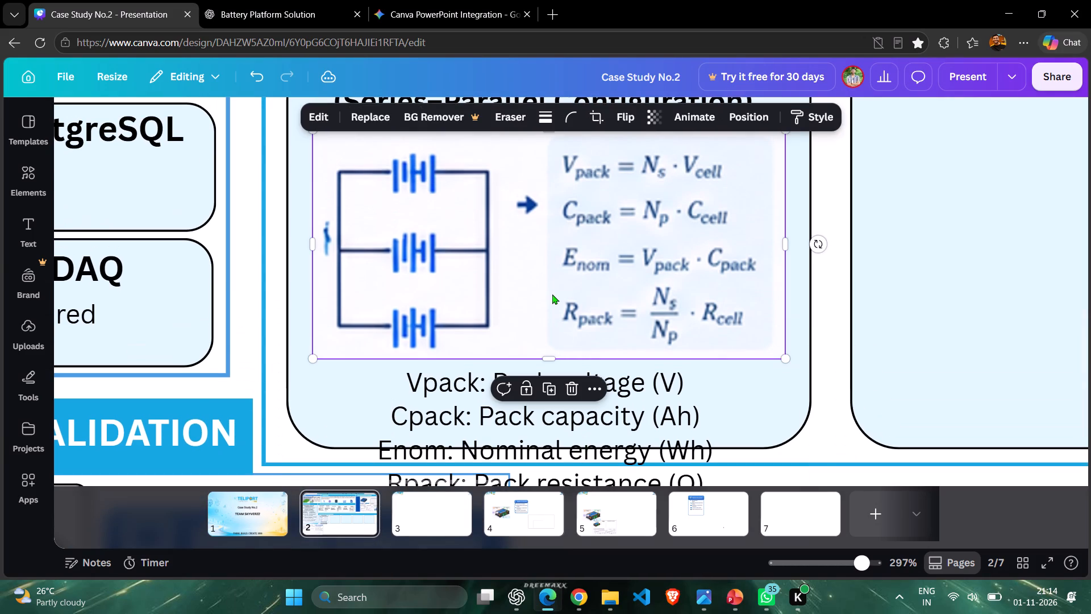
pyautogui.hotkey('ctrl', 'c')
pyautogui.scroll(-4, 554, 294)
pyautogui.click(638, 316)
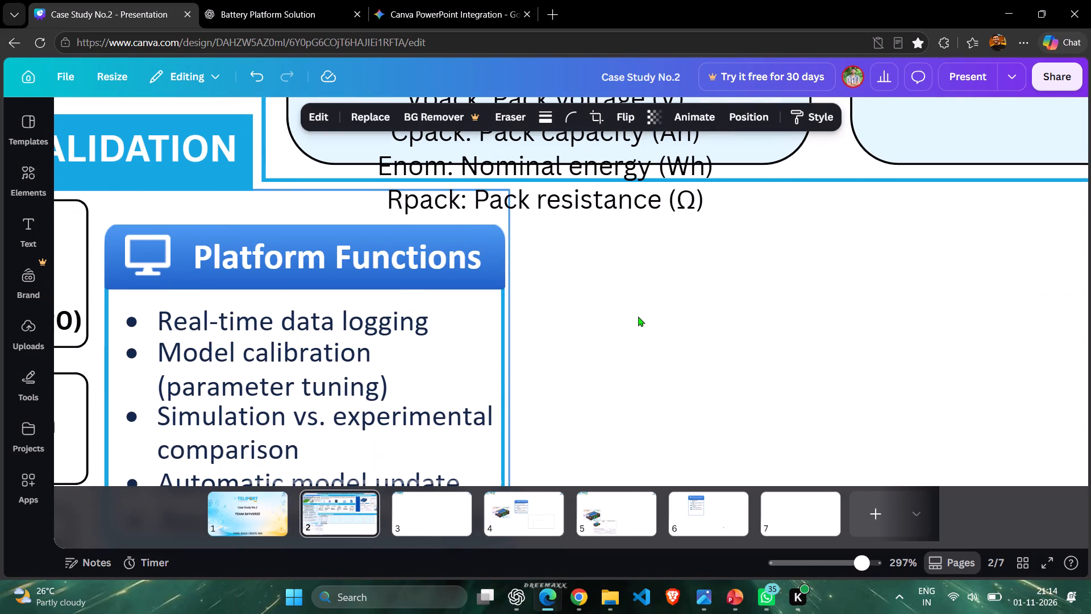
# Review the Core Models section layout on the Canva slide against the PowerPoint original.
pyautogui.keyDown('ctrl'); pyautogui.scroll(-11, 639, 320); pyautogui.keyUp('ctrl')
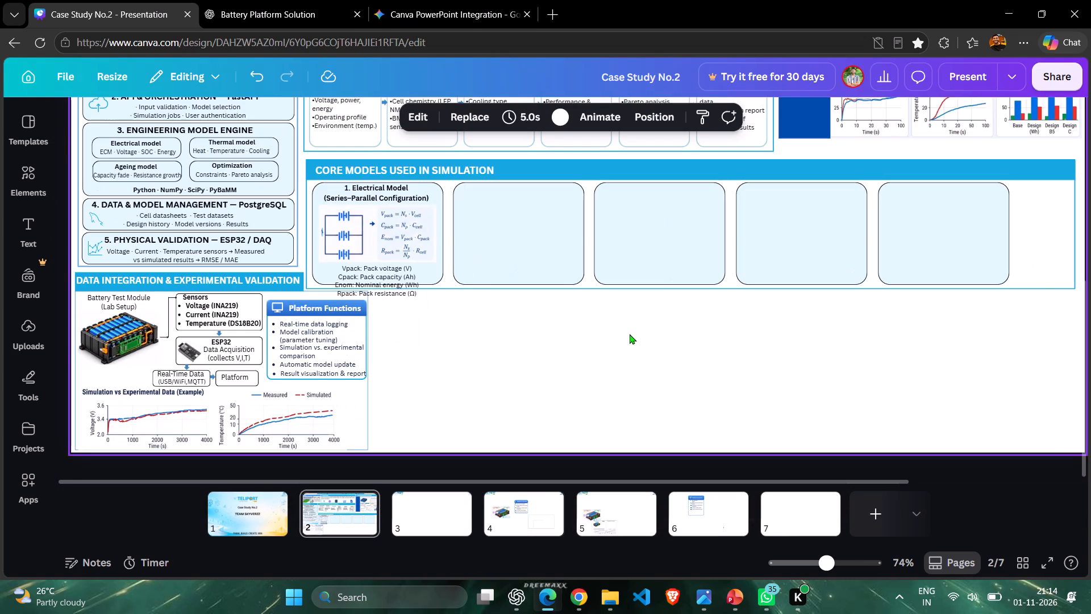
pyautogui.click(542, 384)
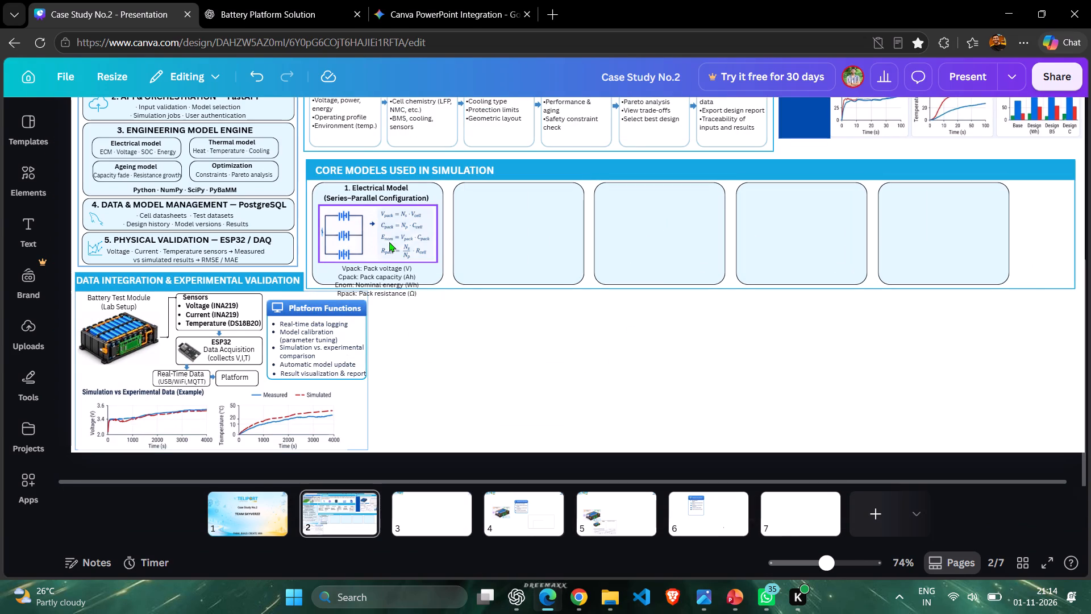
pyautogui.hotkey('alt', 'Tab')
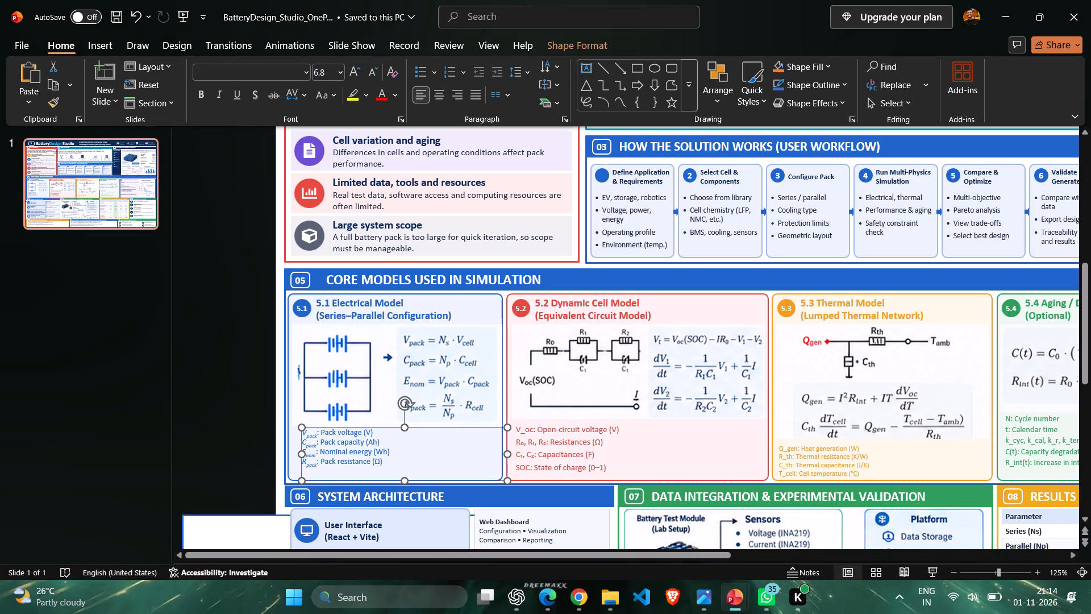
pyautogui.click(231, 411)
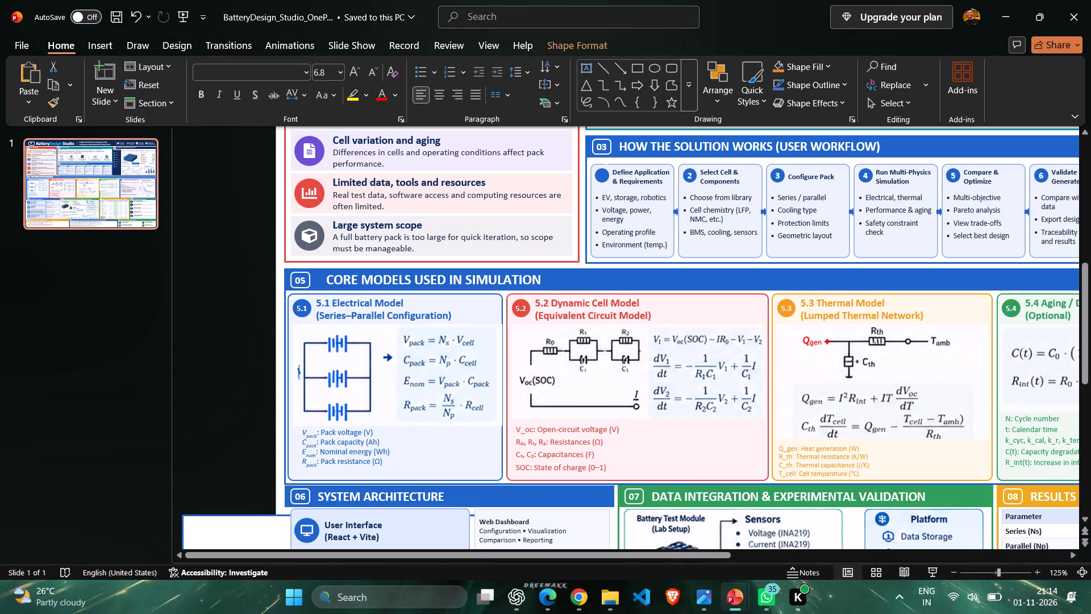
pyautogui.hotkey('alt', 'Tab')
pyautogui.click(557, 399)
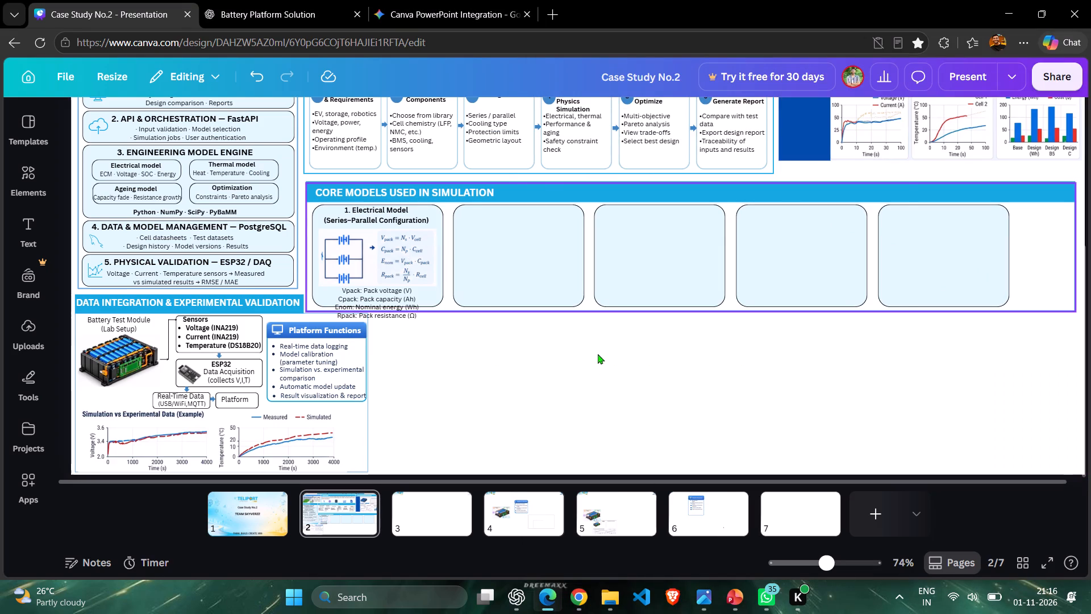
pyautogui.moveTo(532, 262); pyautogui.dragTo(773, 340)
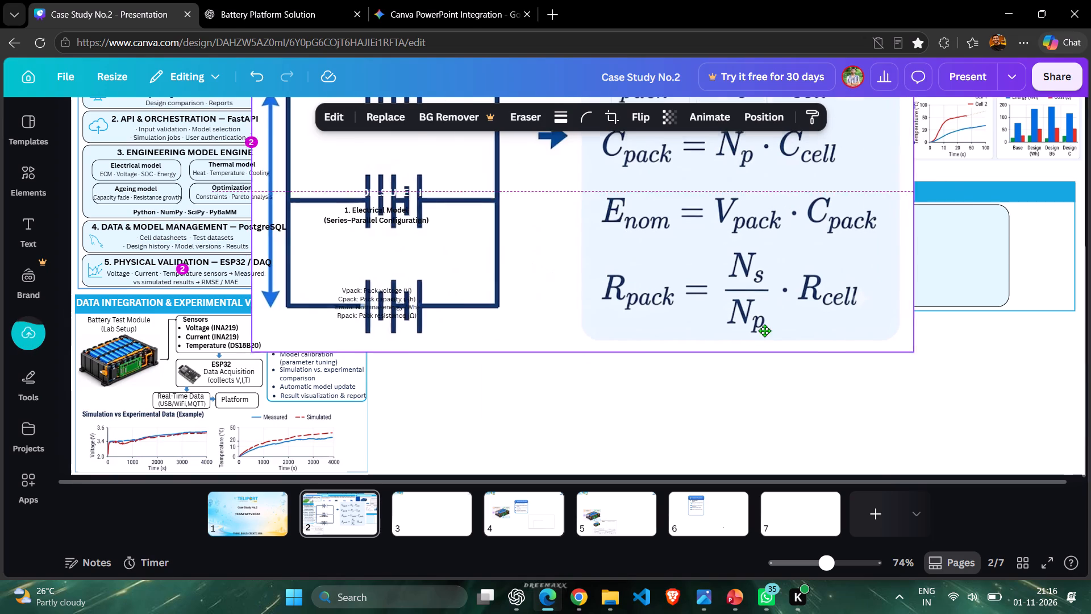
pyautogui.click(412, 268)
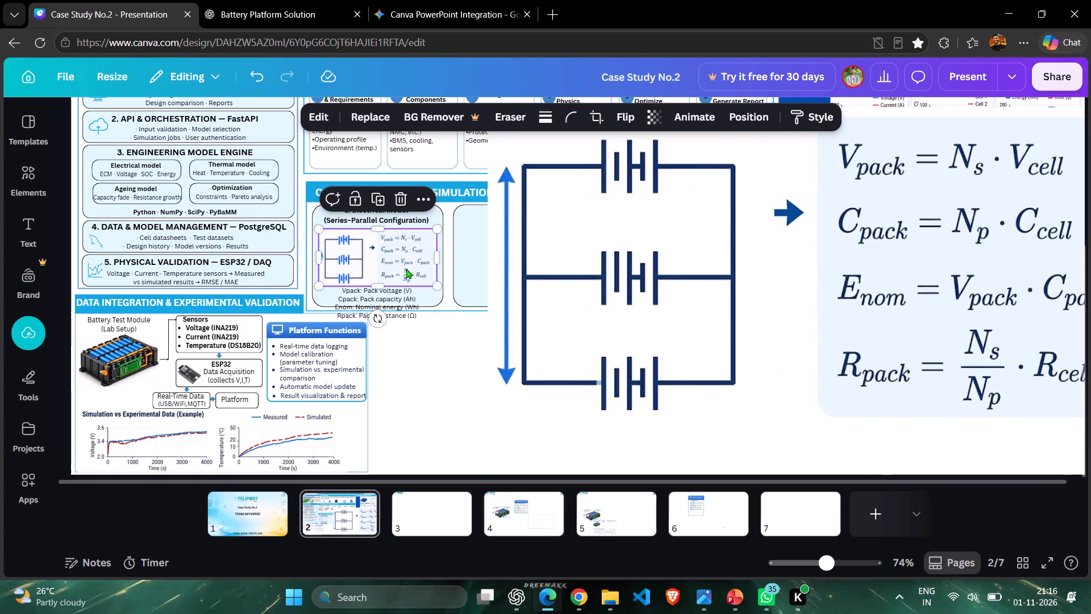
pyautogui.press('Delete')
pyautogui.rightClick(406, 258)
pyautogui.click(726, 368)
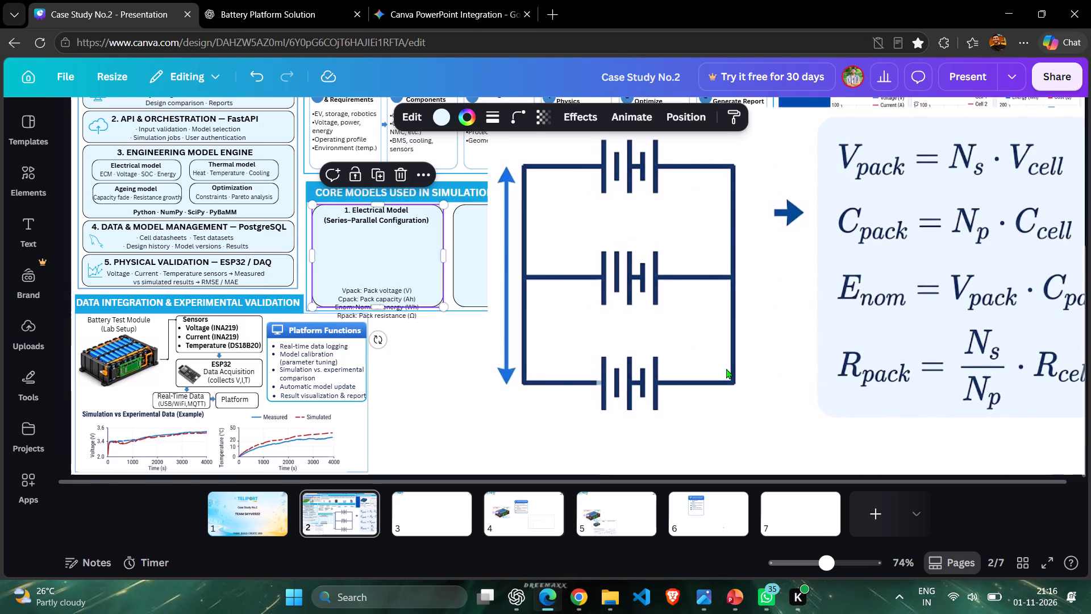
# Shrink the pasted circuit and equations image and position it clear of the Electrical Model box.
pyautogui.click(715, 360)
pyautogui.moveTo(486, 427); pyautogui.dragTo(519, 392)
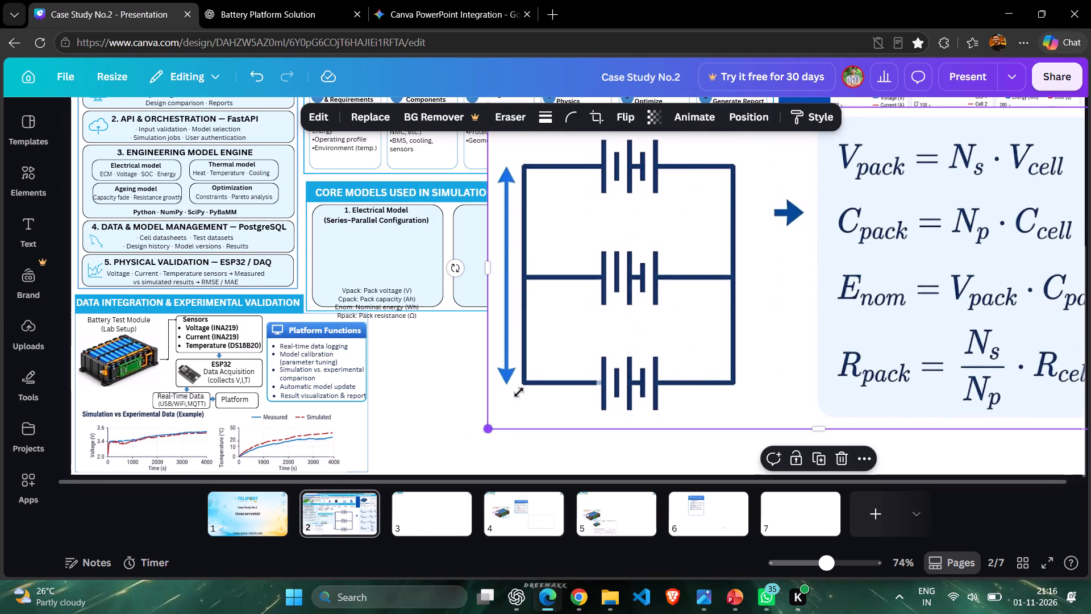
pyautogui.moveTo(519, 392); pyautogui.dragTo(793, 264)
pyautogui.moveTo(903, 200); pyautogui.dragTo(578, 263)
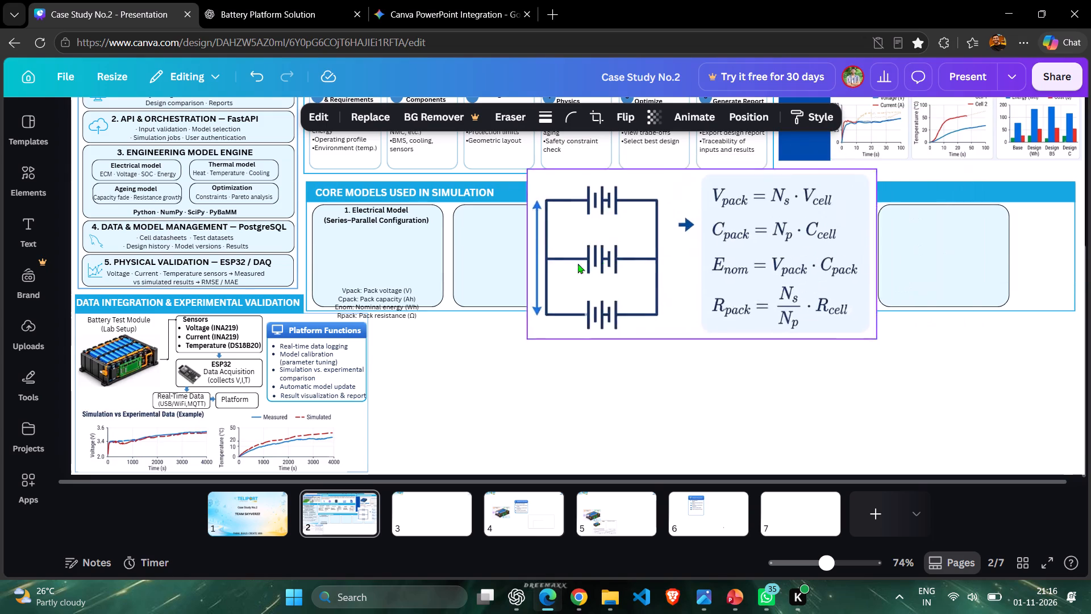
pyautogui.moveTo(578, 263); pyautogui.dragTo(668, 299)
# Delete the variable definitions text (Vpack, Cpack, Enom, Rpack) at the bottom of the Electrical Model box.
pyautogui.click(360, 314)
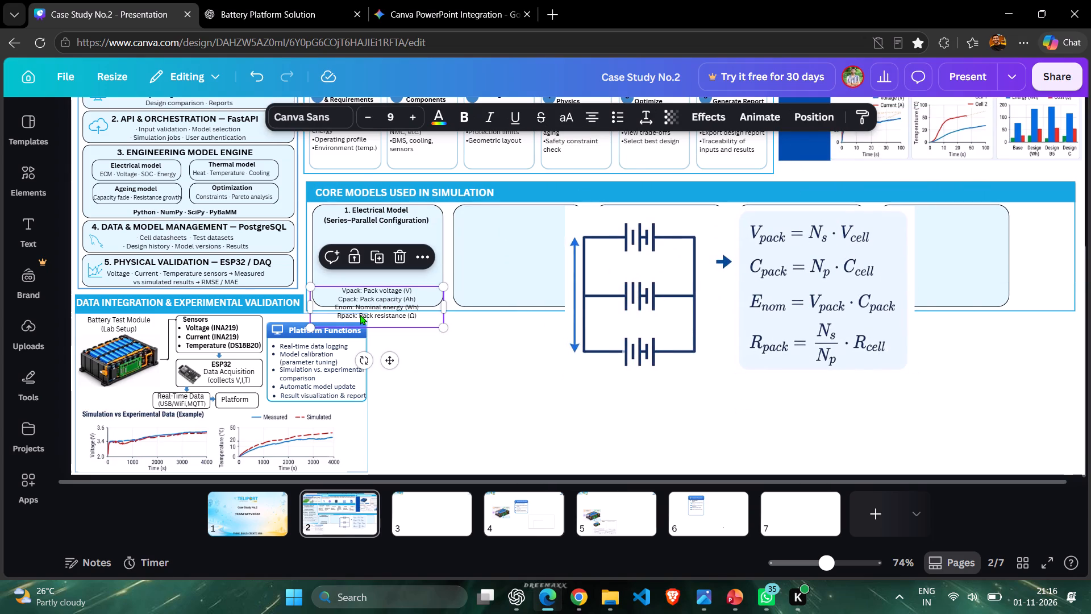
pyautogui.press('Delete')
# Move the enhanced image over to the Electrical Model box and reduce it to about half its size.
pyautogui.moveTo(700, 312); pyautogui.dragTo(387, 312)
pyautogui.moveTo(600, 372); pyautogui.dragTo(427, 274)
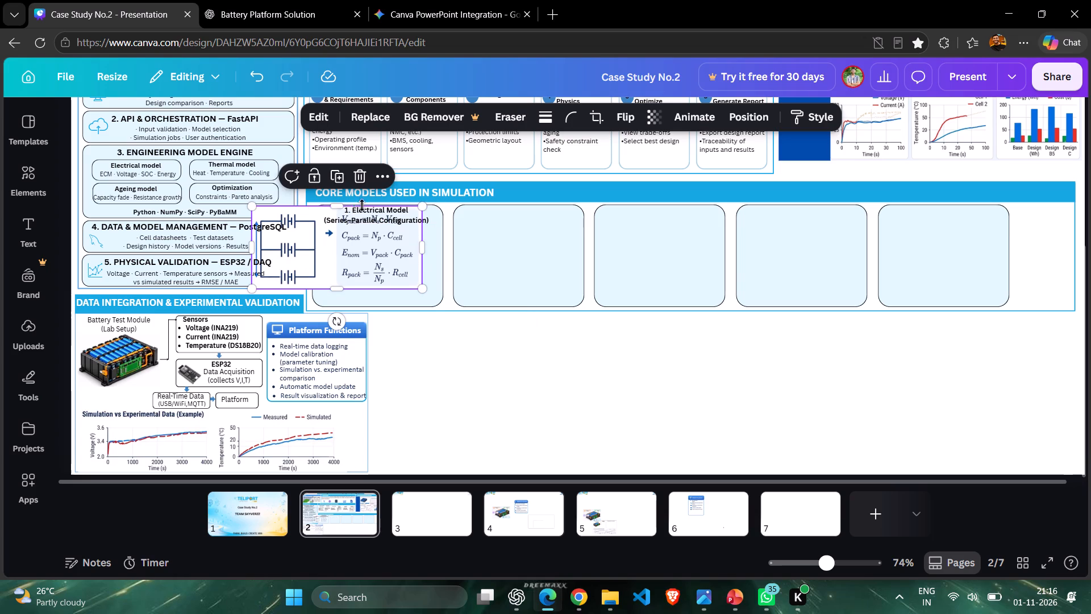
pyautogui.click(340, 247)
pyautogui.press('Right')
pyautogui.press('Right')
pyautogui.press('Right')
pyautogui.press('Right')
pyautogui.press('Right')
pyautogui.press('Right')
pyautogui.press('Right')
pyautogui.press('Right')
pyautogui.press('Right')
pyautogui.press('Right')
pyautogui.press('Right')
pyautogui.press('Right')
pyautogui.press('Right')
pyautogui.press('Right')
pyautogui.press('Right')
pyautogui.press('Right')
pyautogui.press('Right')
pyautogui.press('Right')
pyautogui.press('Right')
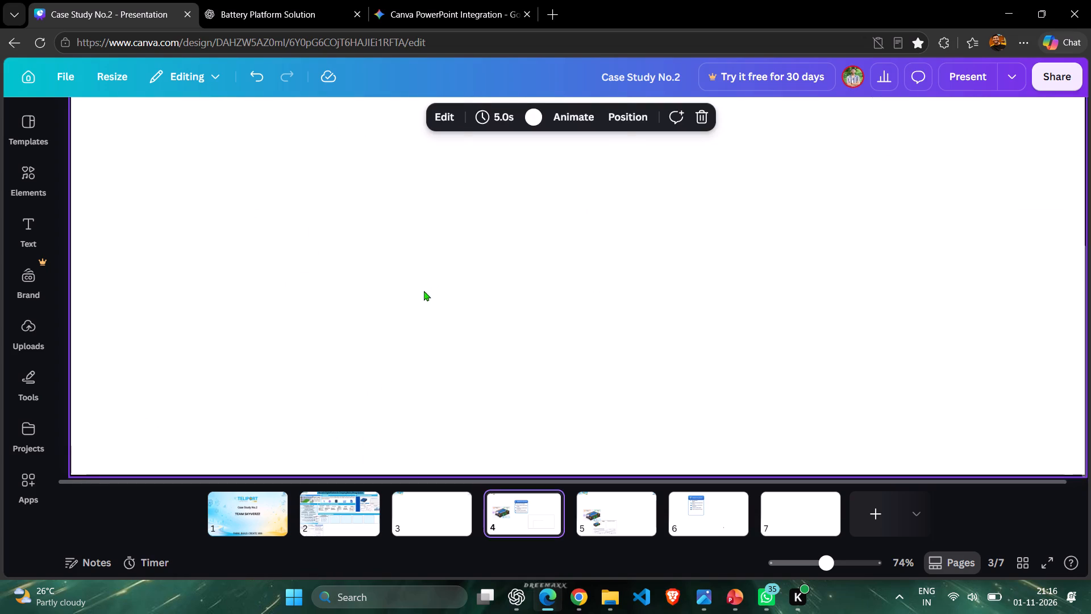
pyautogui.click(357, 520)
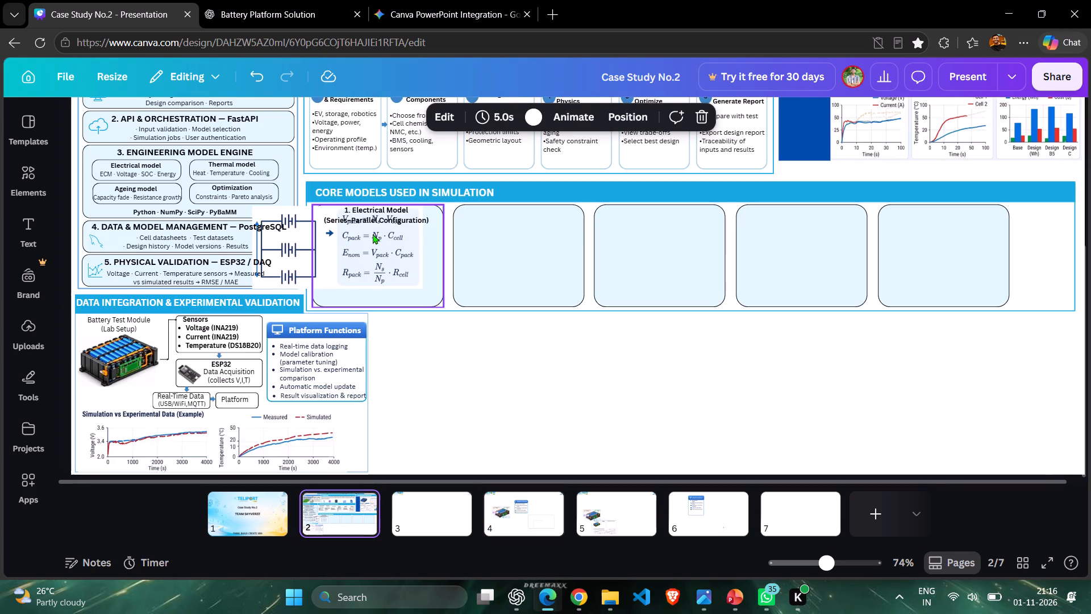
# Shrink the enhanced image to the width of the Electrical Model box and place it inside, below the heading.
pyautogui.click(359, 265)
pyautogui.press('Right')
pyautogui.press('Right')
pyautogui.press('Right')
pyautogui.press('Right')
pyautogui.press('Right')
pyautogui.press('Right')
pyautogui.click(385, 275)
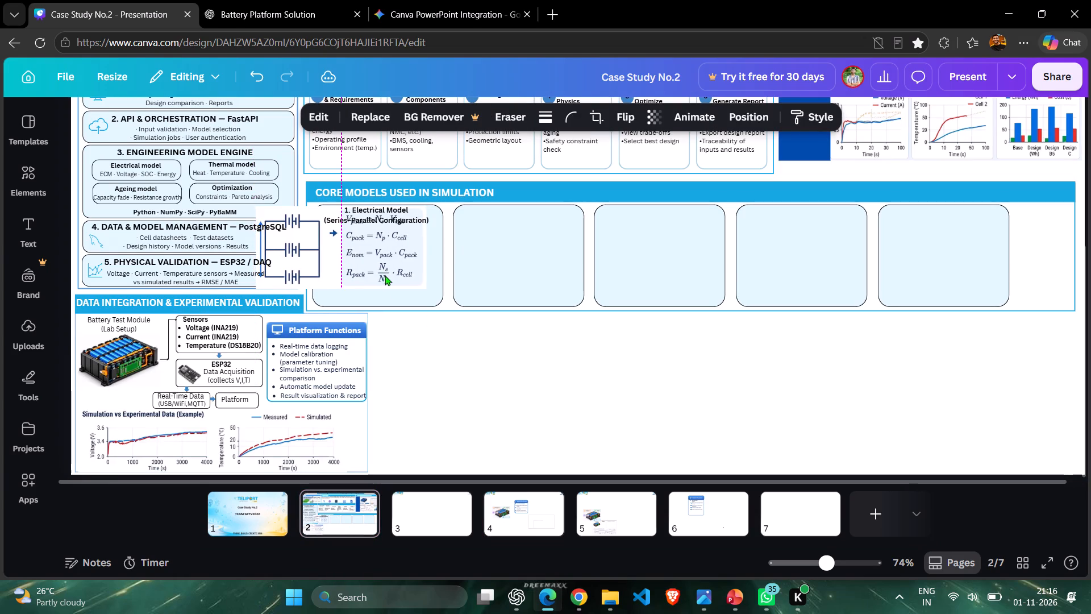
pyautogui.click(417, 277)
pyautogui.moveTo(424, 291); pyautogui.dragTo(389, 264)
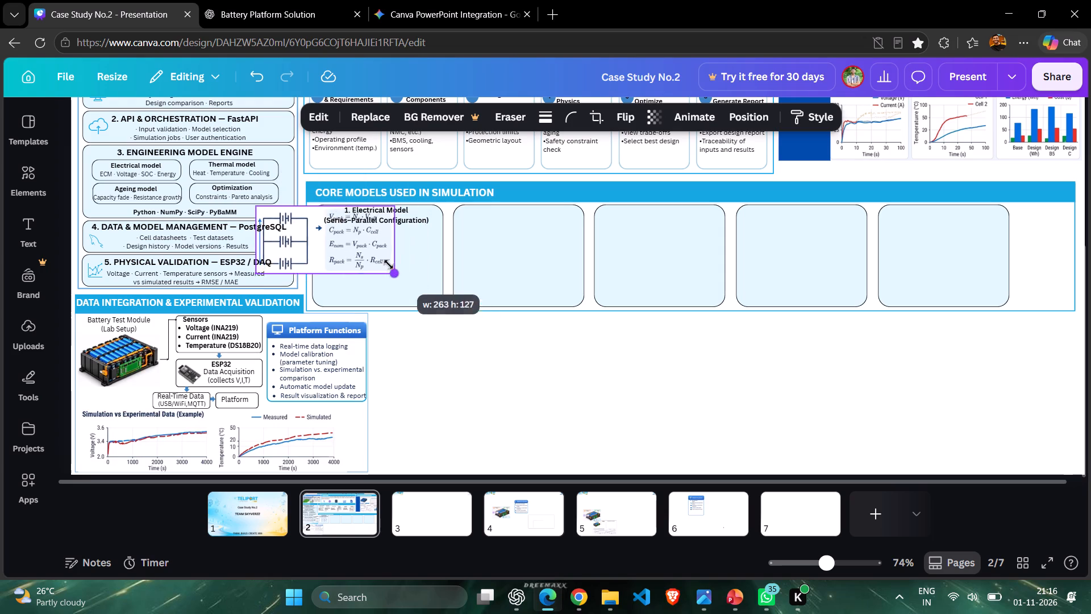
pyautogui.moveTo(389, 264); pyautogui.dragTo(372, 249)
pyautogui.moveTo(331, 235); pyautogui.dragTo(391, 259)
pyautogui.moveTo(427, 282); pyautogui.dragTo(435, 290)
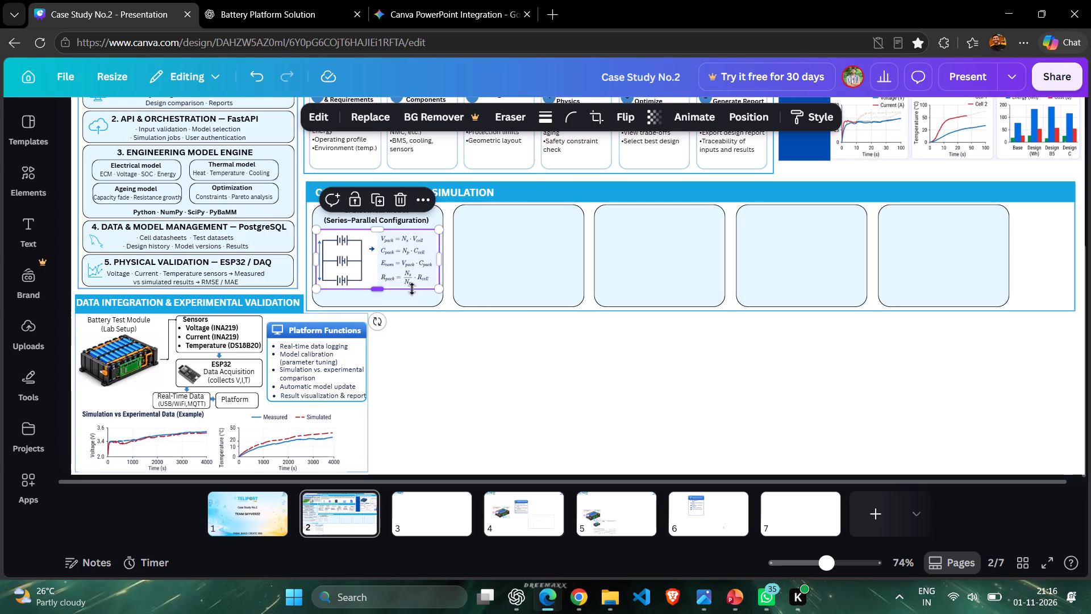
# Nudge the enhanced image down within the Electrical Model box.
pyautogui.press('Down')
pyautogui.press('Down')
pyautogui.press('Down')
pyautogui.press('Down')
pyautogui.press('Down')
pyautogui.press('Down')
pyautogui.press('Down')
pyautogui.click(428, 342)
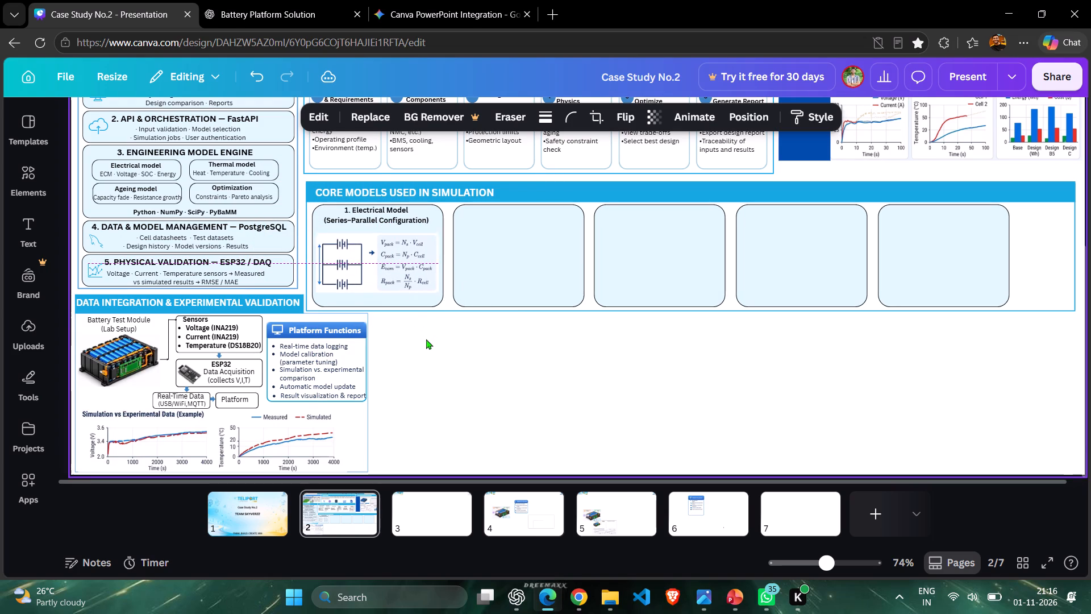
# Set the font size of the "1. Electrical Model (Series–Parallel Configuration)" heading to 11.
pyautogui.click(365, 213)
pyautogui.click(417, 117)
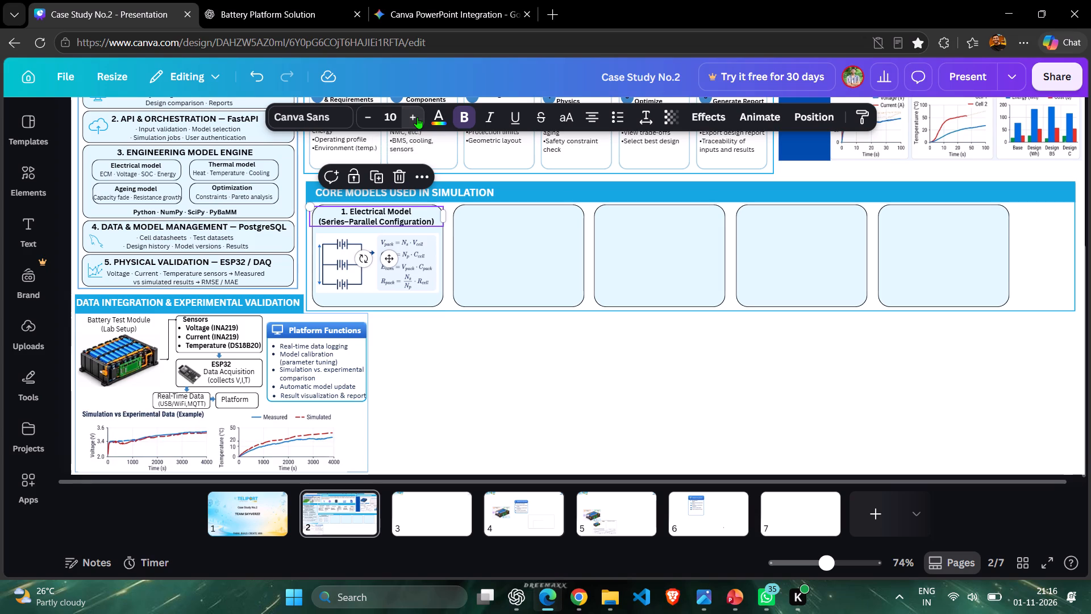
pyautogui.click(417, 117)
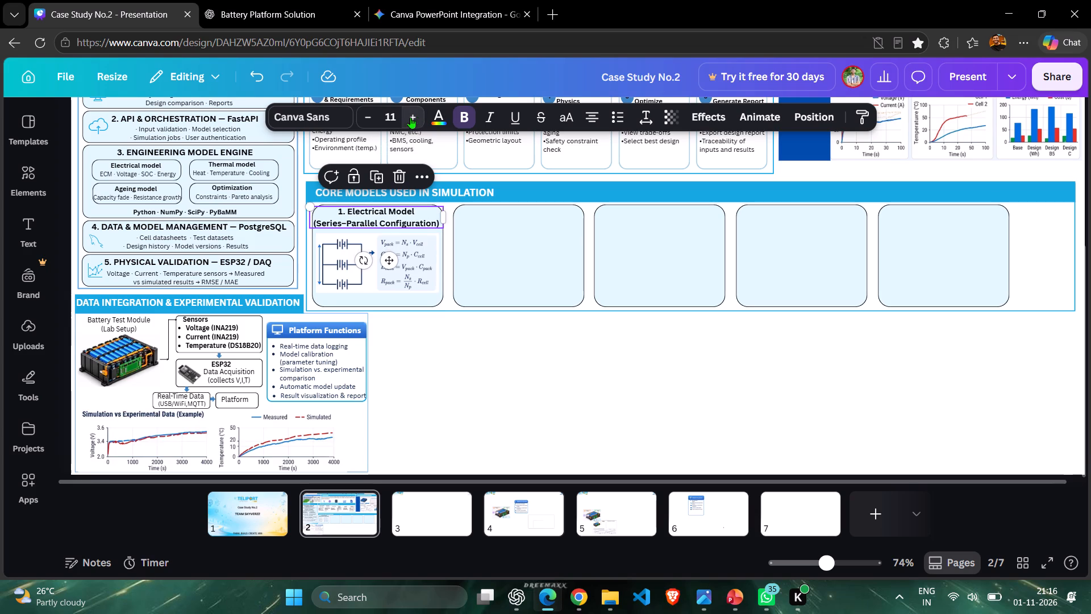
pyautogui.click(366, 123)
pyautogui.click(481, 407)
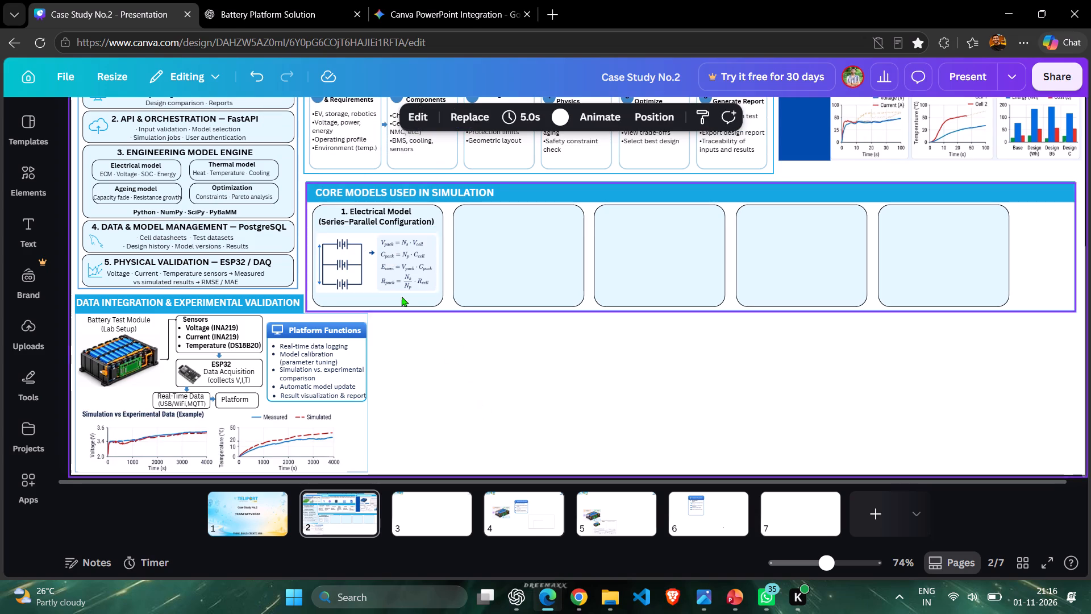
# Nudge the circuit and equations image slightly down and right beneath the enlarged Electrical Model heading.
pyautogui.click(401, 285)
pyautogui.press('Down')
pyautogui.press('Down')
pyautogui.press('Down')
pyautogui.press('Down')
pyautogui.press('Up')
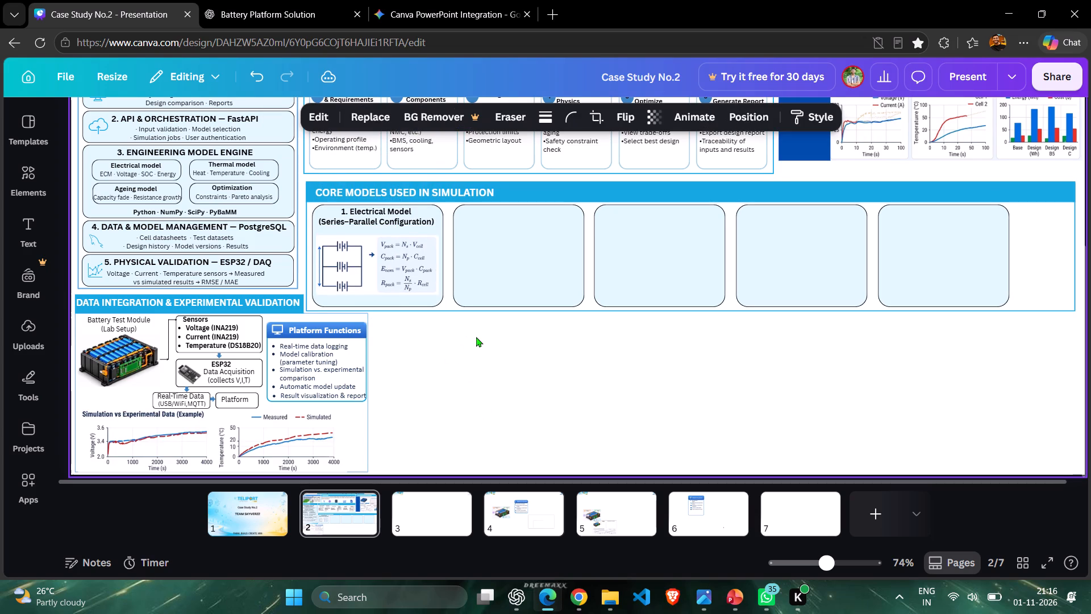
pyautogui.press('Up')
pyautogui.press('Right')
pyautogui.click(476, 338)
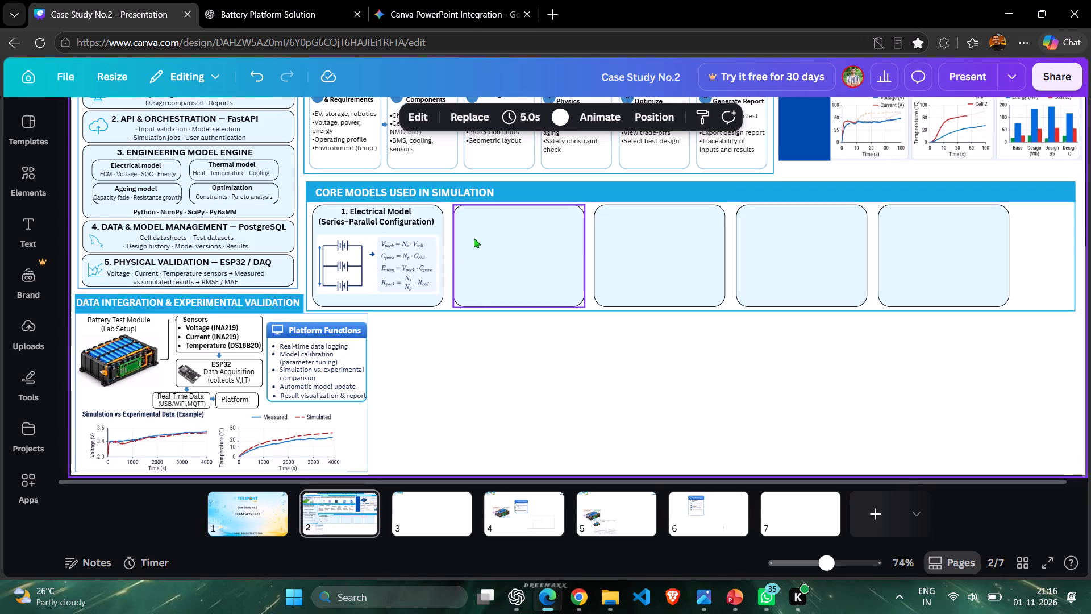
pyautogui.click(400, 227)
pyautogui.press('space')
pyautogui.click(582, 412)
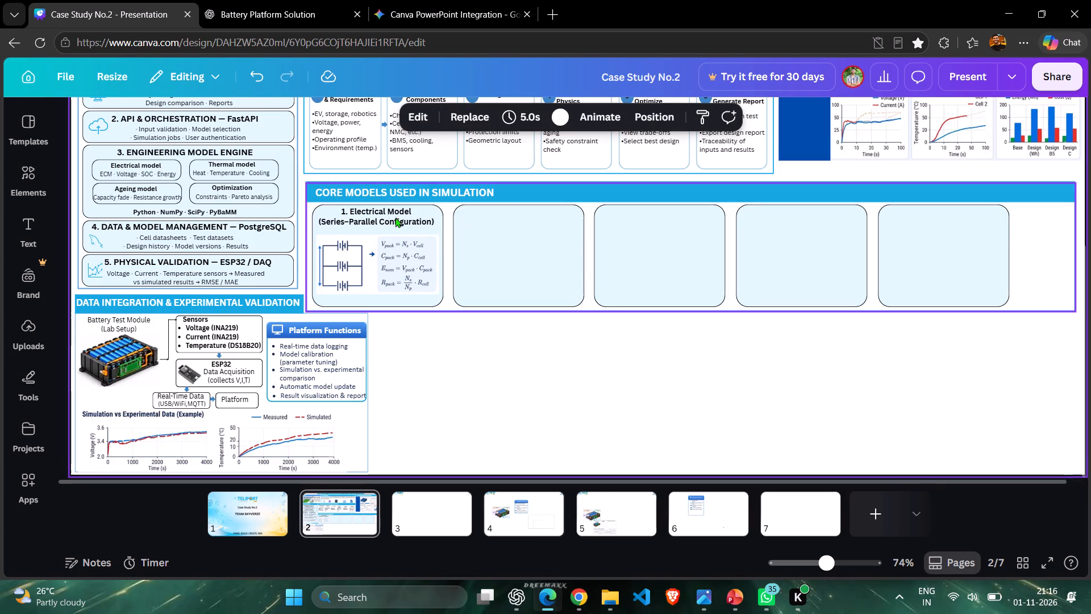
# Duplicate the Electrical Model heading and place the copy at the top of the second model box, level with the original.
pyautogui.click(384, 219)
pyautogui.hotkey('ctrl', 'd')
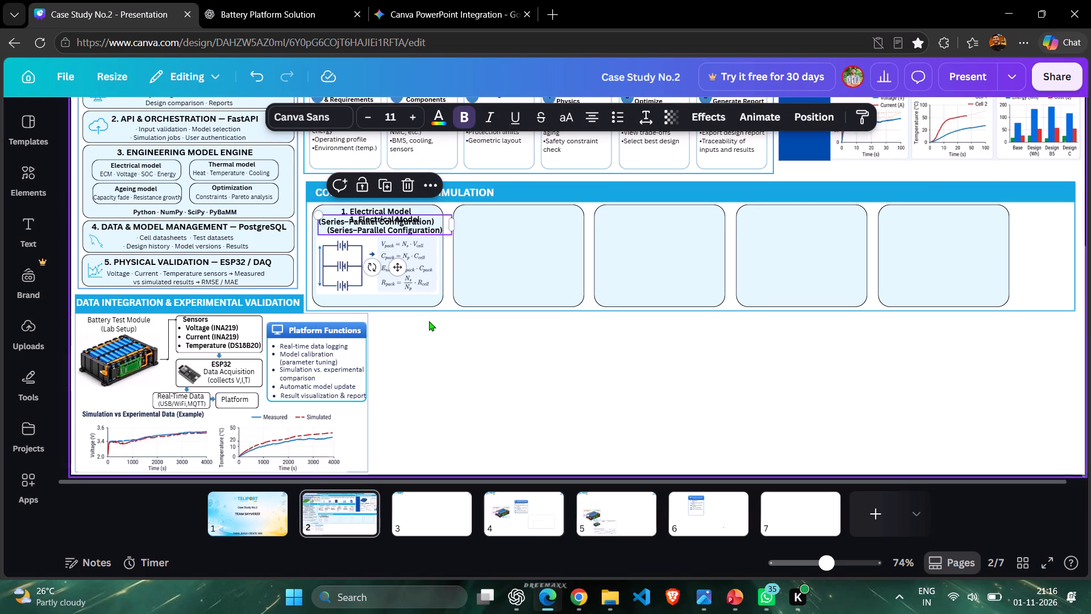
pyautogui.moveTo(403, 272); pyautogui.dragTo(541, 268)
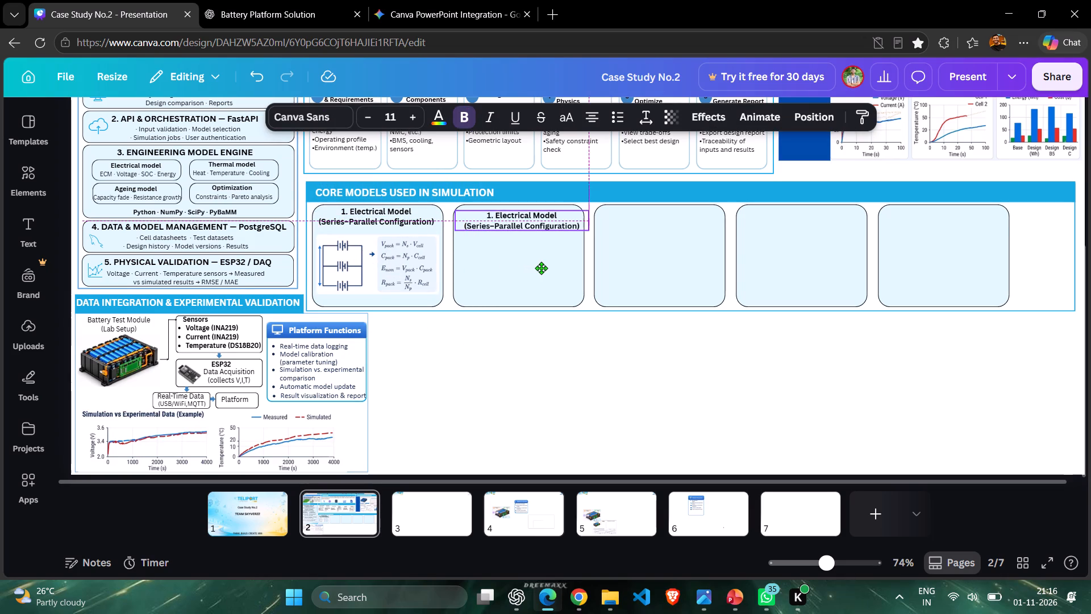
pyautogui.moveTo(541, 268); pyautogui.dragTo(534, 267)
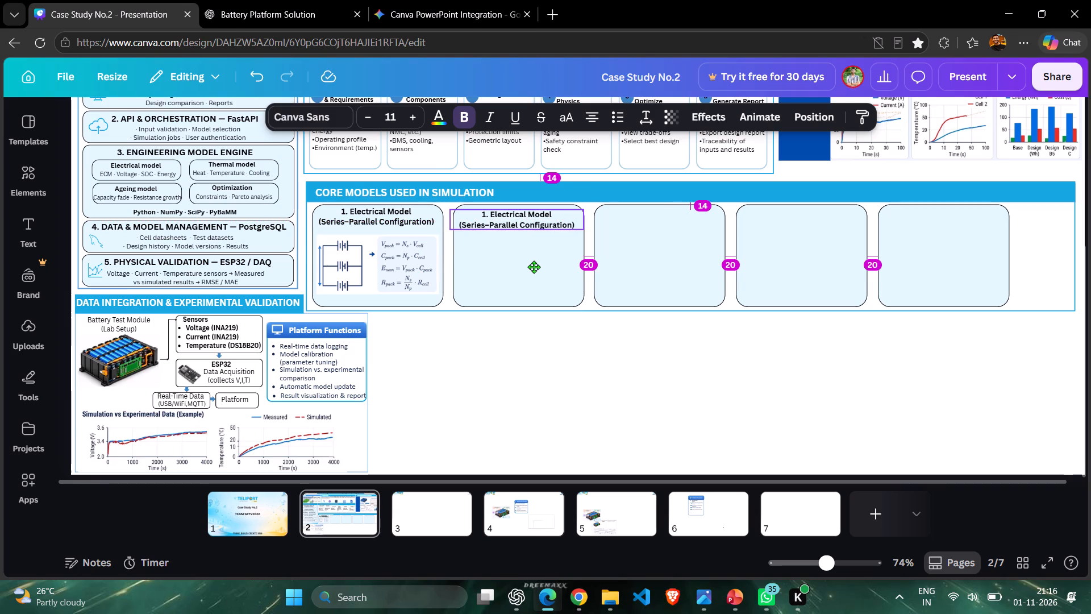
pyautogui.press('Up')
pyautogui.press('Up')
pyautogui.click(597, 446)
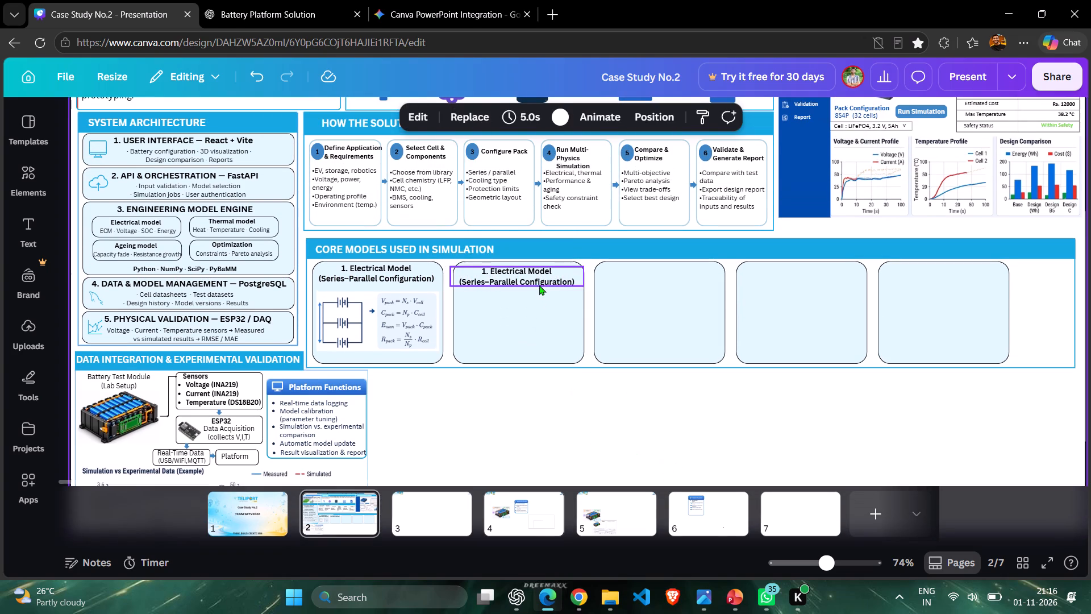
pyautogui.click(538, 283)
pyautogui.press('Up')
pyautogui.press('Up')
pyautogui.press('Up')
pyautogui.press('Down')
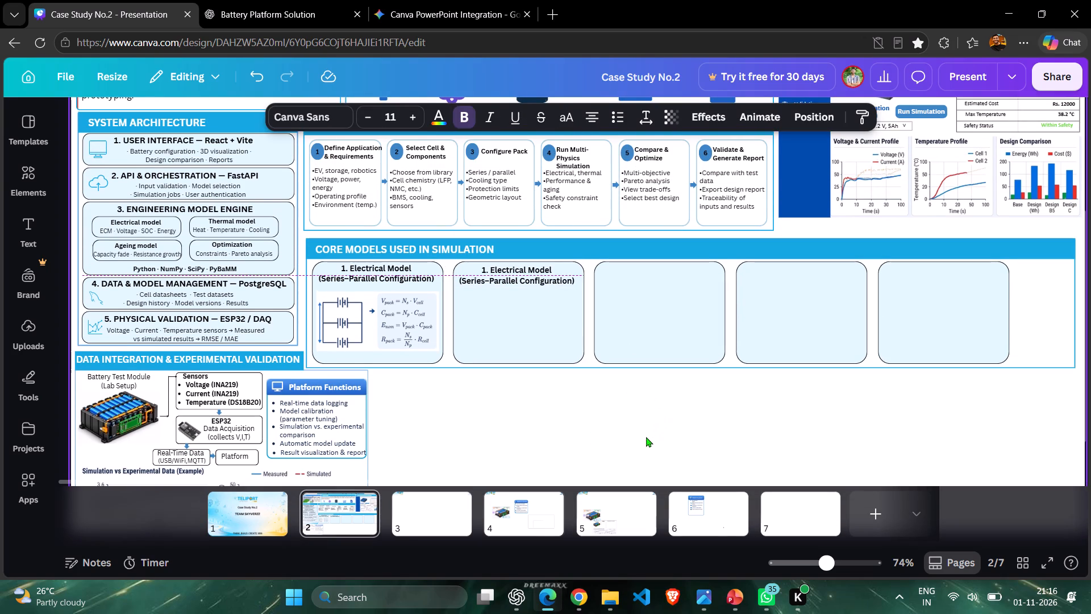
pyautogui.click(646, 437)
# Replace the second box's heading text with "5.2 Dynamic Cell Model (Equivalent Circuit Model)" copied from the PowerPoint poster, without a trailing empty line.
pyautogui.doubleClick(488, 273)
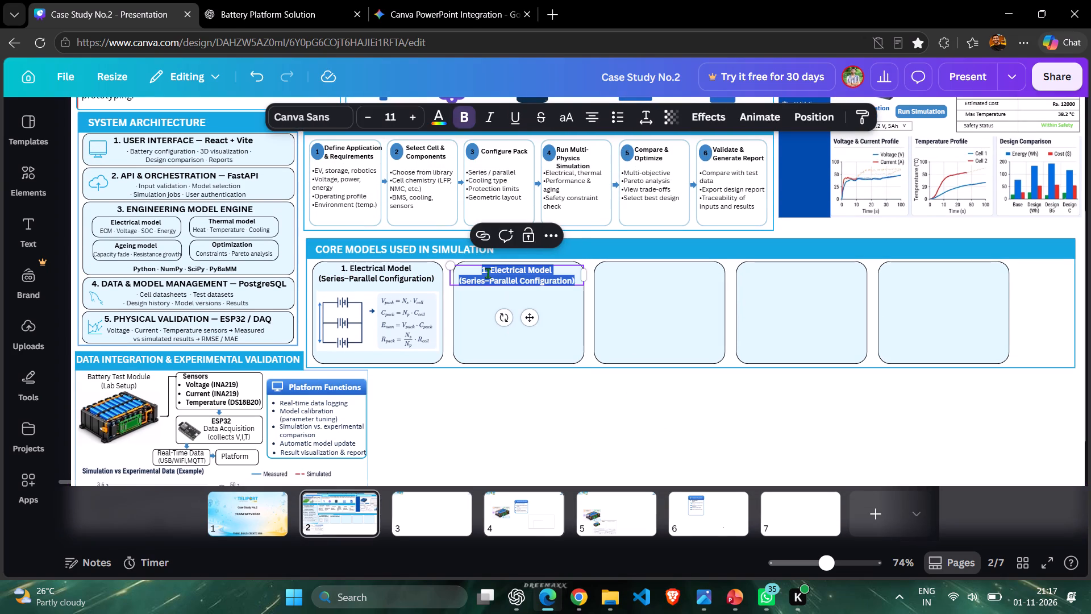
pyautogui.hotkey('alt', 'Tab')
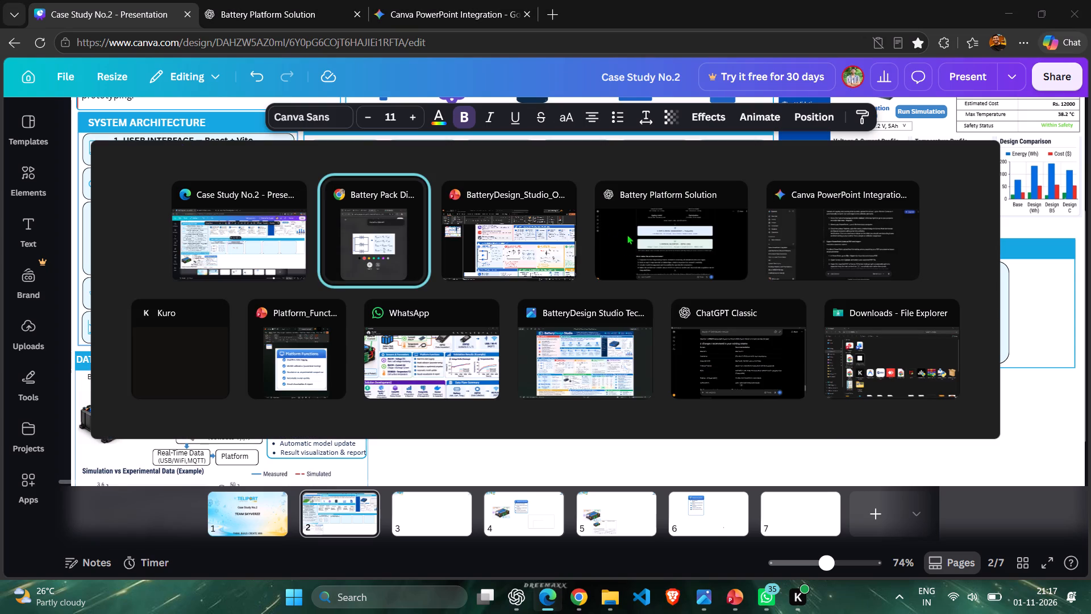
pyautogui.keyDown('alt'); pyautogui.click(480, 247); pyautogui.keyUp('alt')
pyautogui.doubleClick(581, 317)
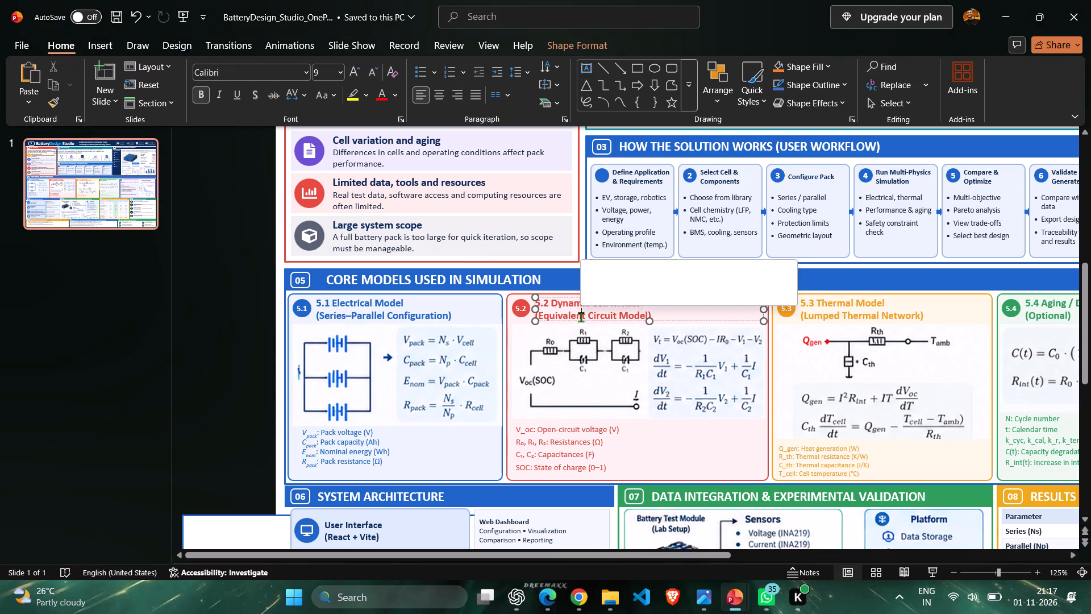
pyautogui.hotkey('ctrl', 'a')
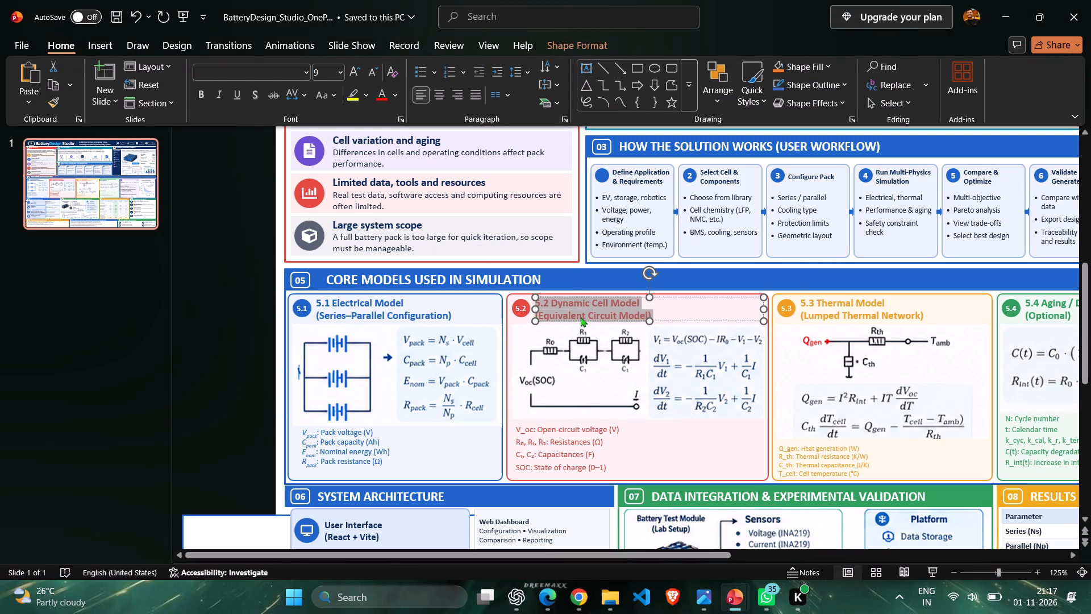
pyautogui.hotkey('ctrl', 'c')
pyautogui.hotkey('alt', 'Tab')
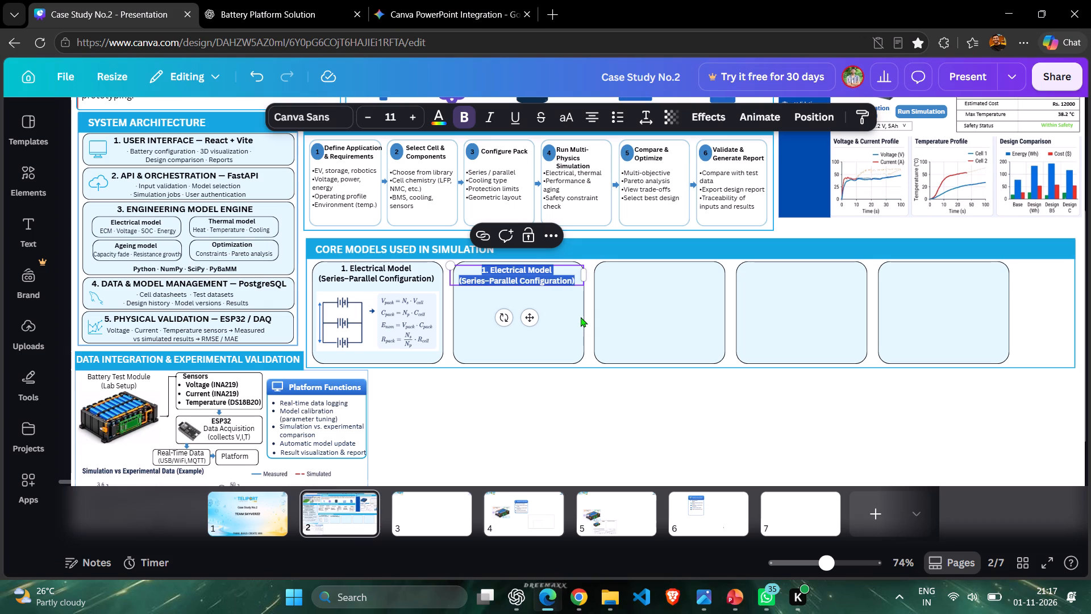
pyautogui.hotkey('ctrl', 'v')
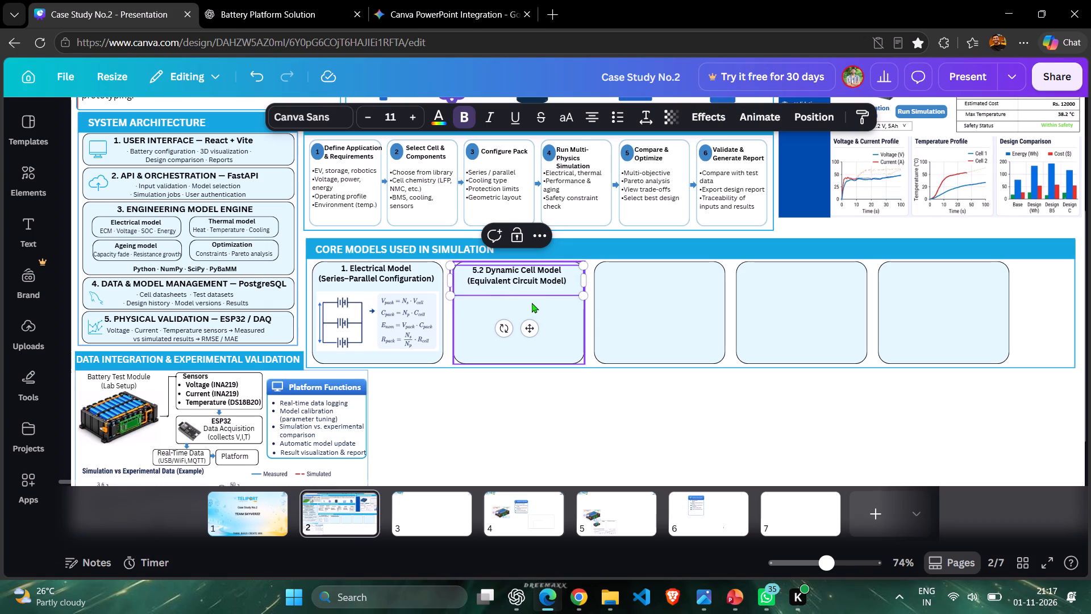
pyautogui.press('BackSpace')
# Renumber the second box's heading so it reads "2. Dynamic Cell Model".
pyautogui.press('Up')
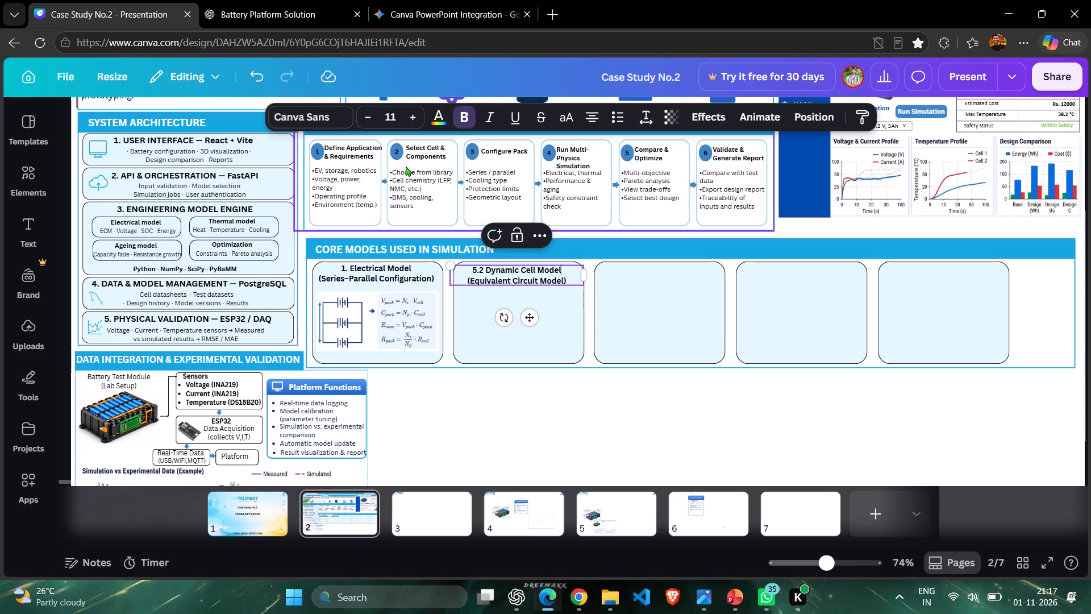
pyautogui.press('Up')
pyautogui.press('Left')
pyautogui.press('Left')
pyautogui.press('Left')
pyautogui.press('Left')
pyautogui.press('Left')
pyautogui.press('Left')
pyautogui.press('Left')
pyautogui.press('Right')
pyautogui.press('Right')
pyautogui.press('BackSpace')
pyautogui.press('BackSpace')
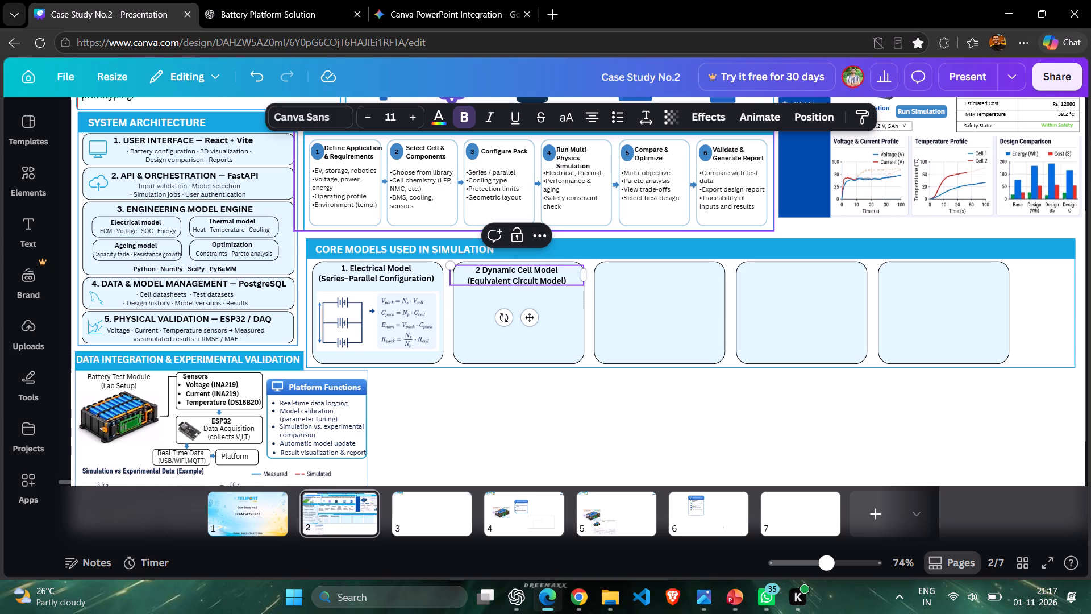
pyautogui.press('Right')
pyautogui.press('.')
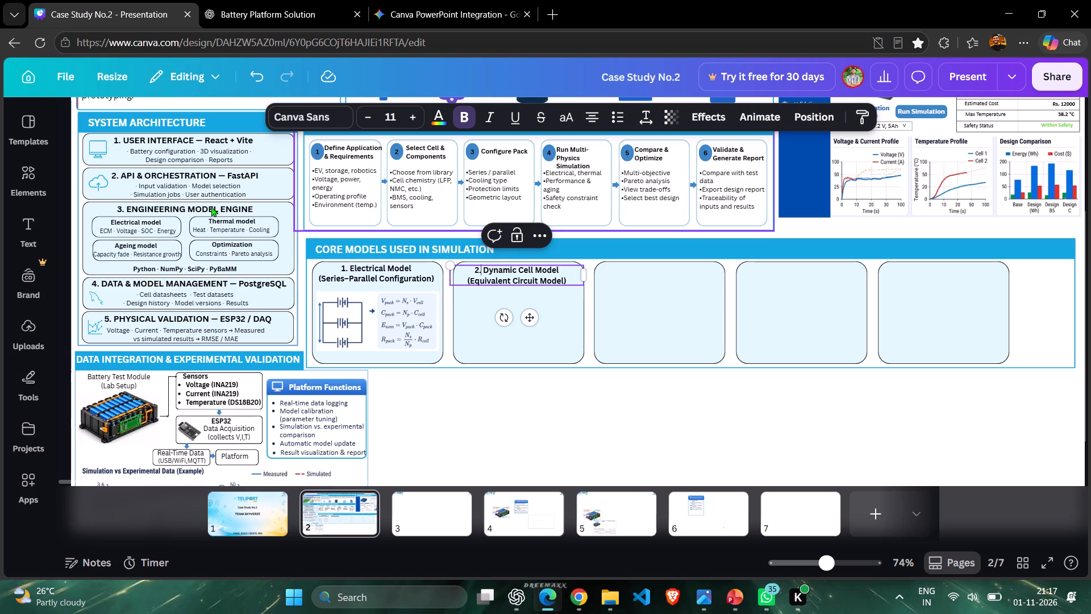
pyautogui.click(551, 405)
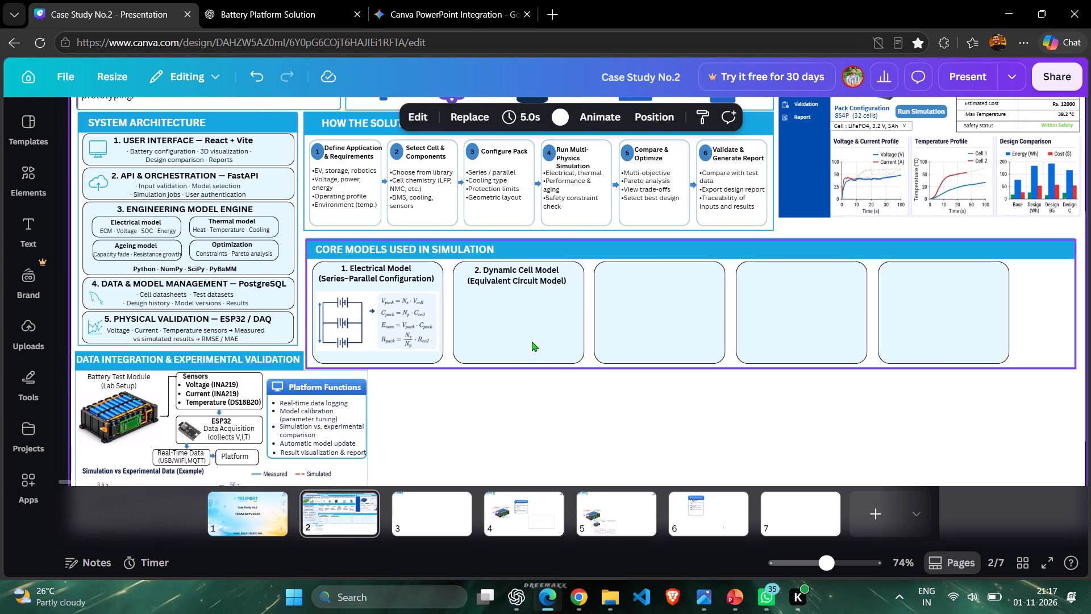
pyautogui.hotkey('alt', 'Tab')
pyautogui.click(601, 359)
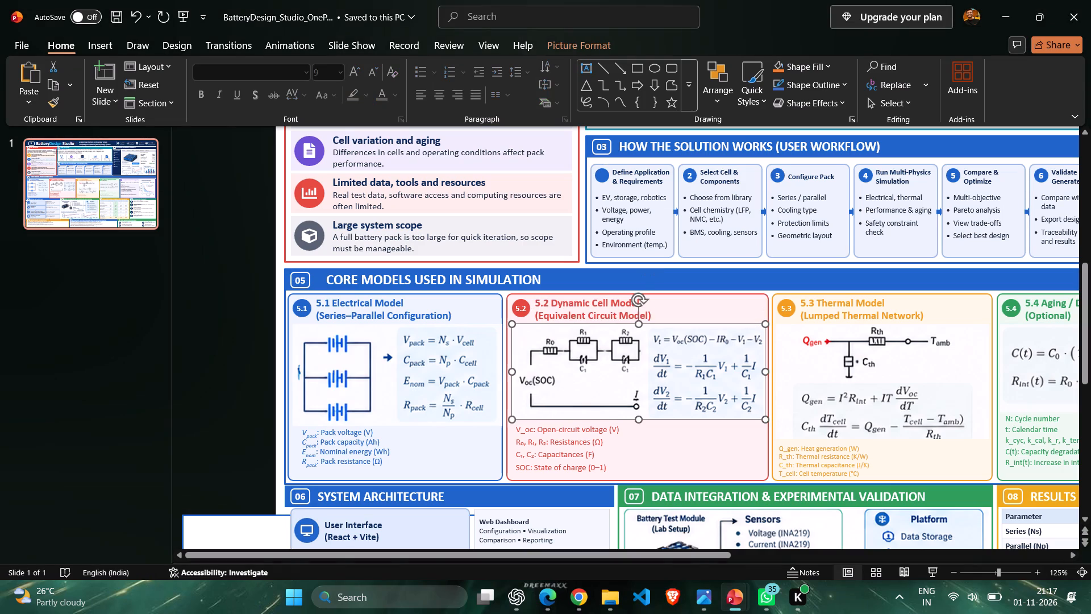
pyautogui.hotkey('ctrl', 'c')
pyautogui.hotkey('alt', 'Tab')
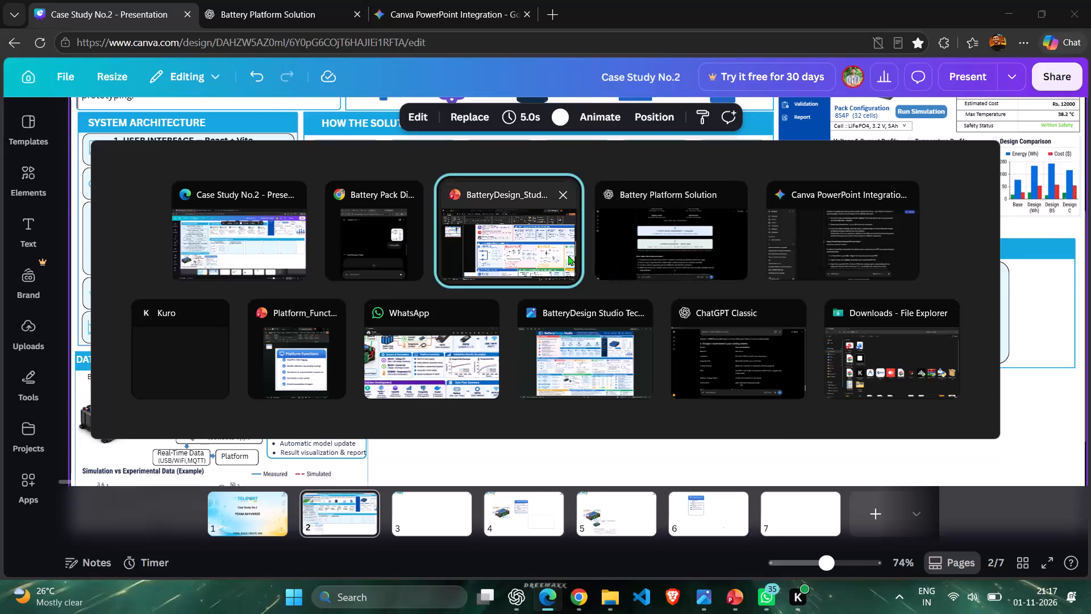
pyautogui.keyDown('alt'); pyautogui.click(557, 255); pyautogui.keyUp('alt')
pyautogui.click(830, 309)
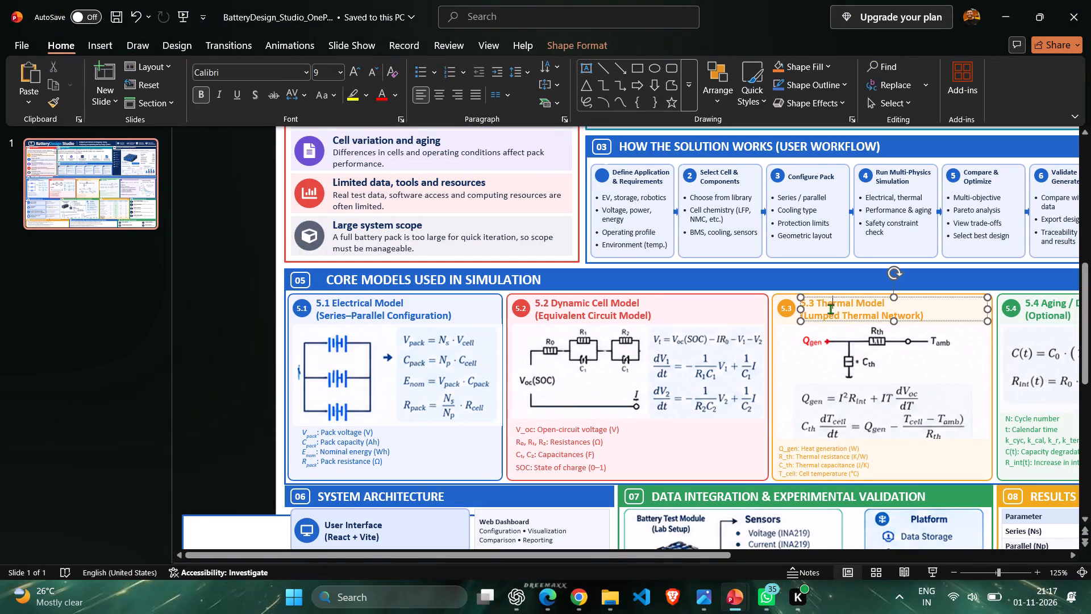
pyautogui.hotkey('ctrl', 'a')
pyautogui.hotkey('ctrl', 'c')
pyautogui.hotkey('alt', 'Tab')
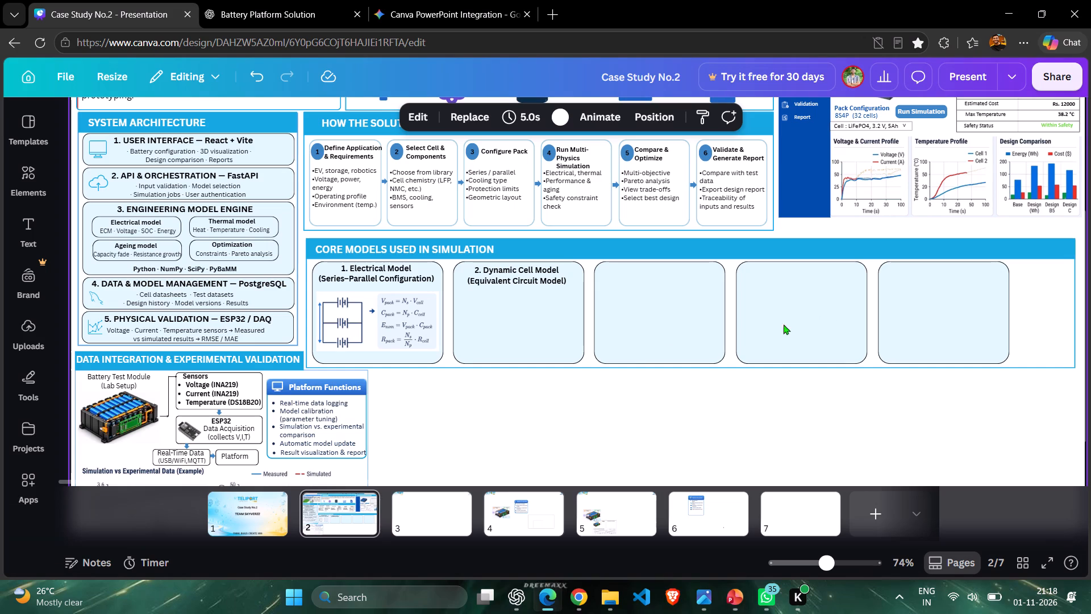
# Duplicate the Dynamic Cell Model heading three times so the third, fourth and fifth model boxes each have a copy.
pyautogui.click(544, 287)
pyautogui.click(548, 284)
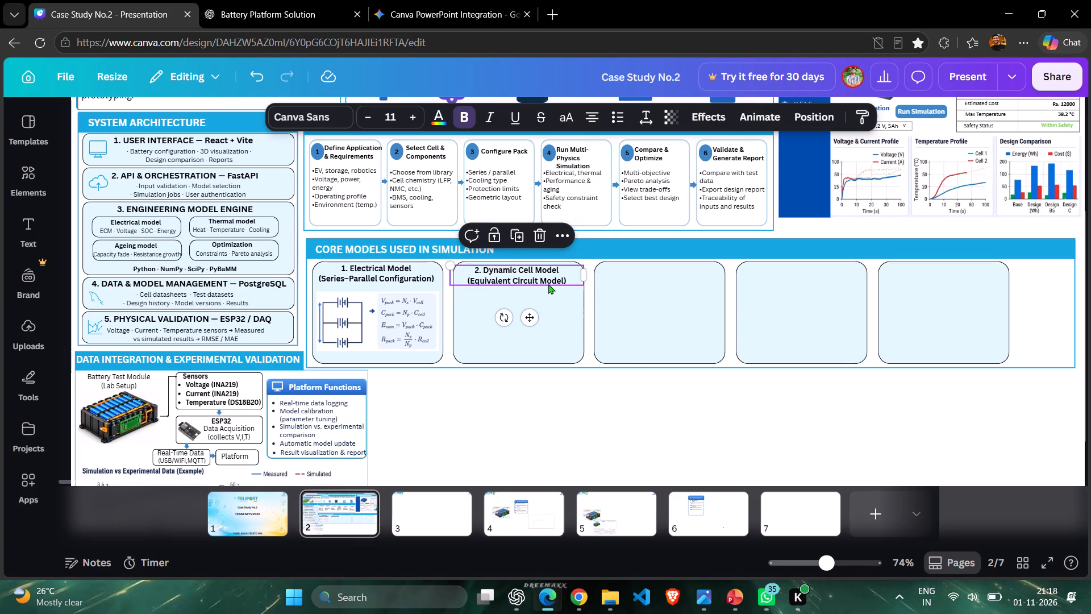
pyautogui.hotkey('ctrl', 'd')
pyautogui.hotkey('ctrl', 'd')
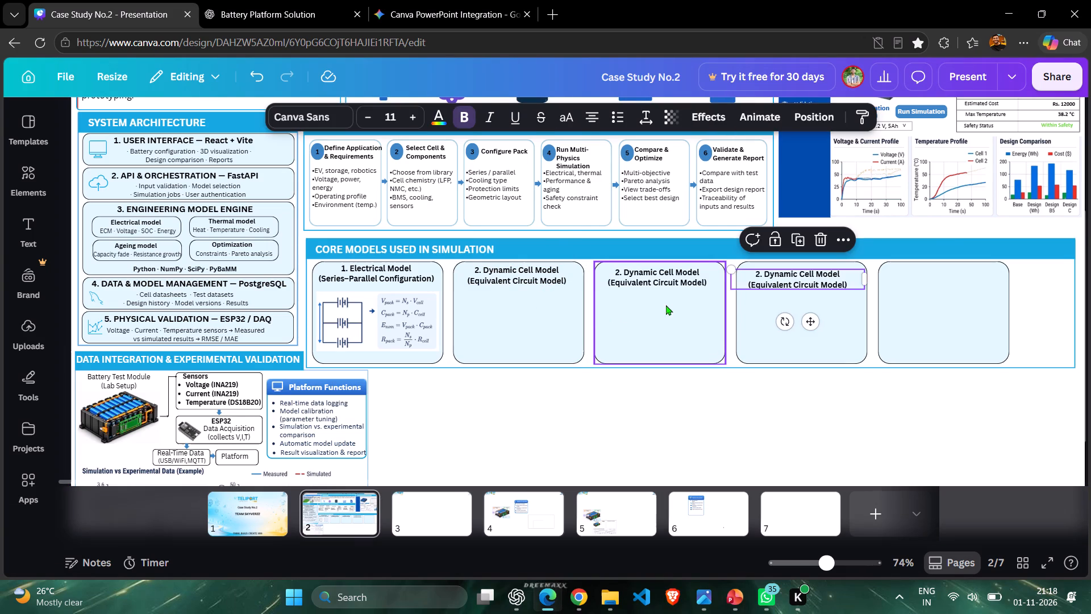
pyautogui.hotkey('ctrl', 'd')
# Replace the third box's heading with the copied text, renumbered to read "3. Thermal Model (Lumped Thermal Network)" without a trailing empty line.
pyautogui.doubleClick(623, 279)
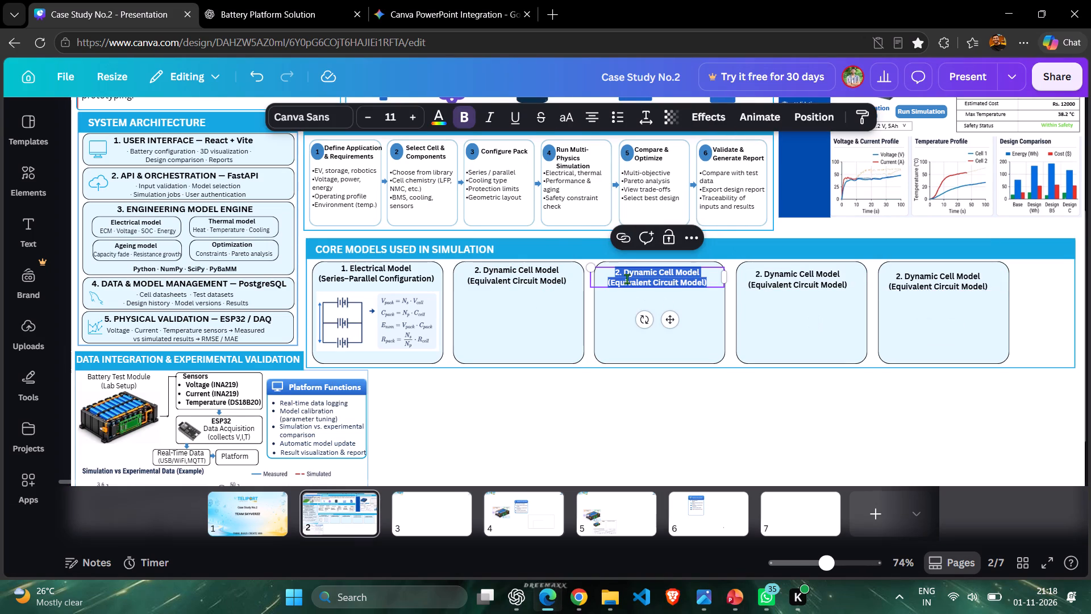
pyautogui.hotkey('ctrl', 'v')
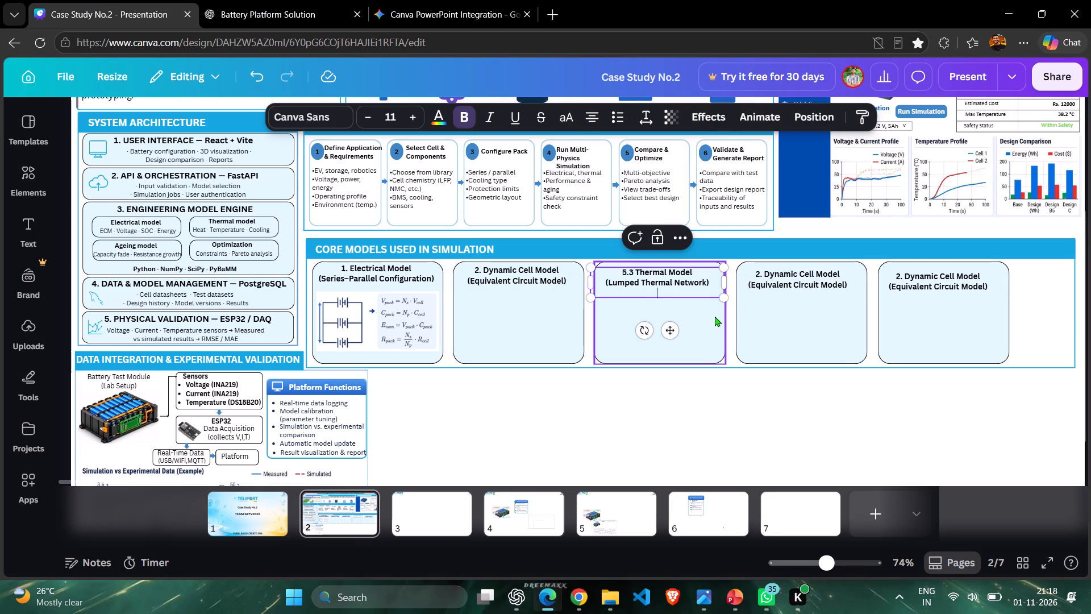
pyautogui.press('BackSpace')
pyautogui.press('Up')
pyautogui.press('Up')
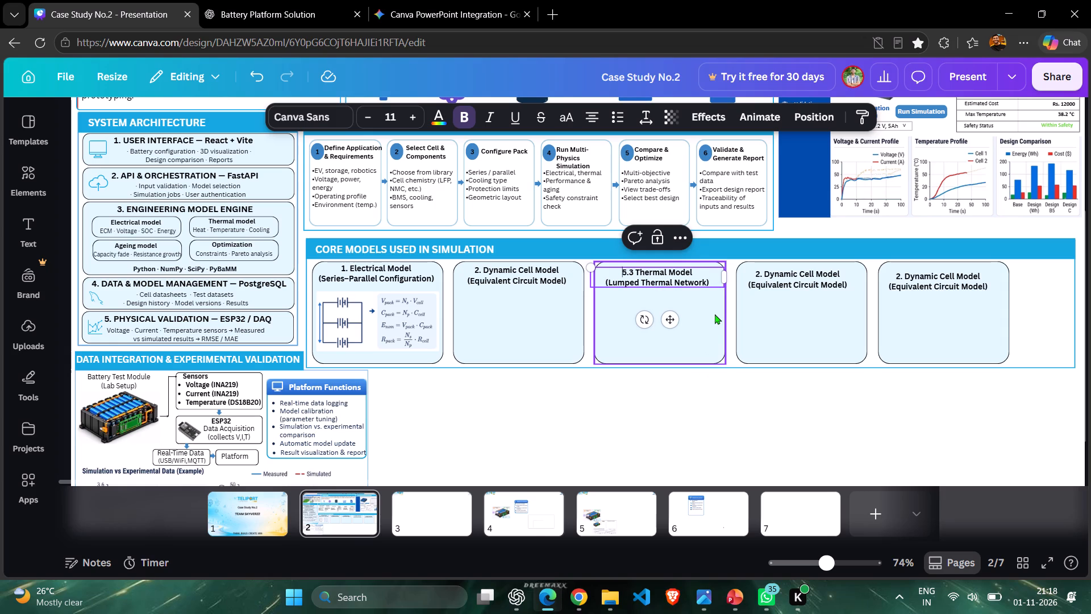
pyautogui.press('Left')
pyautogui.press('Right')
pyautogui.press('Right')
pyautogui.press('BackSpace')
pyautogui.press('BackSpace')
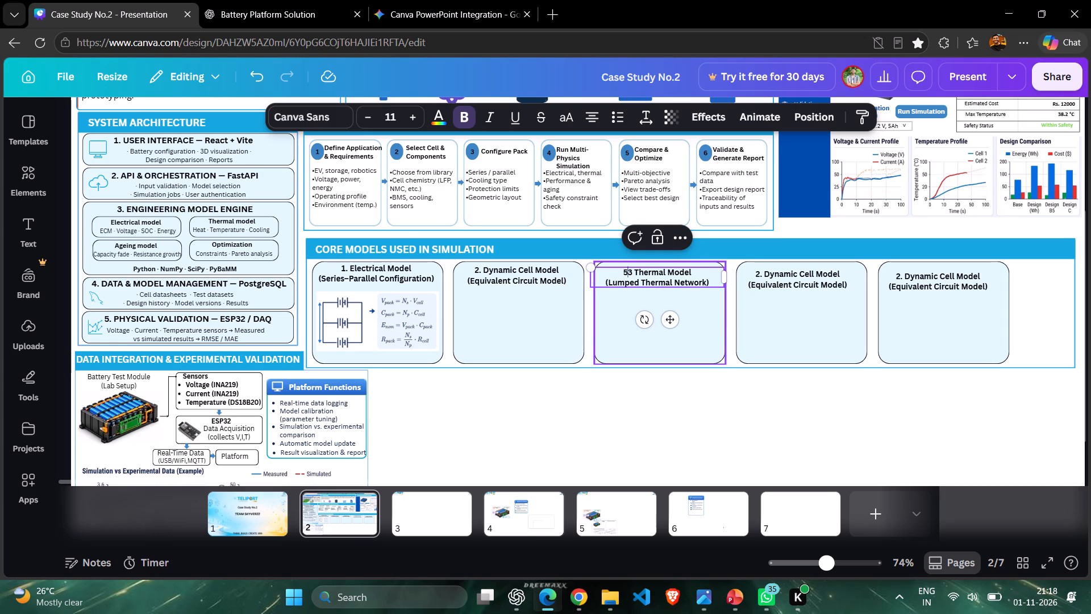
pyautogui.press('Right')
pyautogui.press('.')
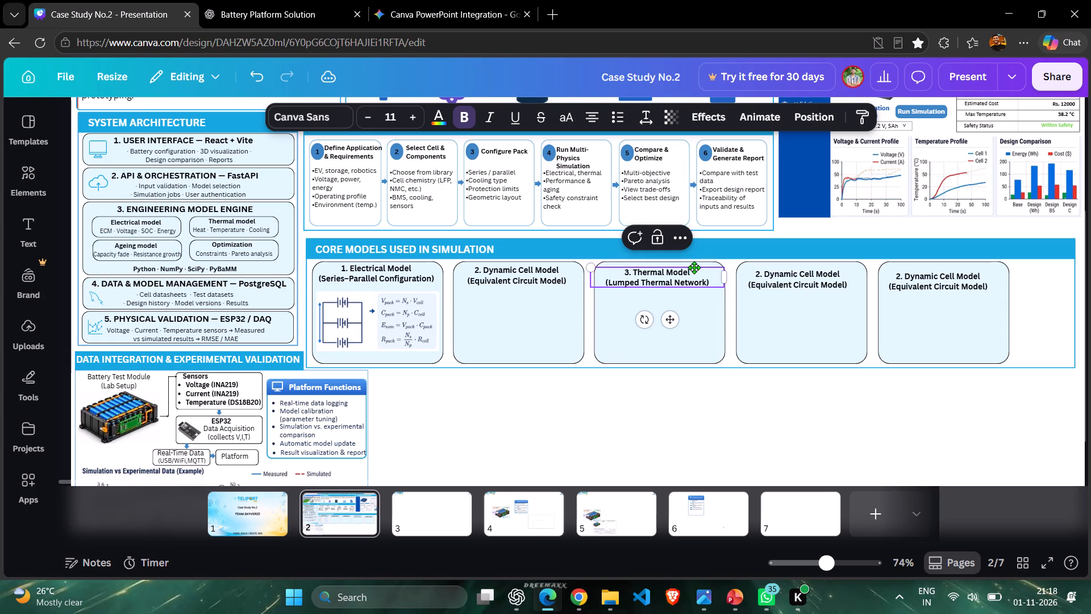
pyautogui.click(760, 467)
# Nudge the Thermal Model heading up until it is level with the second box's heading.
pyautogui.click(678, 282)
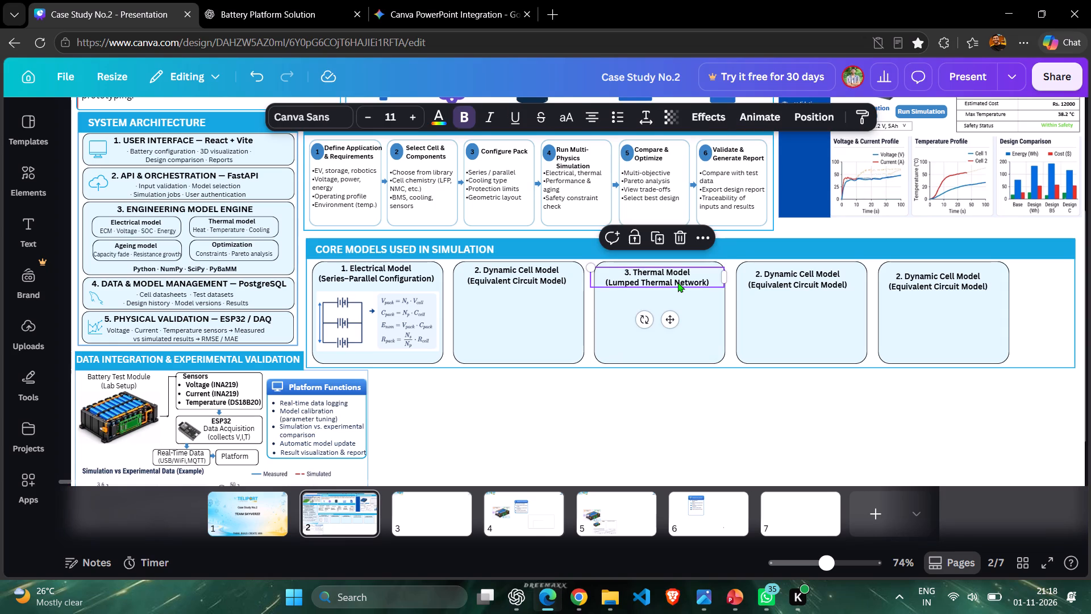
pyautogui.press('Up')
pyautogui.press('Up')
pyautogui.press('Up')
pyautogui.press('Up')
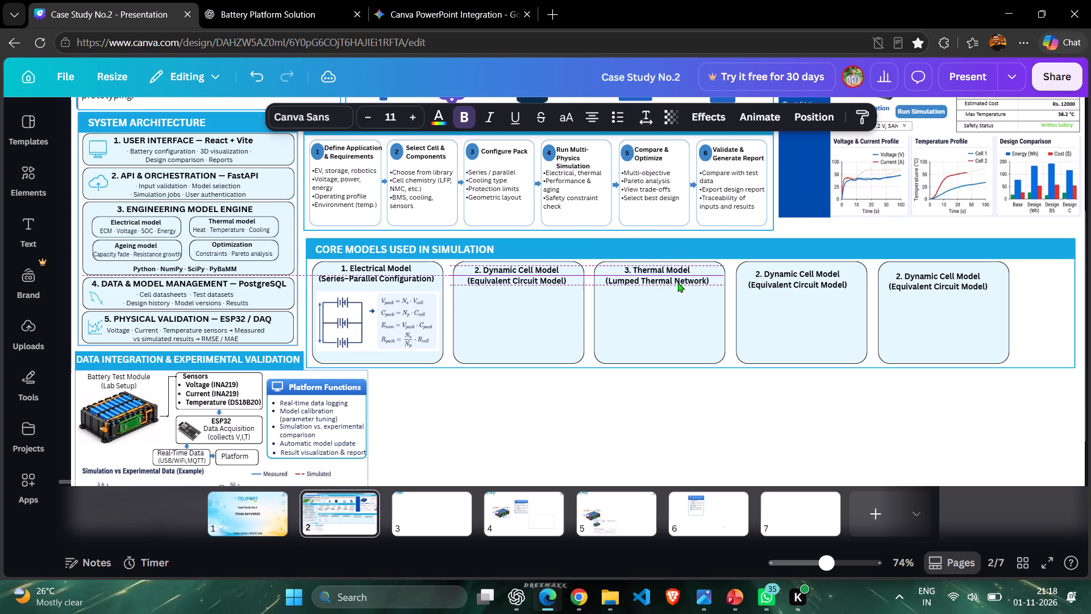
pyautogui.click(882, 420)
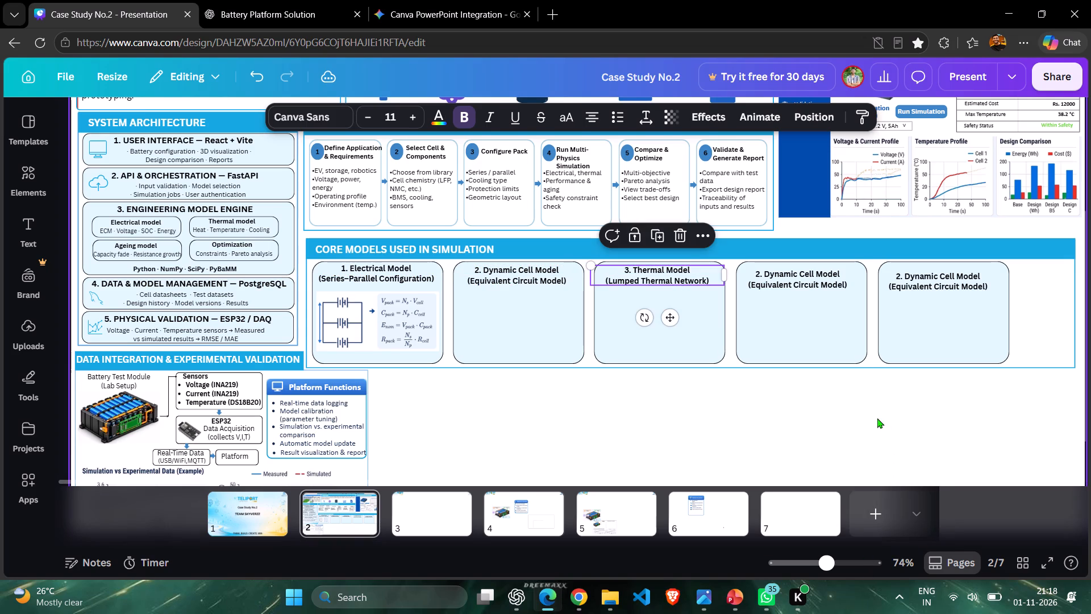
# Nudge the fourth box's heading up until it is level with the second and third headings.
pyautogui.click(811, 268)
pyautogui.press('Up')
pyautogui.press('Up')
pyautogui.press('Up')
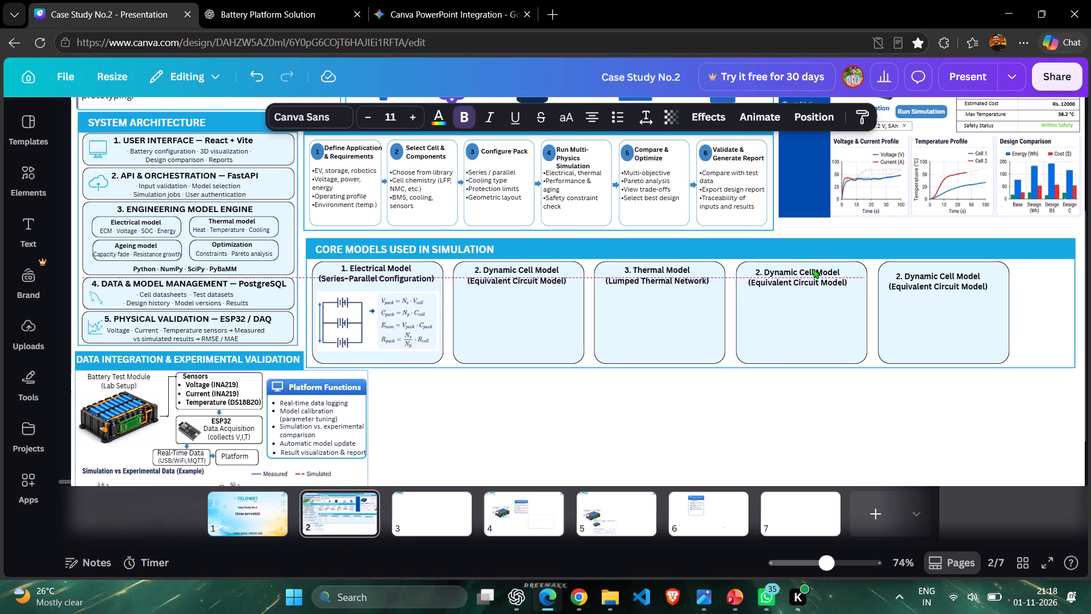
pyautogui.press('Up')
pyautogui.press('Up')
pyautogui.press('Down')
pyautogui.press('Up')
pyautogui.press('Up')
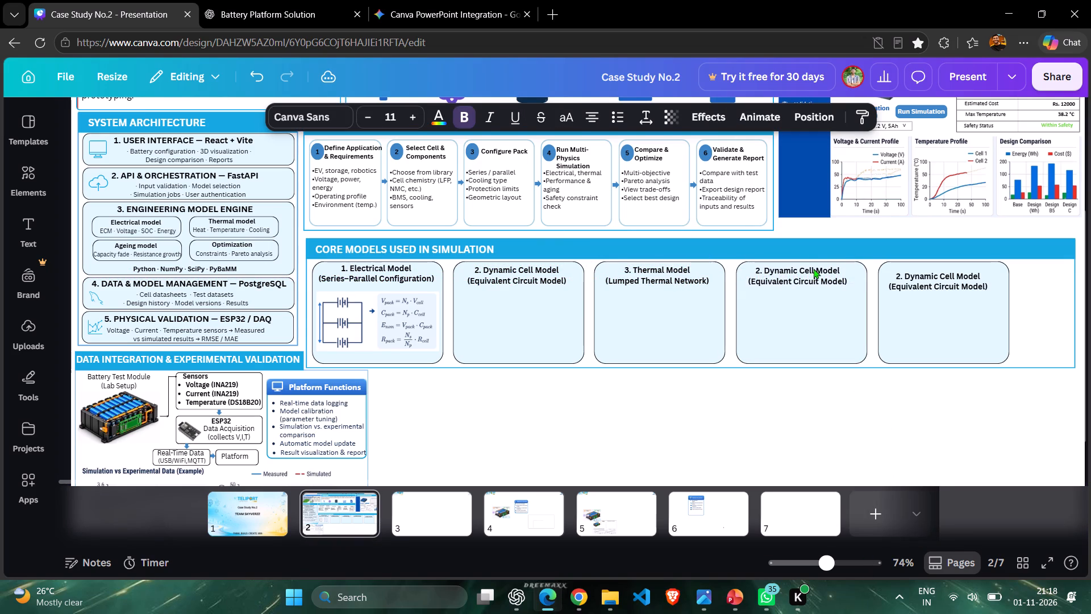
pyautogui.press('Up')
# Nudge the fifth box's heading up until it is level with the first box's Electrical Model heading.
pyautogui.click(972, 275)
pyautogui.press('Up')
pyautogui.press('Up')
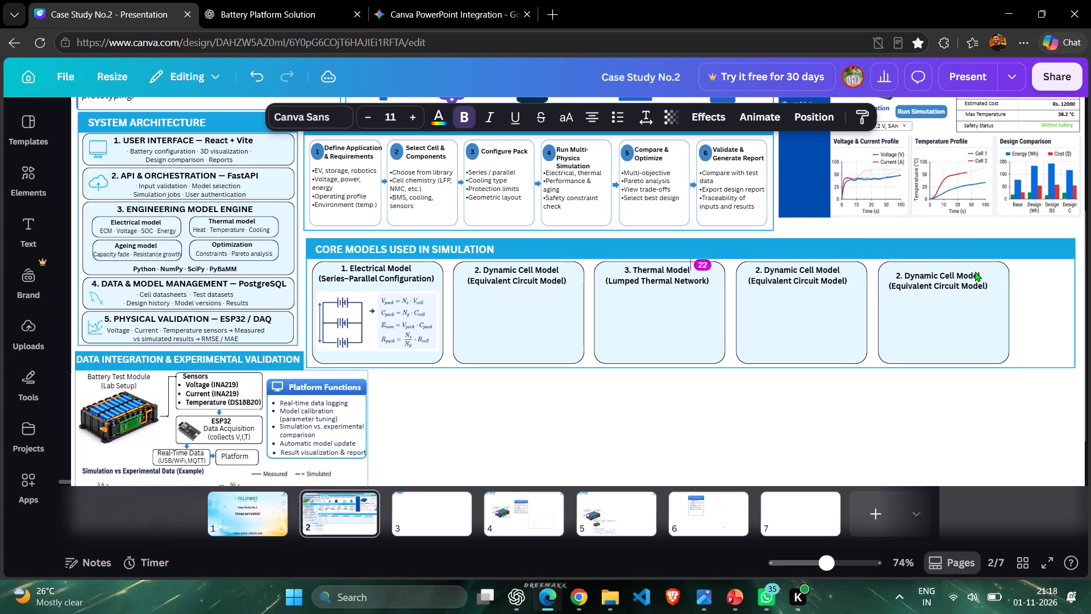
pyautogui.press('Up')
pyautogui.press('Up')
pyautogui.press('Up')
pyautogui.press('Up')
pyautogui.press('Up')
pyautogui.press('Up')
pyautogui.press('Up')
pyautogui.press('Up')
pyautogui.press('Up')
pyautogui.press('Up')
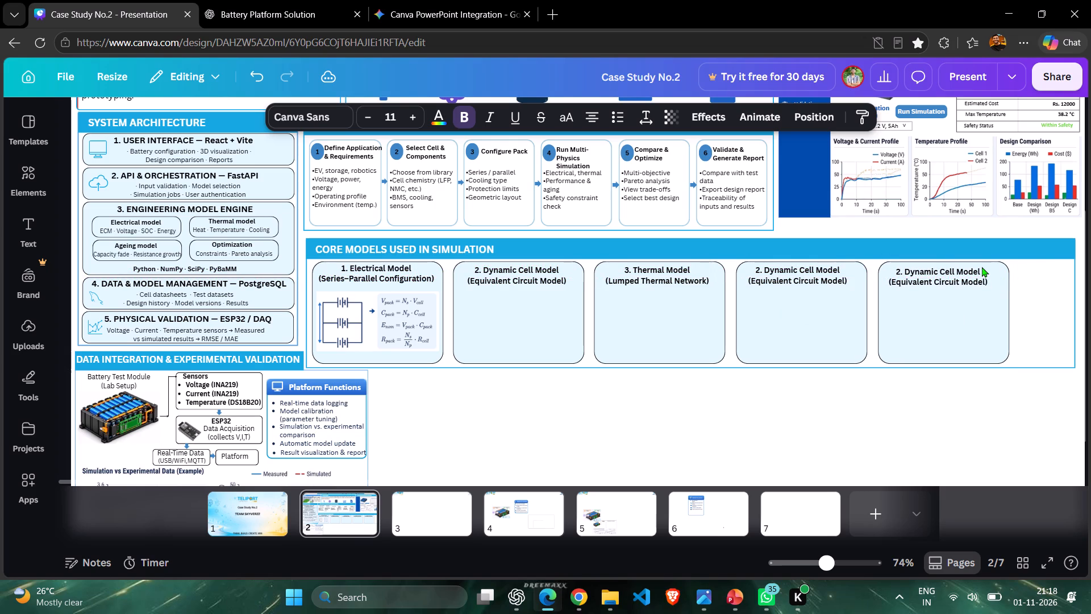
pyautogui.press('Up')
pyautogui.press('Up')
pyautogui.press('Down')
pyautogui.press('Down')
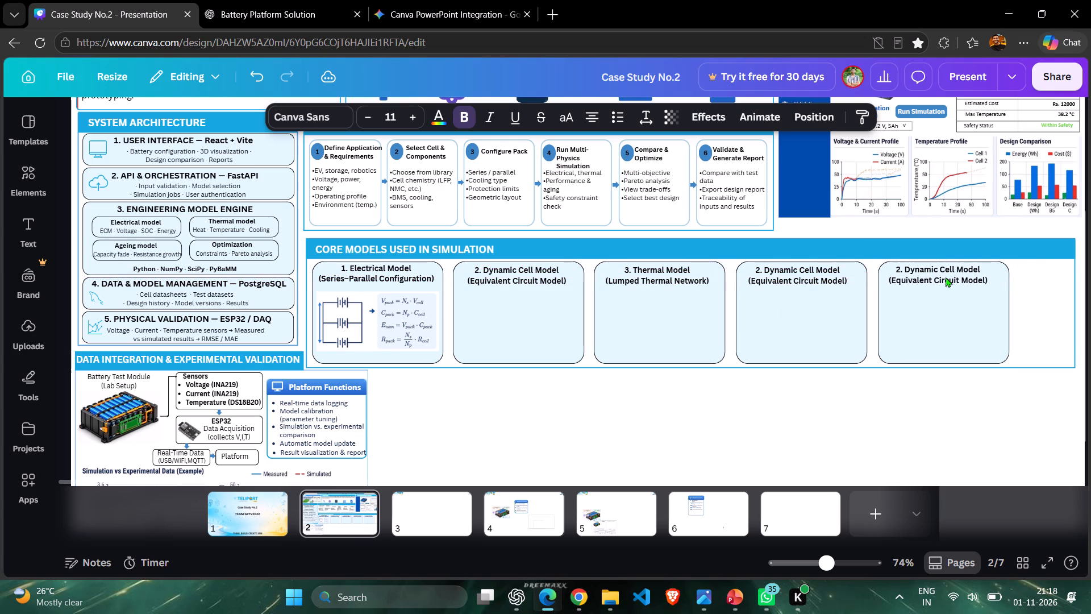
pyautogui.press('Up')
pyautogui.press('Up')
pyautogui.press('Up')
pyautogui.press('Up')
pyautogui.press('Down')
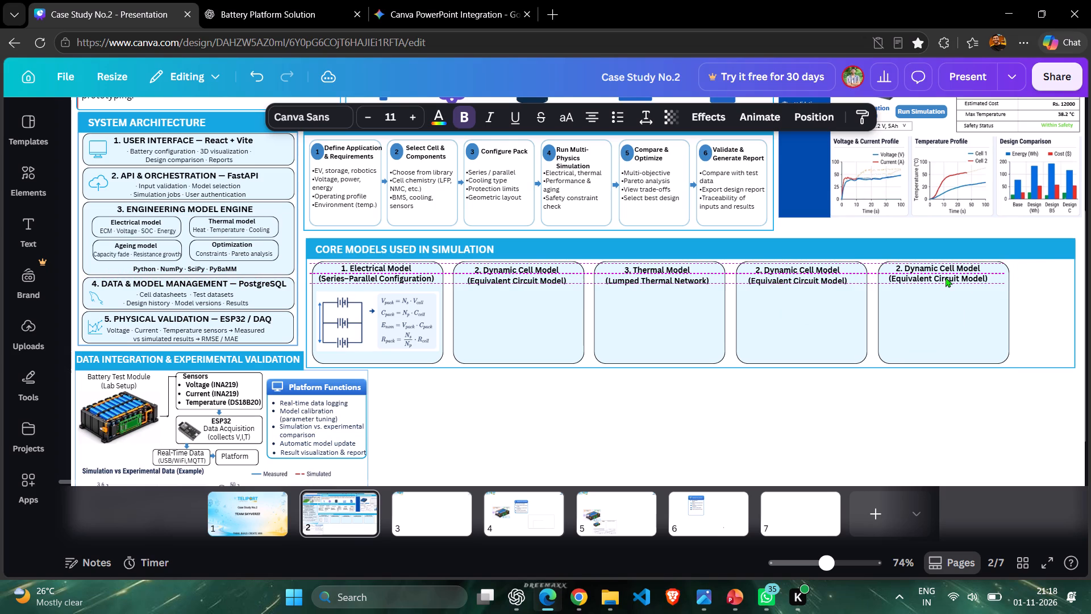
pyautogui.click(880, 418)
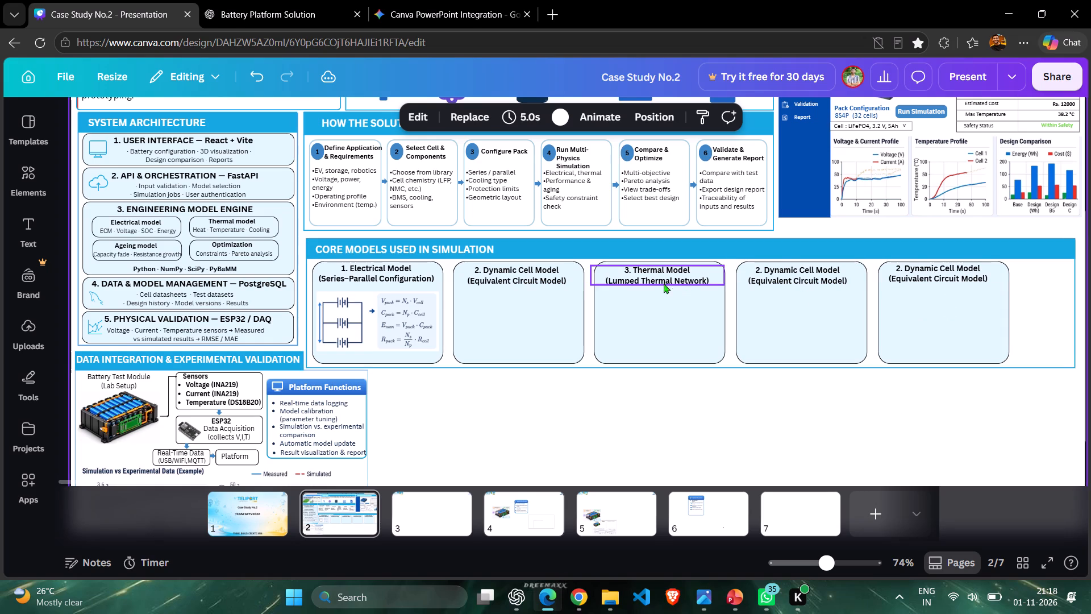
# Replace the fourth box's heading with the PowerPoint slide's "Aging / Degradation Model (Optional)" heading, without a trailing empty line.
pyautogui.doubleClick(780, 269)
pyautogui.hotkey('alt', 'Tab')
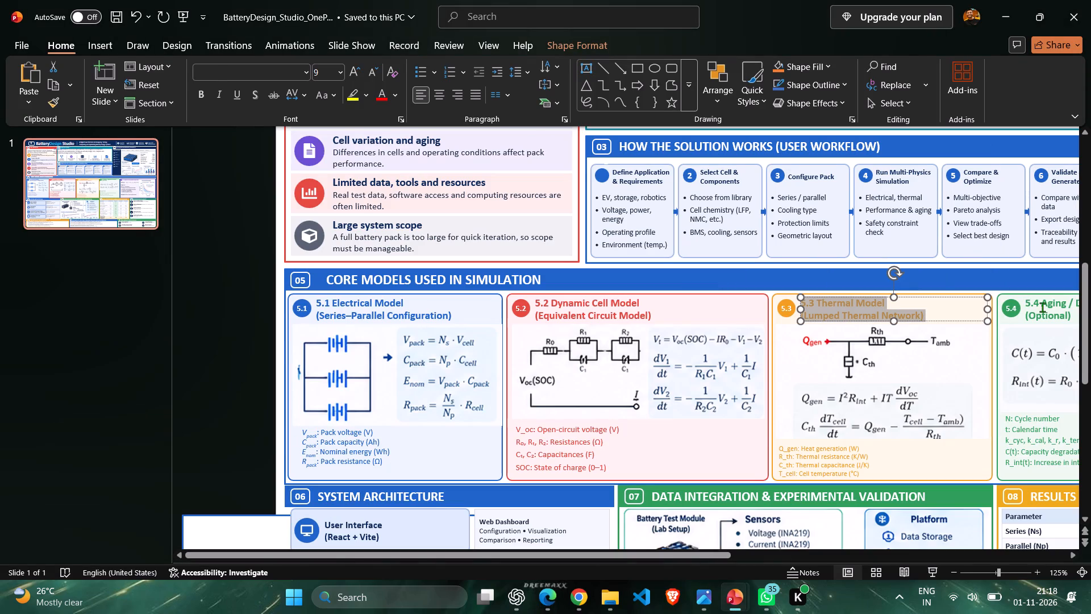
pyautogui.doubleClick(1042, 307)
pyautogui.hotkey('ctrl', 'a')
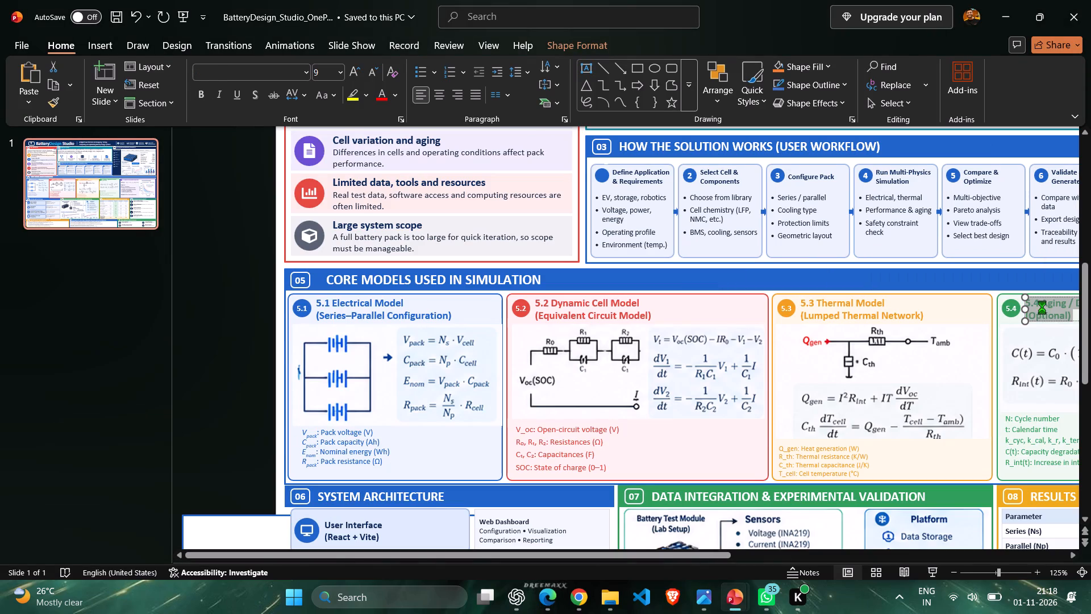
pyautogui.hotkey('ctrl', 'c')
pyautogui.hotkey('alt', 'Tab')
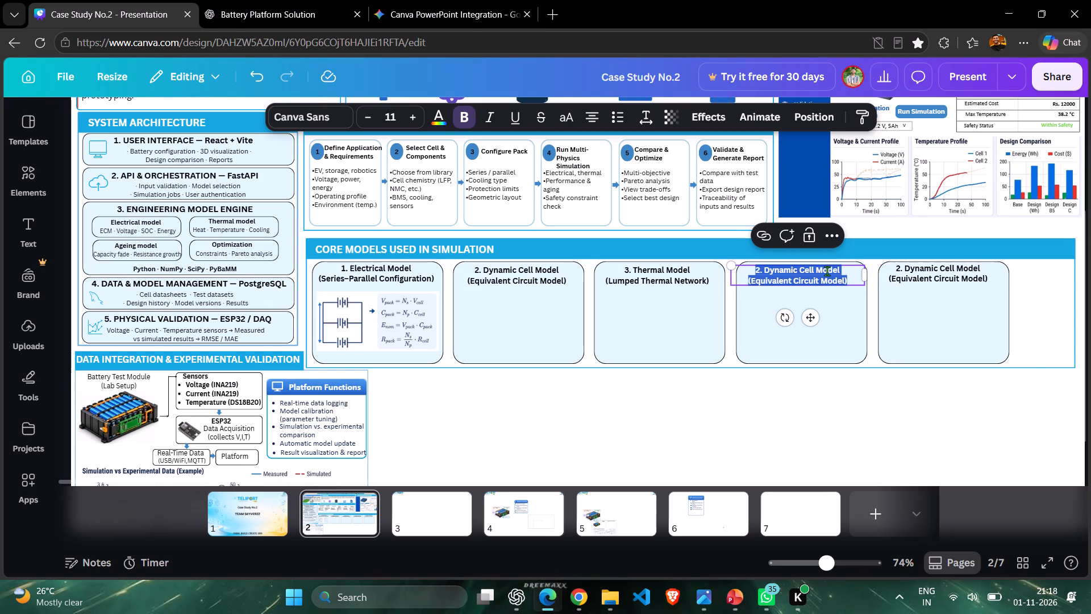
pyautogui.hotkey('ctrl', 'v')
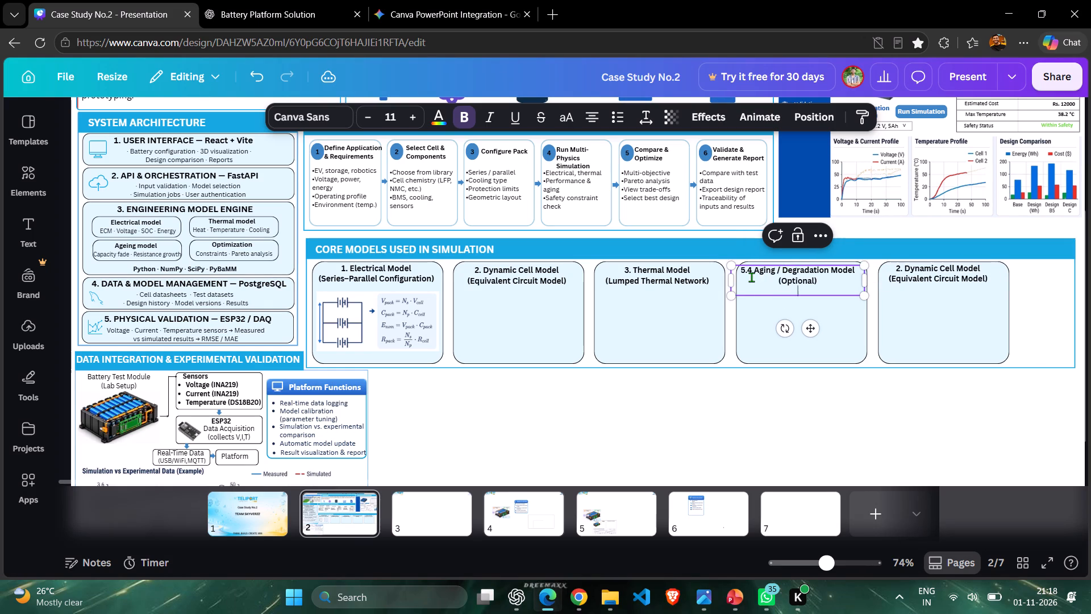
pyautogui.press('BackSpace')
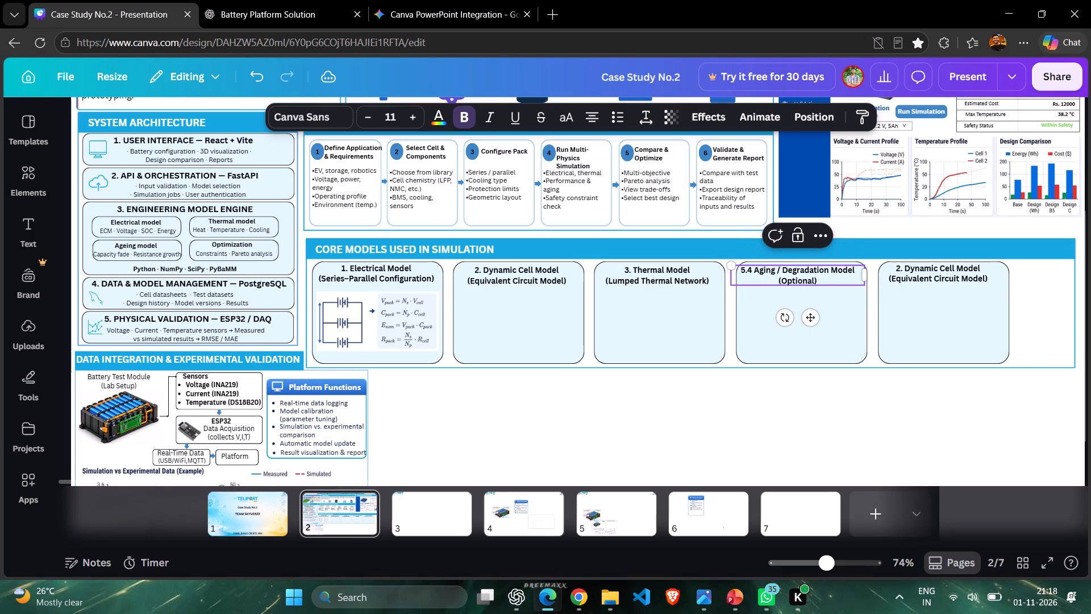
# Renumber the fourth box's heading to read "4. Aging / Degradation Model (Optional)".
pyautogui.press('Up')
pyautogui.press('Left')
pyautogui.press('Left')
pyautogui.press('Left')
pyautogui.press('Left')
pyautogui.press('Left')
pyautogui.press('Left')
pyautogui.press('Left')
pyautogui.press('Left')
pyautogui.press('Left')
pyautogui.press('Left')
pyautogui.press('Left')
pyautogui.press('Left')
pyautogui.press('Left')
pyautogui.press('Left')
pyautogui.press('Left')
pyautogui.press('Left')
pyautogui.press('Left')
pyautogui.press('Left')
pyautogui.press('Left')
pyautogui.press('Left')
pyautogui.press('Left')
pyautogui.press('BackSpace')
pyautogui.press('BackSpace')
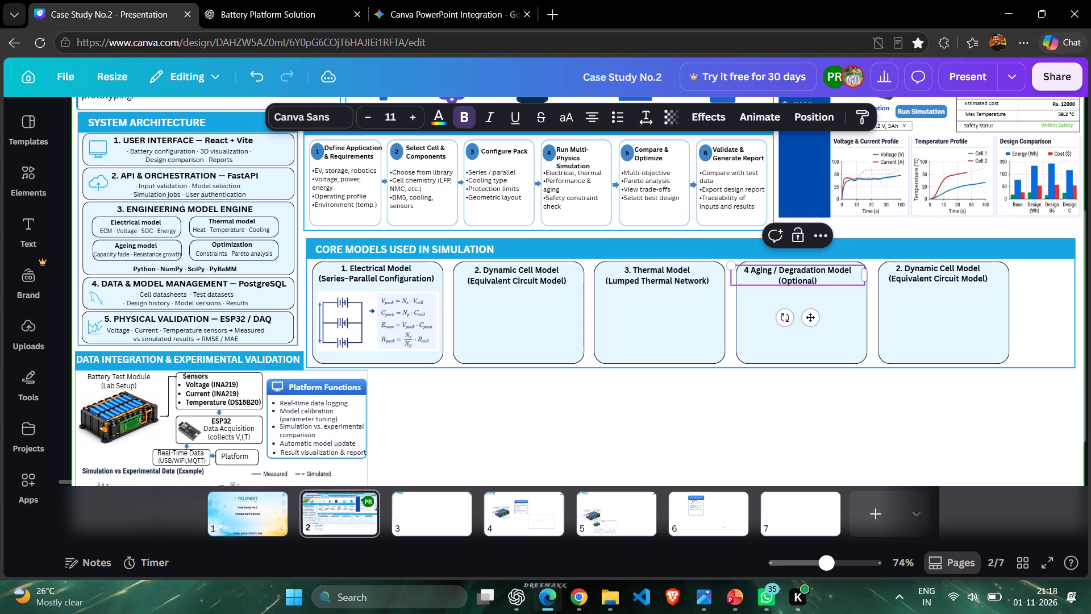
pyautogui.press('Right')
pyautogui.press('.')
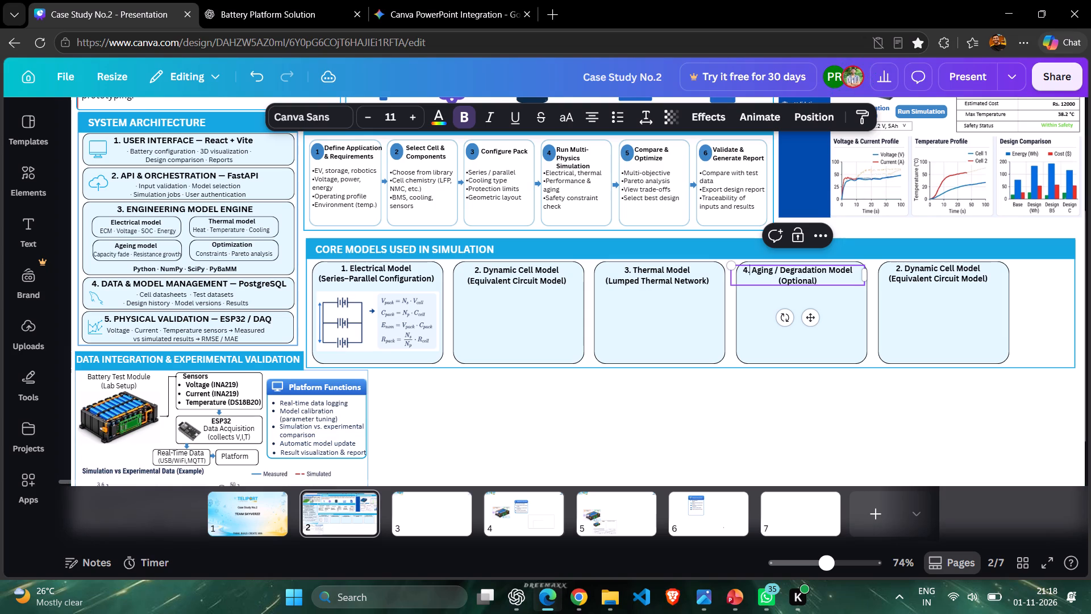
pyautogui.click(733, 426)
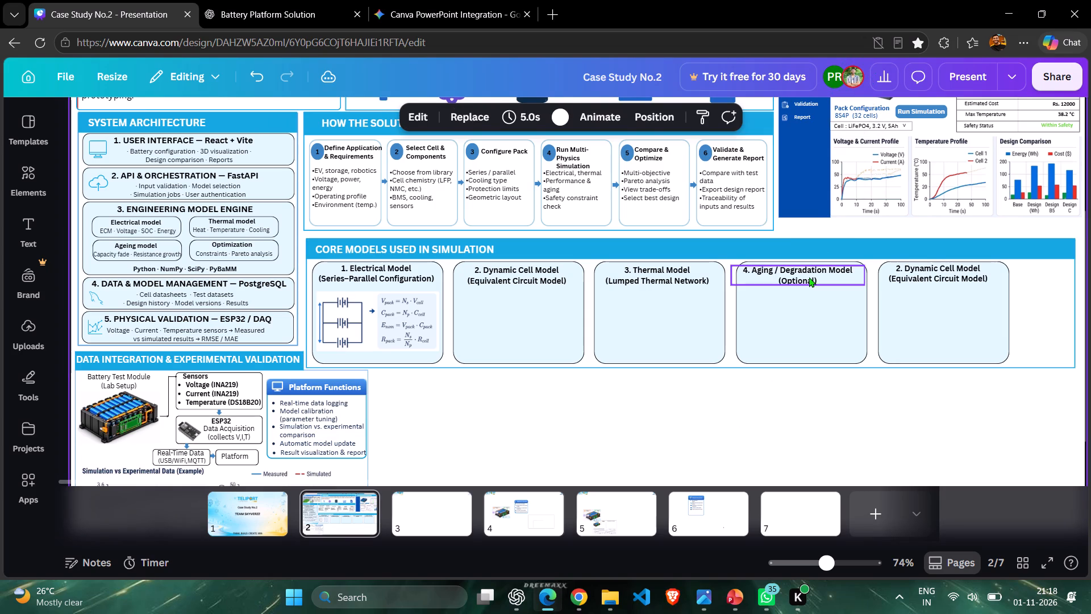
# Nudge the Aging / Degradation Model heading slightly right to centre it in the fourth box.
pyautogui.click(809, 277)
pyautogui.press('Right')
pyautogui.press('Right')
pyautogui.press('Right')
pyautogui.press('Right')
pyautogui.press('Right')
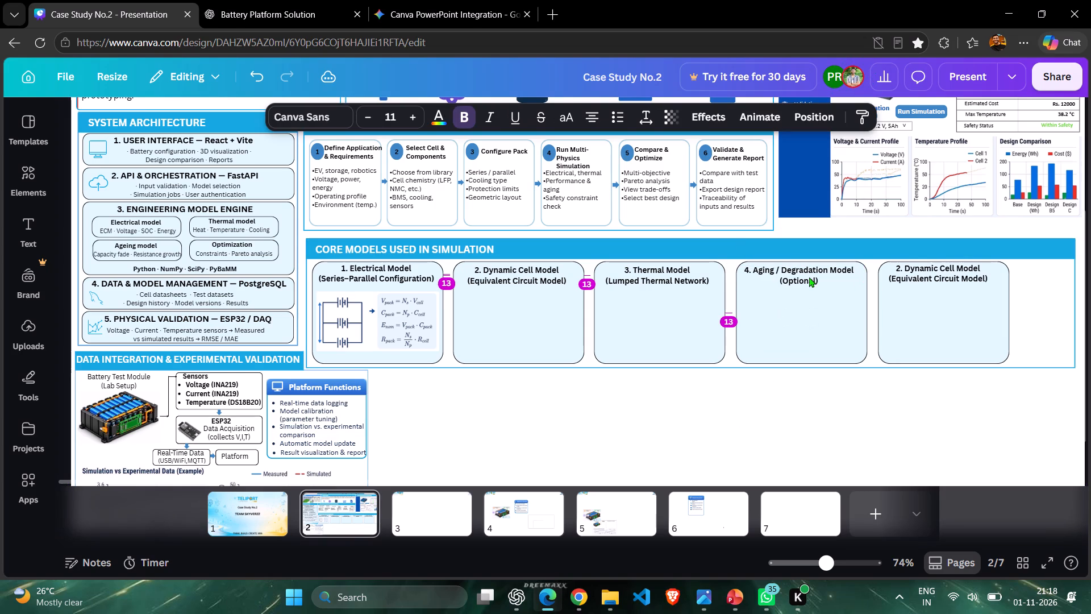
pyautogui.press('Right')
pyautogui.click(926, 443)
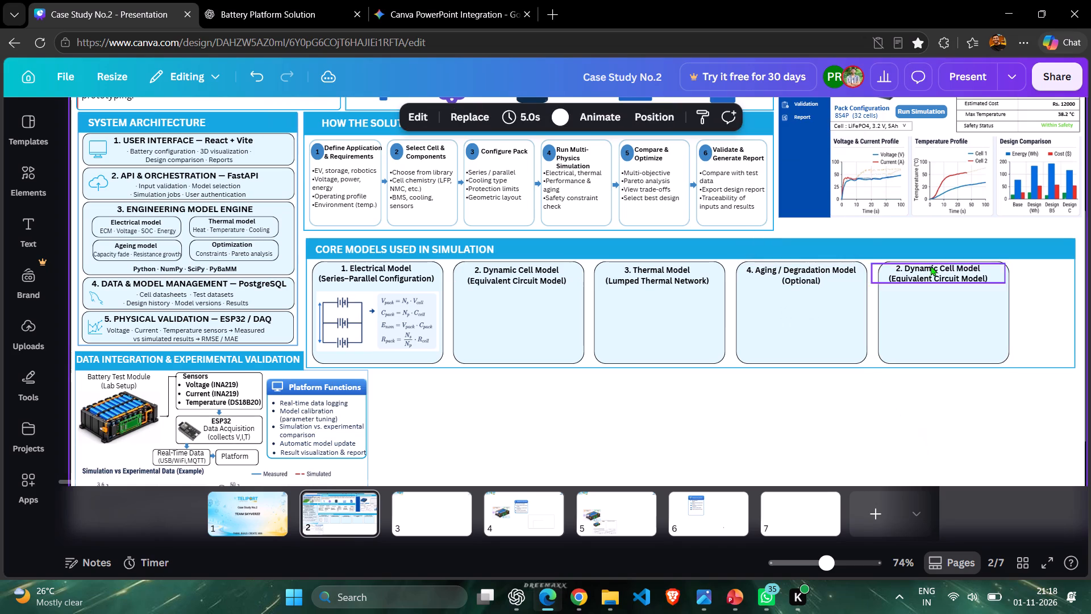
# Replace the fifth box's heading with the PowerPoint slide's "Optimization (Multi-Objective)" heading, without a trailing empty line.
pyautogui.click(931, 256)
pyautogui.click(930, 276)
pyautogui.doubleClick(930, 274)
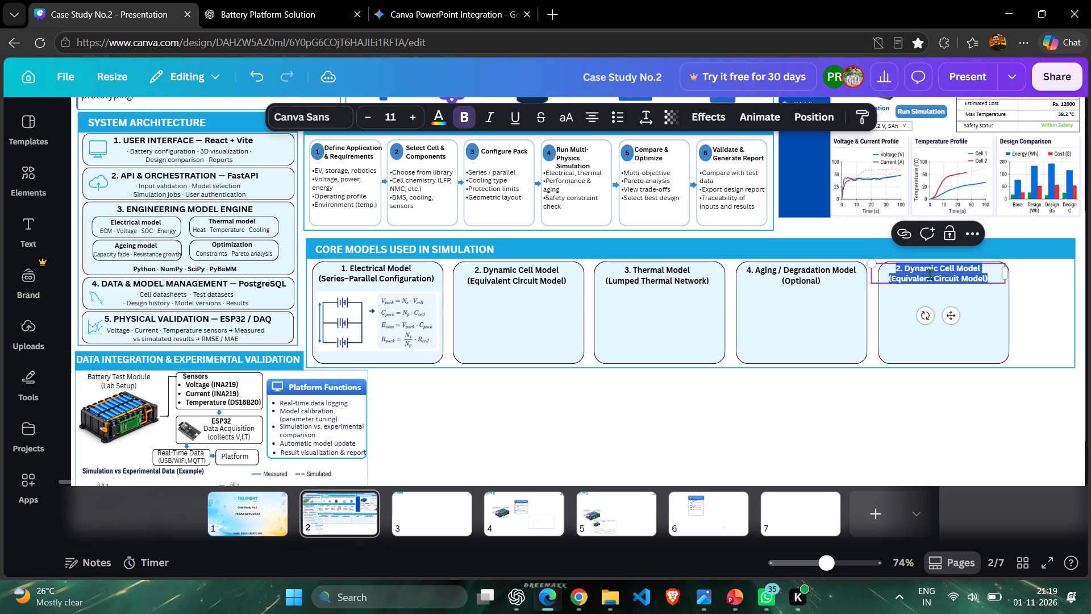
pyautogui.hotkey('alt', 'Tab')
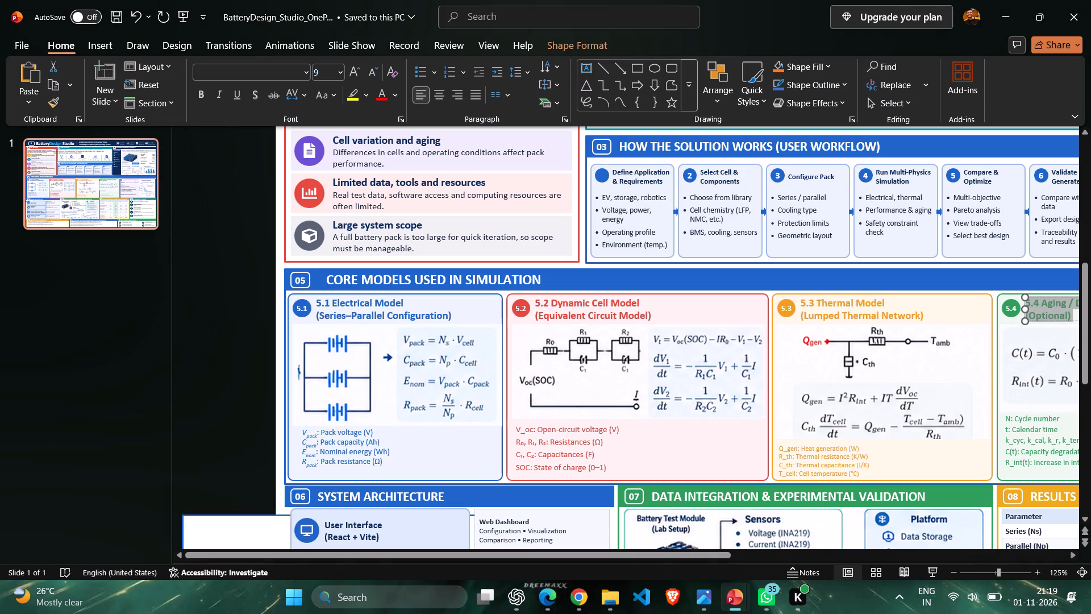
pyautogui.moveTo(706, 557); pyautogui.dragTo(886, 525)
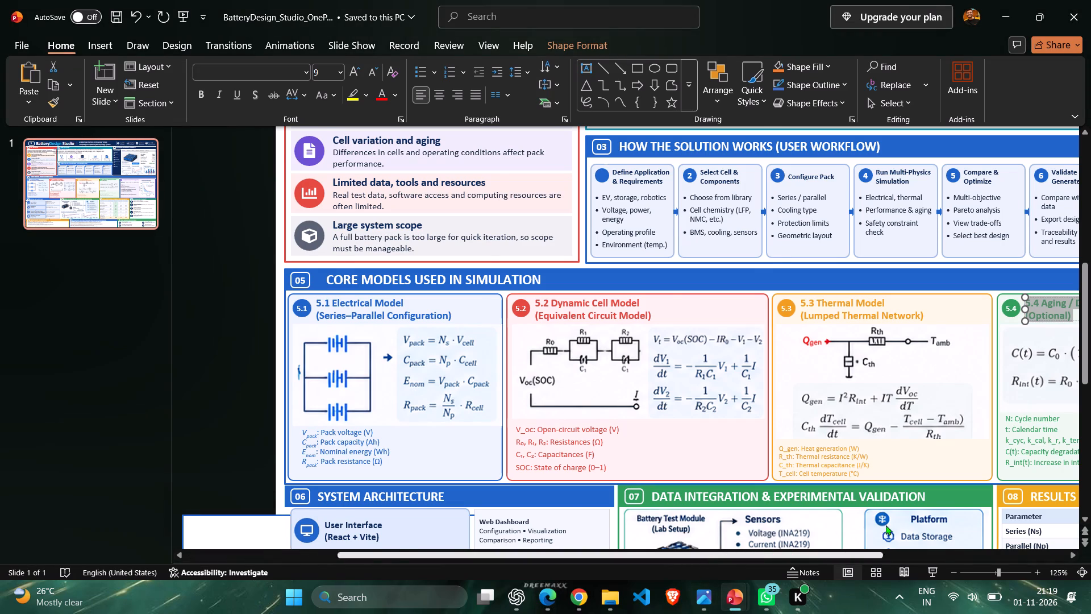
pyautogui.moveTo(886, 525); pyautogui.dragTo(921, 519)
pyautogui.click(932, 317)
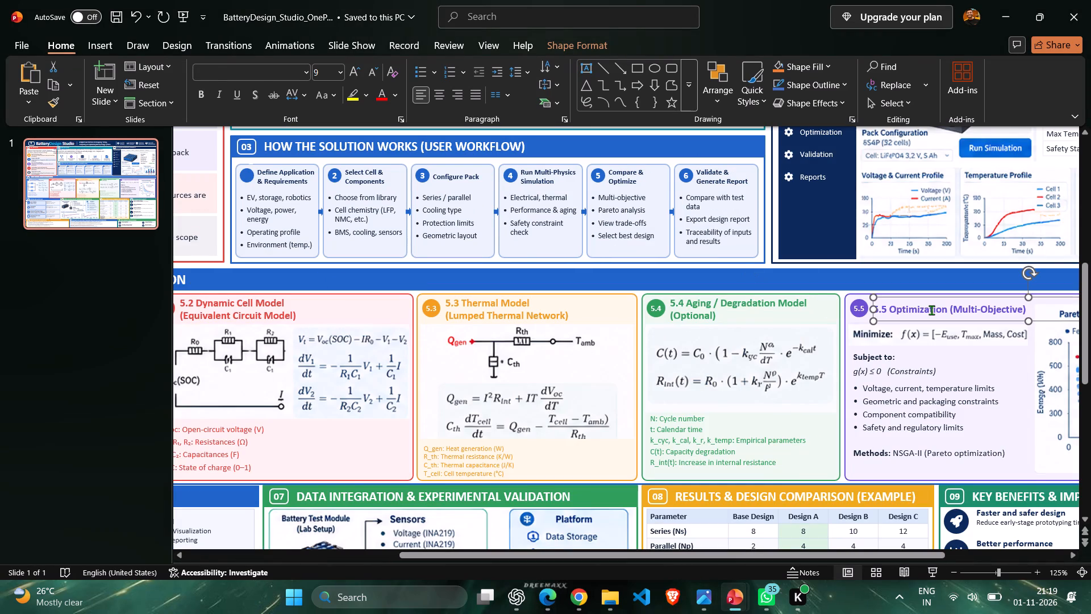
pyautogui.doubleClick(931, 310)
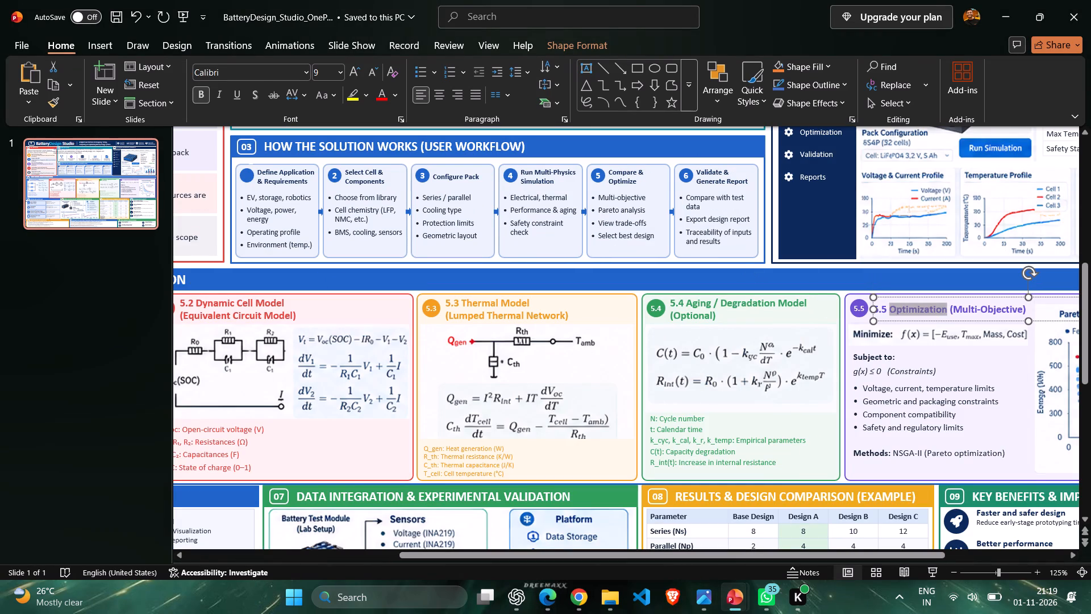
pyautogui.hotkey('ctrl', 'a')
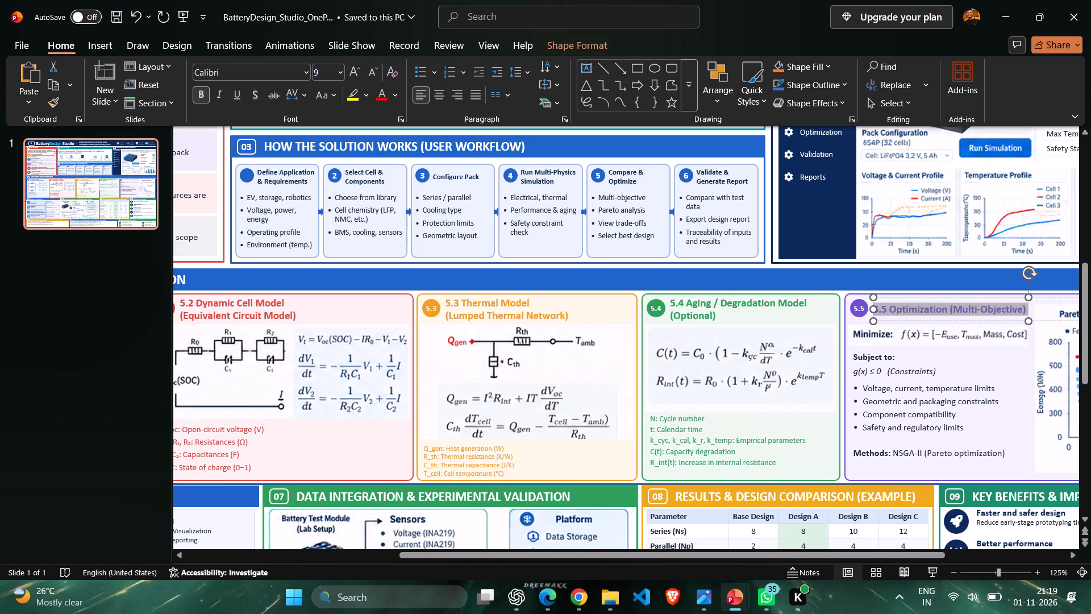
pyautogui.hotkey('ctrl', 'c')
pyautogui.hotkey('alt', 'Tab')
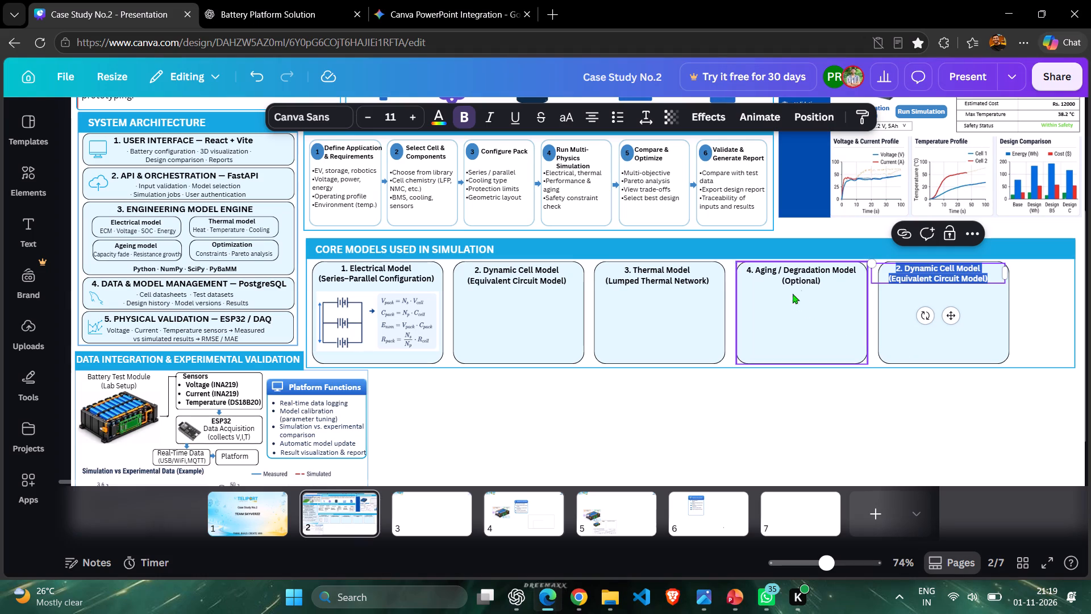
pyautogui.hotkey('ctrl', 'v')
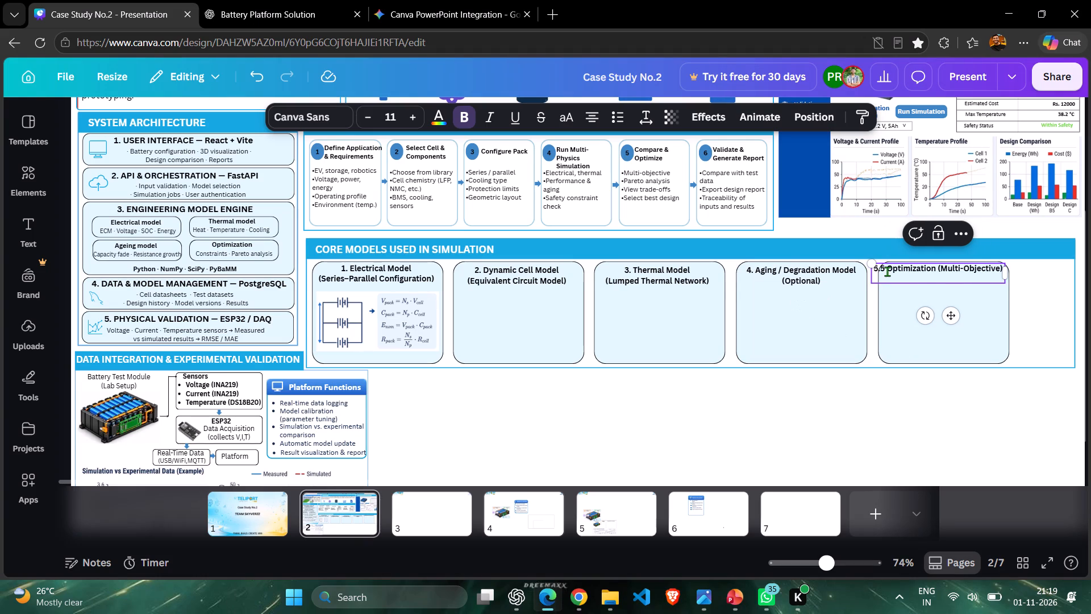
pyautogui.press('BackSpace')
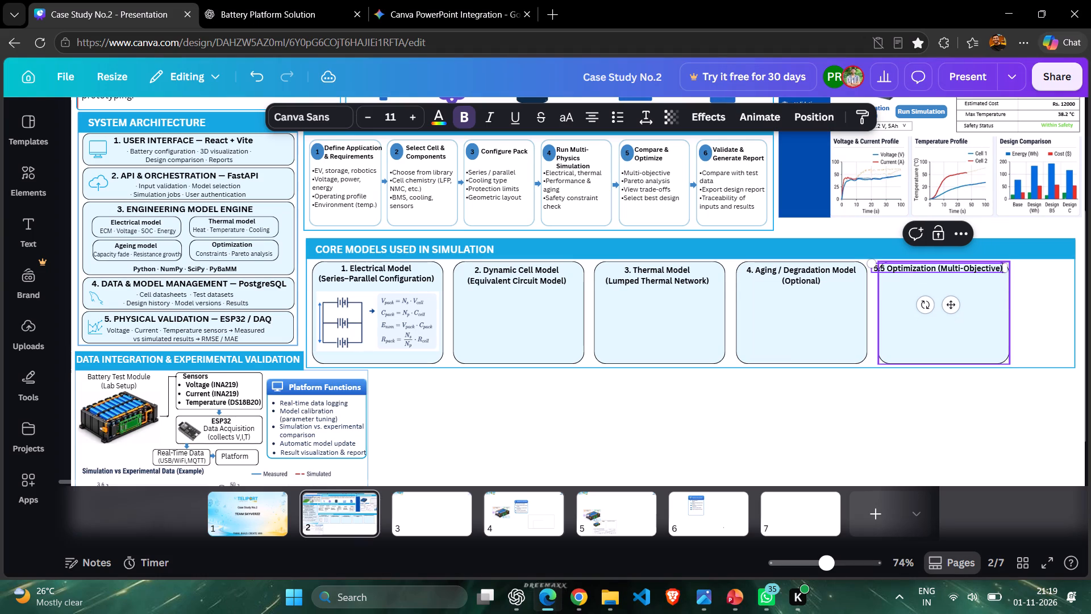
pyautogui.click(931, 450)
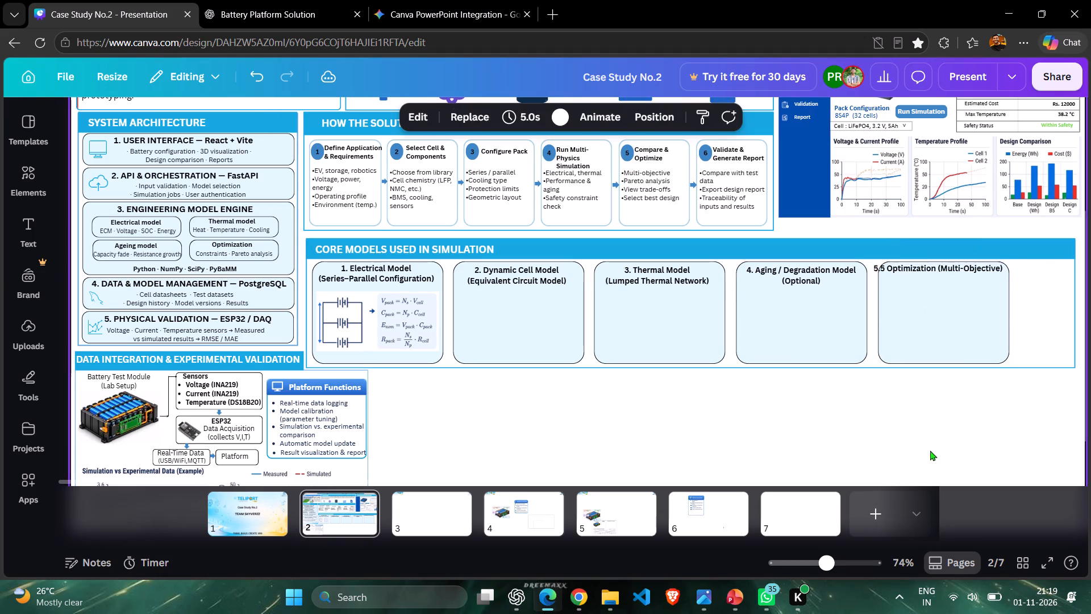
# Widen the fifth model box to about 359 so it ends just inside the section frame's right edge.
pyautogui.click(964, 341)
pyautogui.moveTo(1007, 309); pyautogui.dragTo(1059, 300)
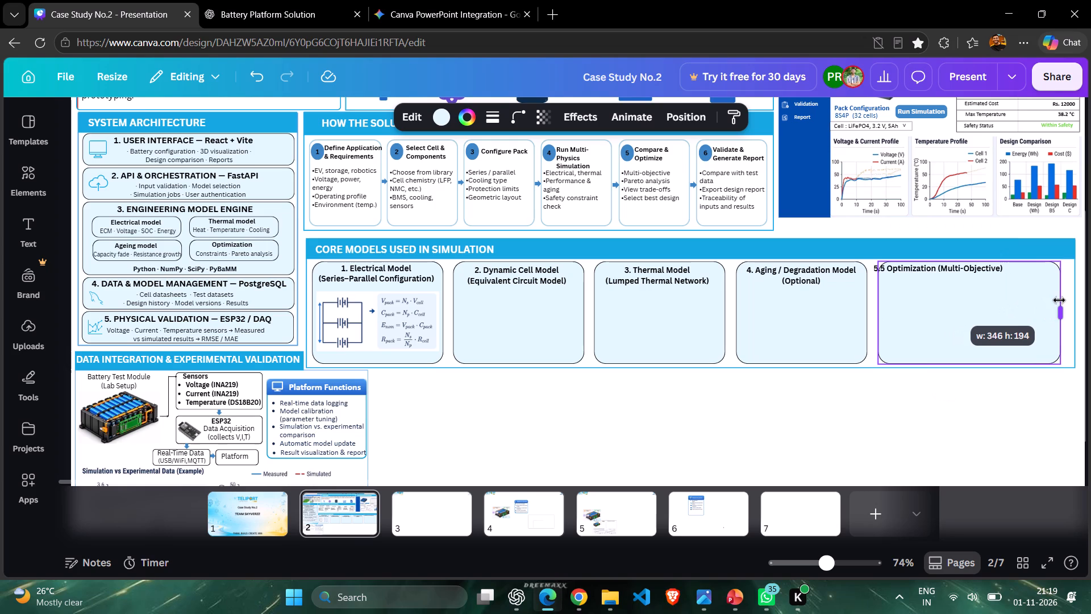
pyautogui.moveTo(1059, 300); pyautogui.dragTo(1068, 309)
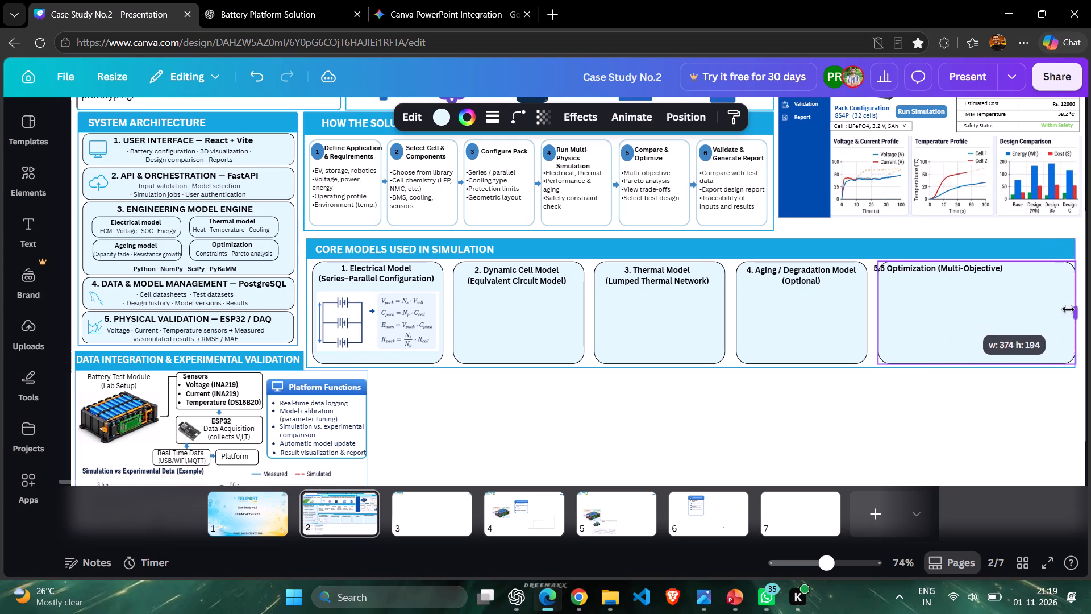
pyautogui.moveTo(1068, 309); pyautogui.dragTo(1065, 316)
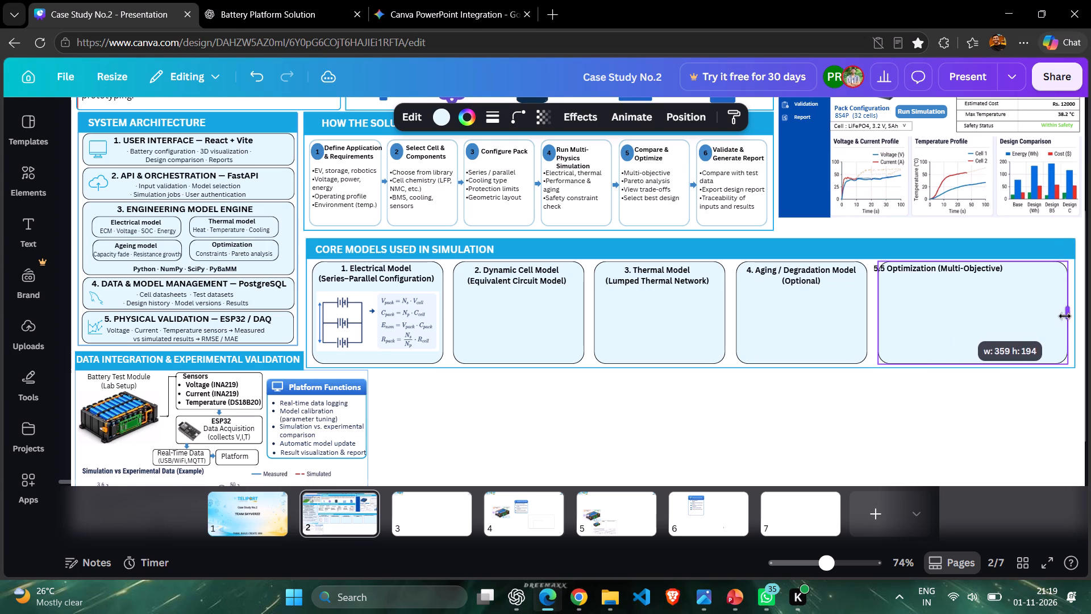
pyautogui.moveTo(1065, 316); pyautogui.dragTo(1067, 321)
pyautogui.click(1034, 414)
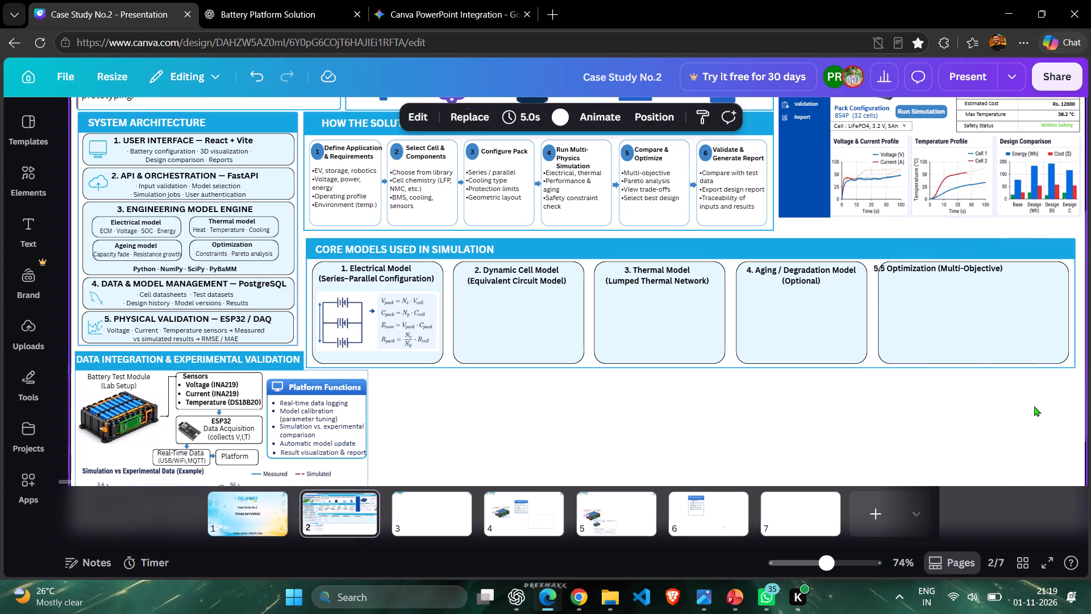
# Nudge the Optimization heading right until it sits fully inside the widened fifth box.
pyautogui.click(944, 267)
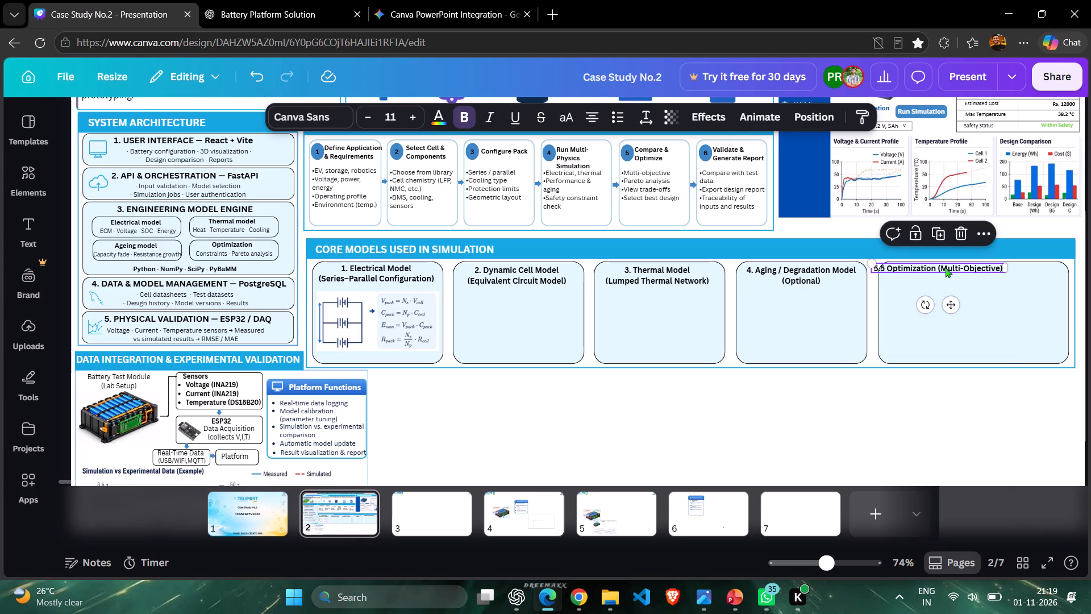
pyautogui.press('Right')
pyautogui.press('Right')
pyautogui.press('Right')
pyautogui.press('Right')
pyautogui.press('Right')
pyautogui.press('Right')
pyautogui.press('Right')
pyautogui.press('Right')
pyautogui.press('Right')
pyautogui.press('Right')
pyautogui.press('Right')
pyautogui.press('Right')
pyautogui.press('Right')
pyautogui.press('Right')
pyautogui.press('Right')
pyautogui.press('Right')
pyautogui.press('Right')
pyautogui.press('Right')
pyautogui.press('Right')
pyautogui.press('Right')
pyautogui.press('Right')
pyautogui.press('Right')
pyautogui.press('Right')
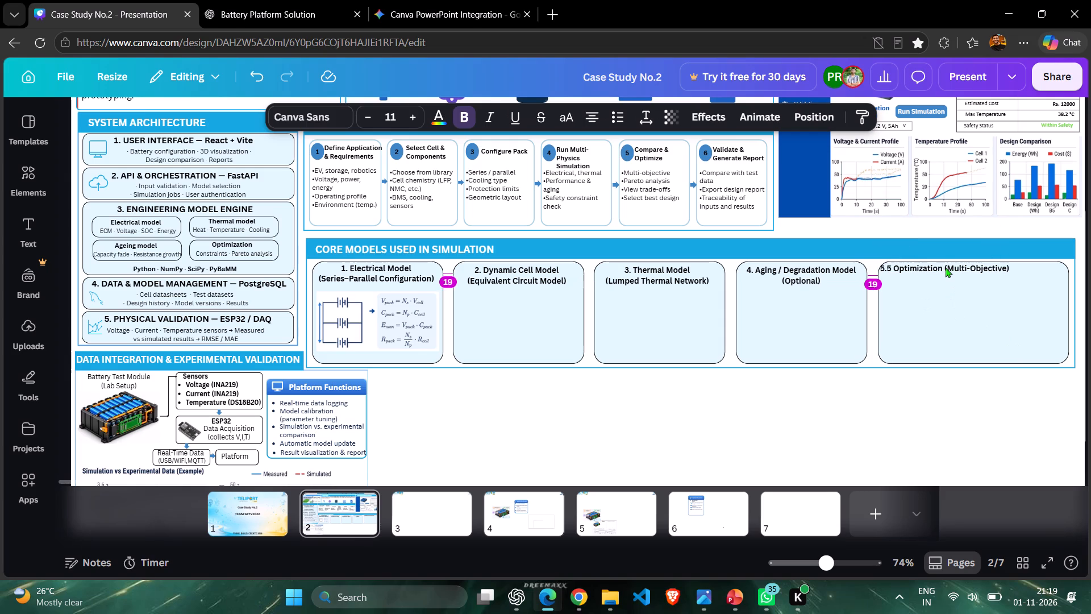
pyautogui.press('Left')
pyautogui.press('Left')
pyautogui.press('Left')
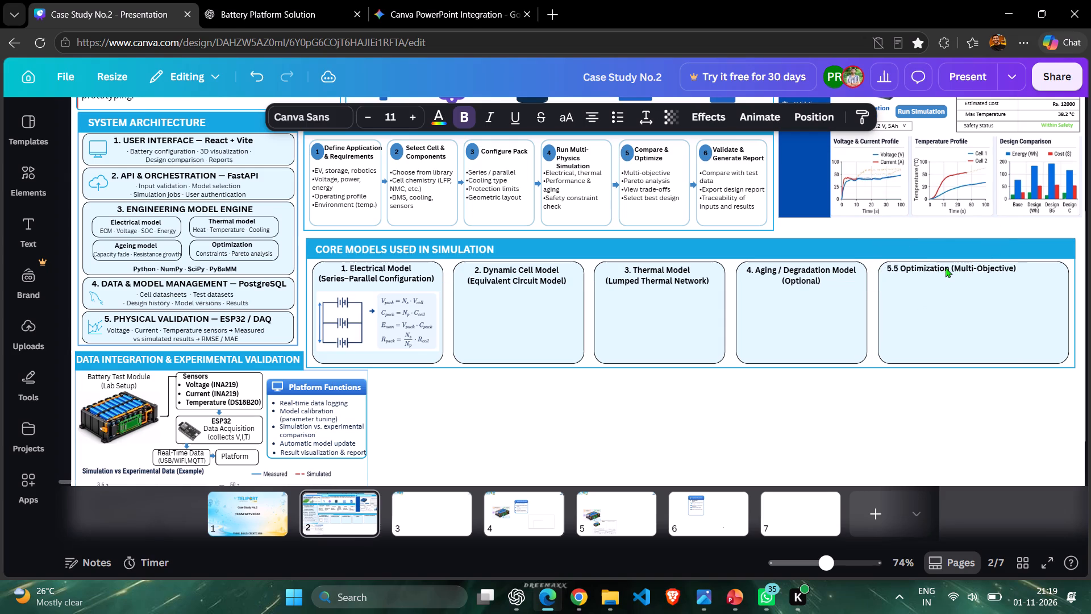
pyautogui.press('Down')
pyautogui.press('Up')
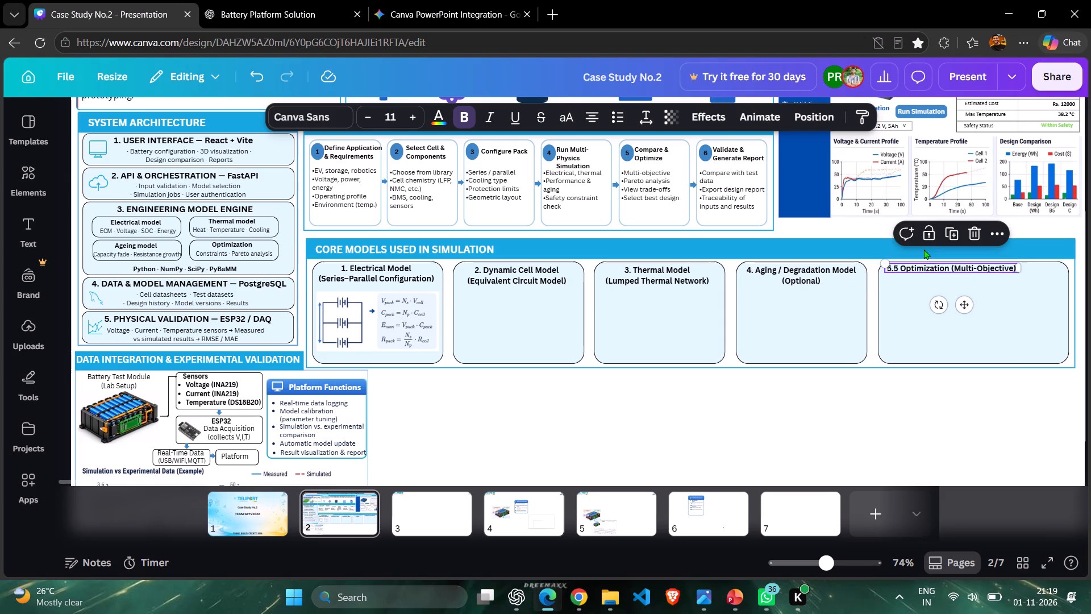
# Renumber the fifth box's heading to read "5. Optimization (Multi-Objective)".
pyautogui.click(892, 272)
pyautogui.click(892, 272)
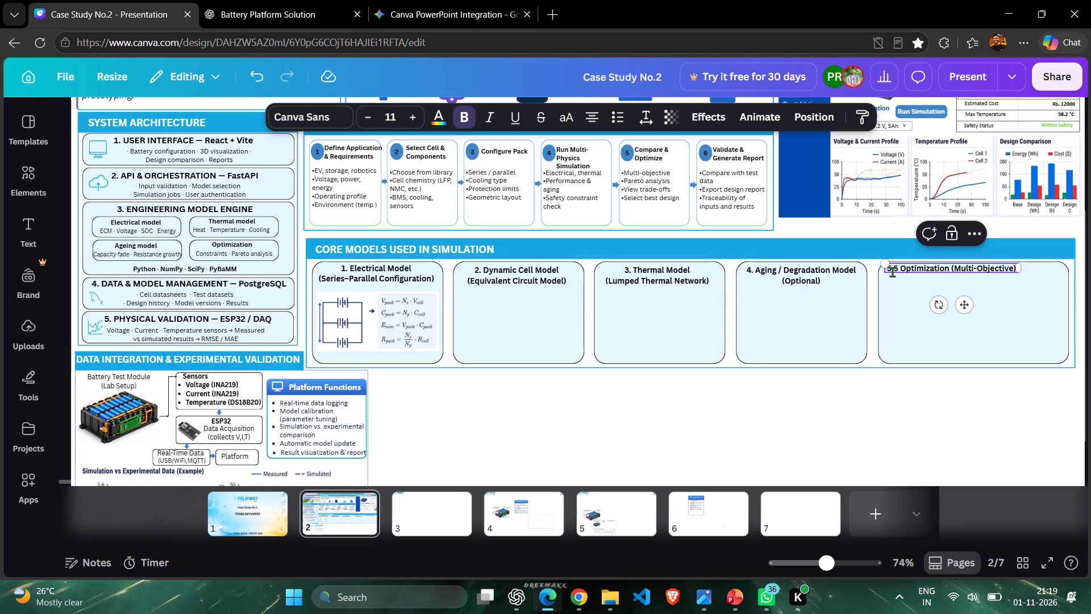
pyautogui.press('Right')
pyautogui.press('BackSpace')
pyautogui.press('BackSpace')
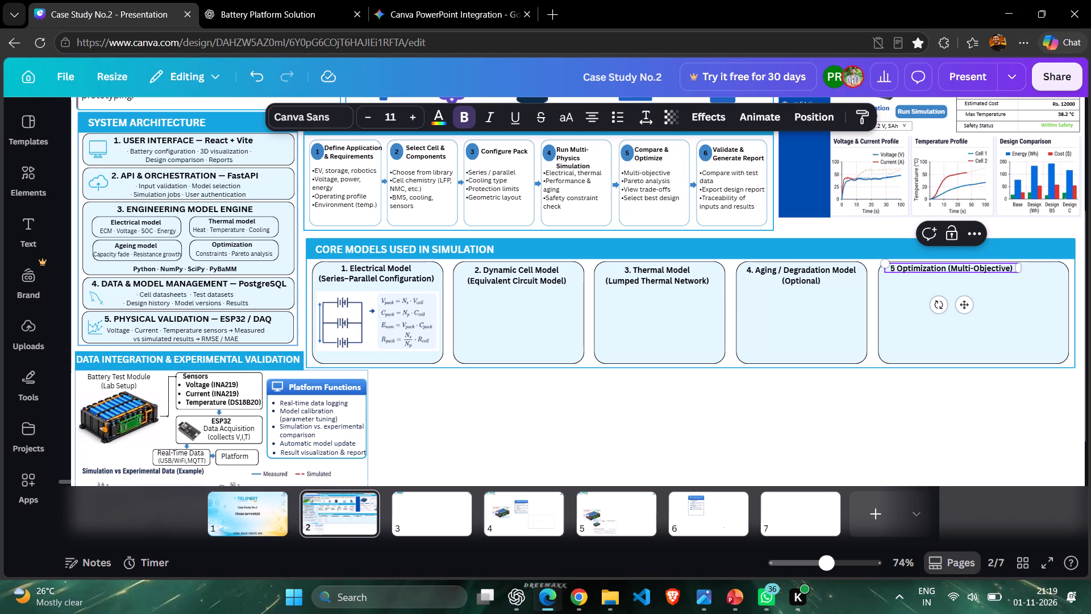
pyautogui.press('Right')
pyautogui.press('.')
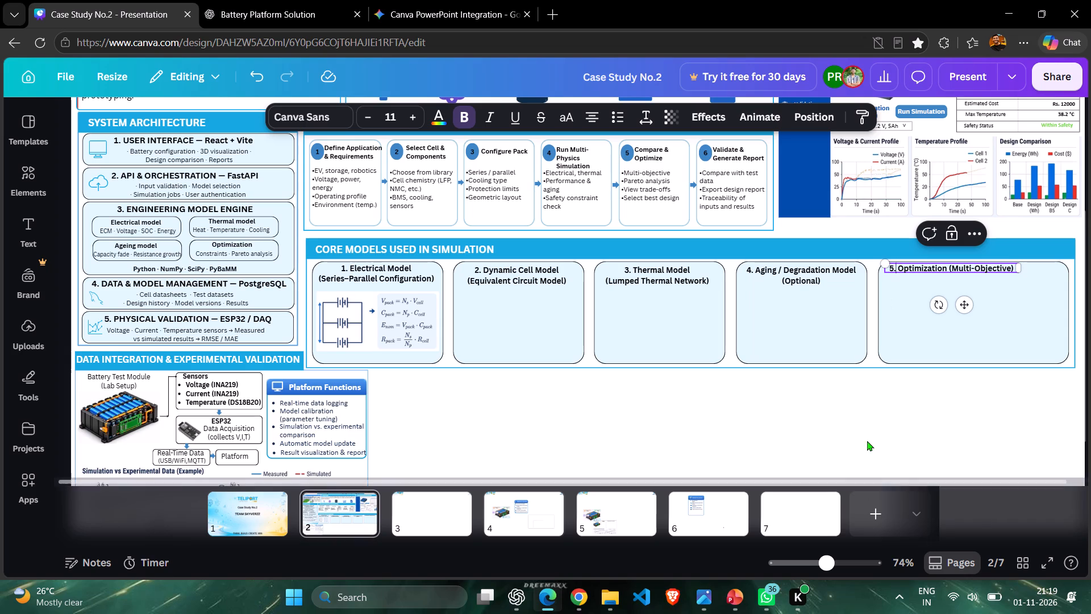
pyautogui.click(868, 438)
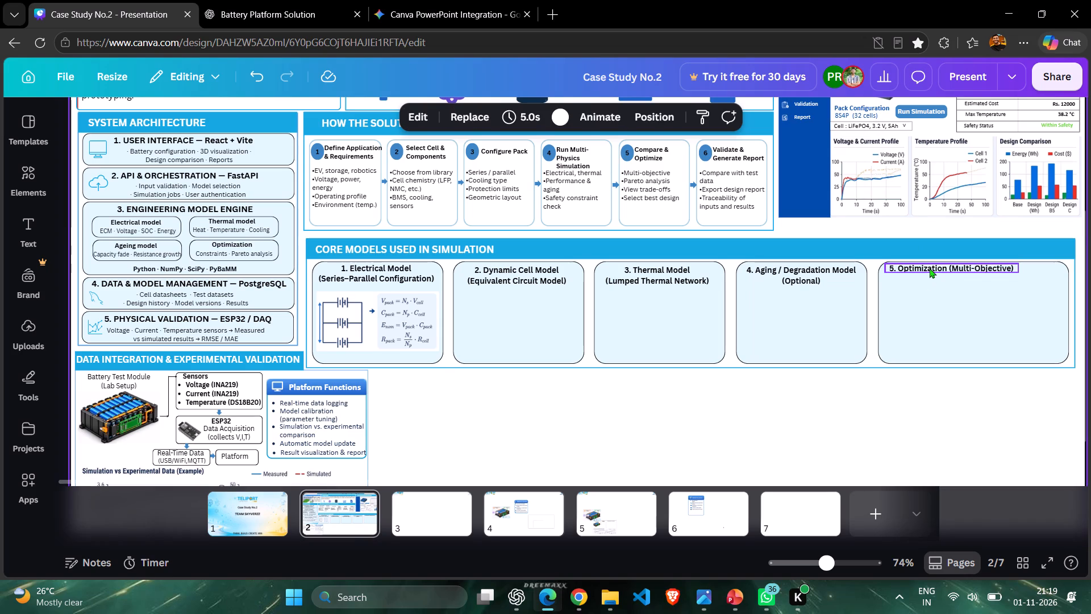
pyautogui.click(685, 445)
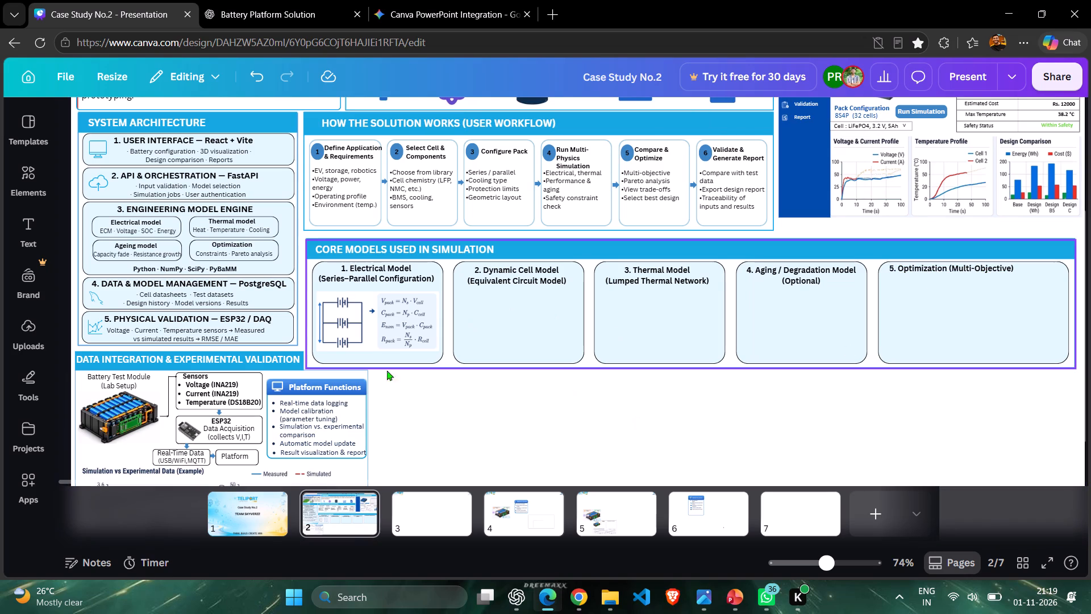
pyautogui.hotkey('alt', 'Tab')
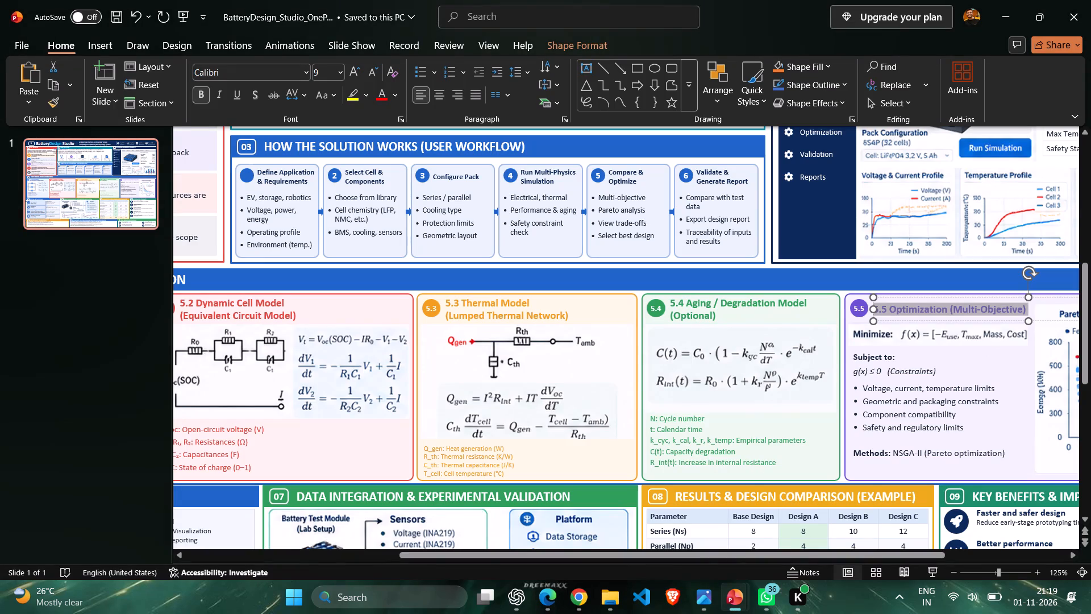
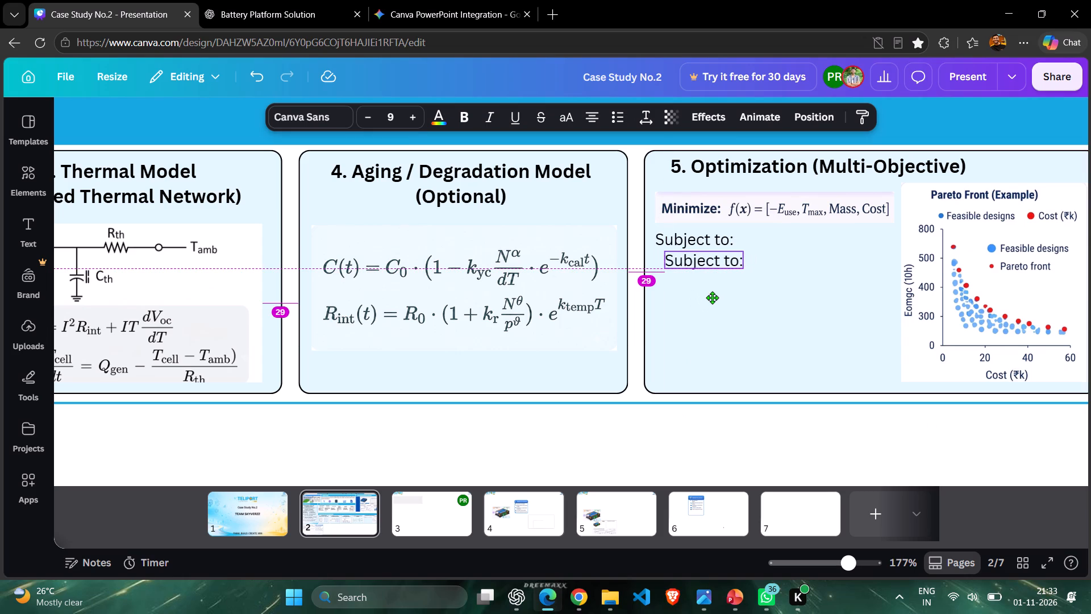
pyautogui.moveTo(712, 297); pyautogui.dragTo(703, 297)
# Replace the duplicate's text with the copied "g(x) ≤ 0 (Constraints)", remove the extra blank line, and reposition it under "Subject to:".
pyautogui.doubleClick(692, 255)
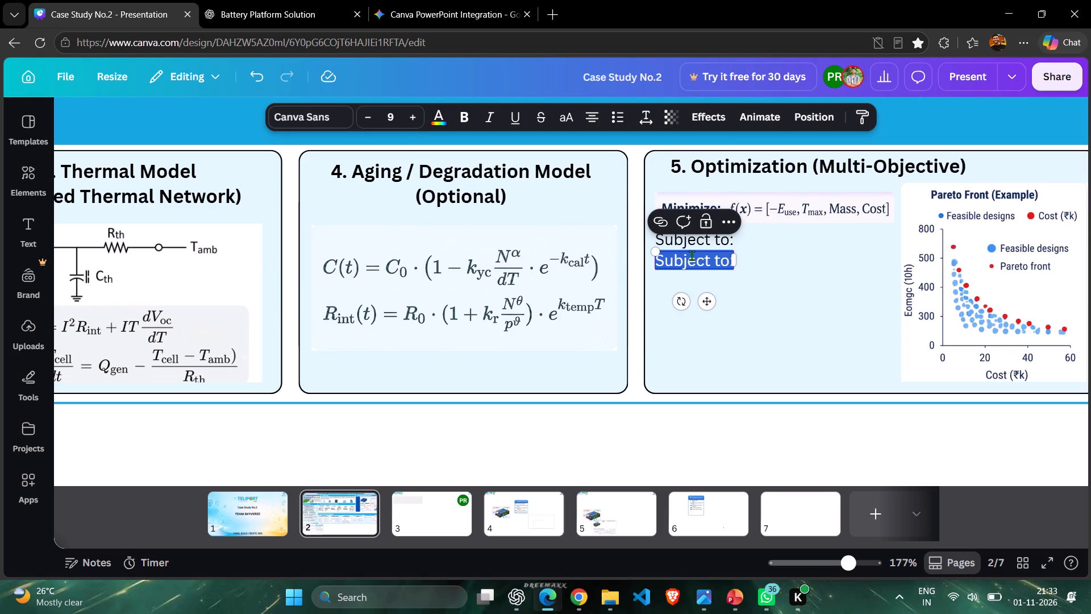
pyautogui.hotkey('ctrl', 'v')
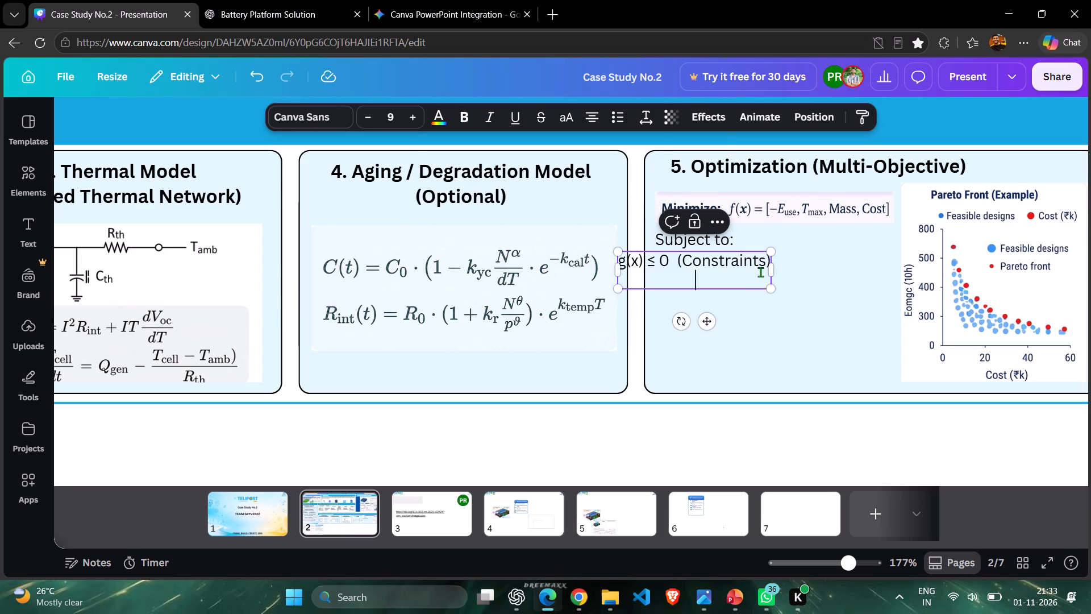
pyautogui.press('BackSpace')
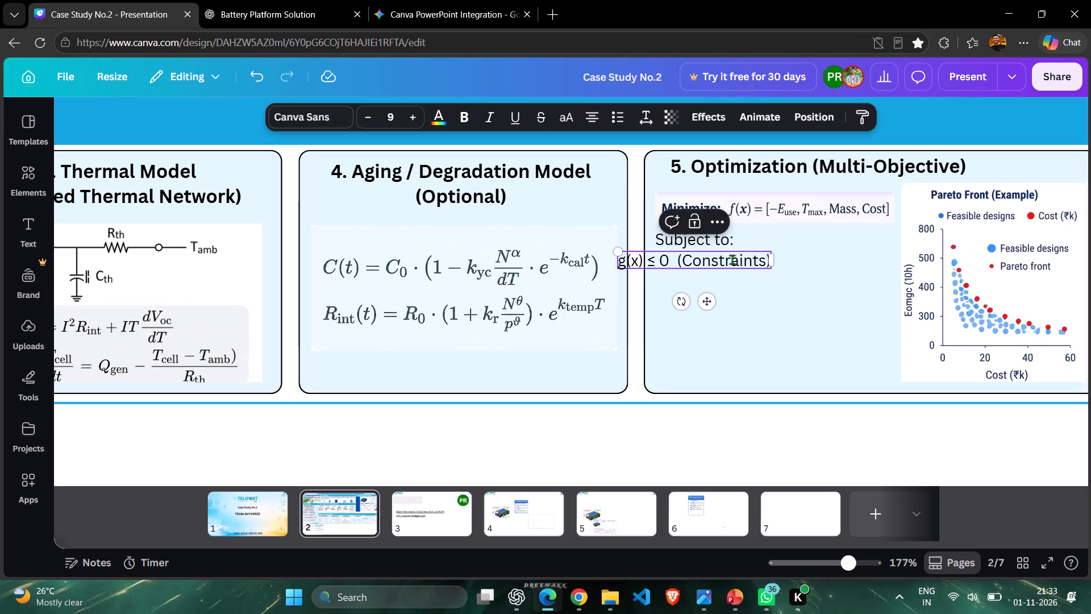
pyautogui.moveTo(710, 301); pyautogui.dragTo(754, 294)
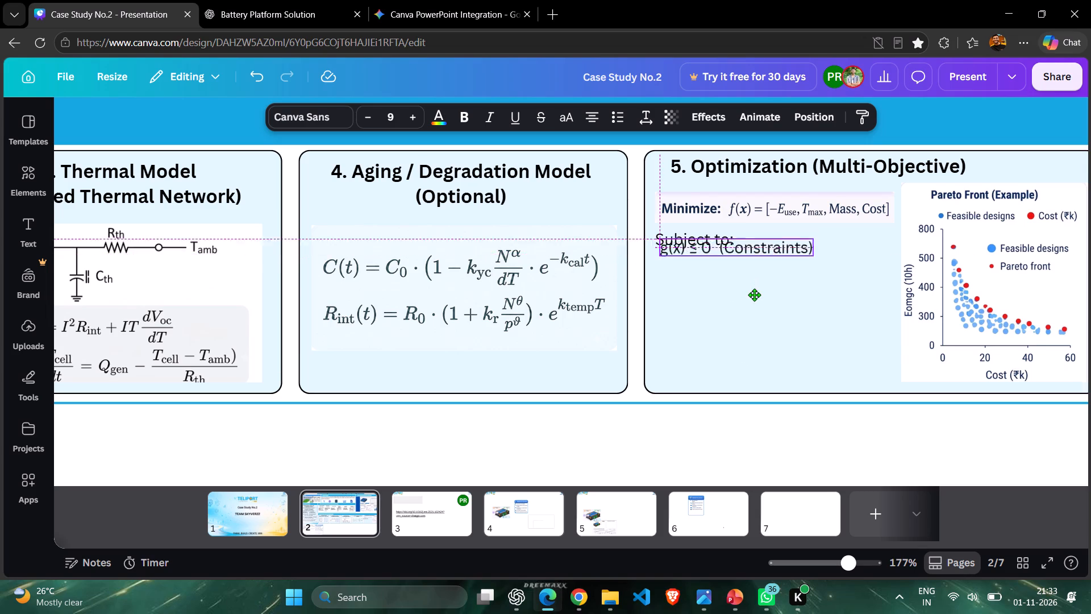
pyautogui.moveTo(754, 294); pyautogui.dragTo(749, 301)
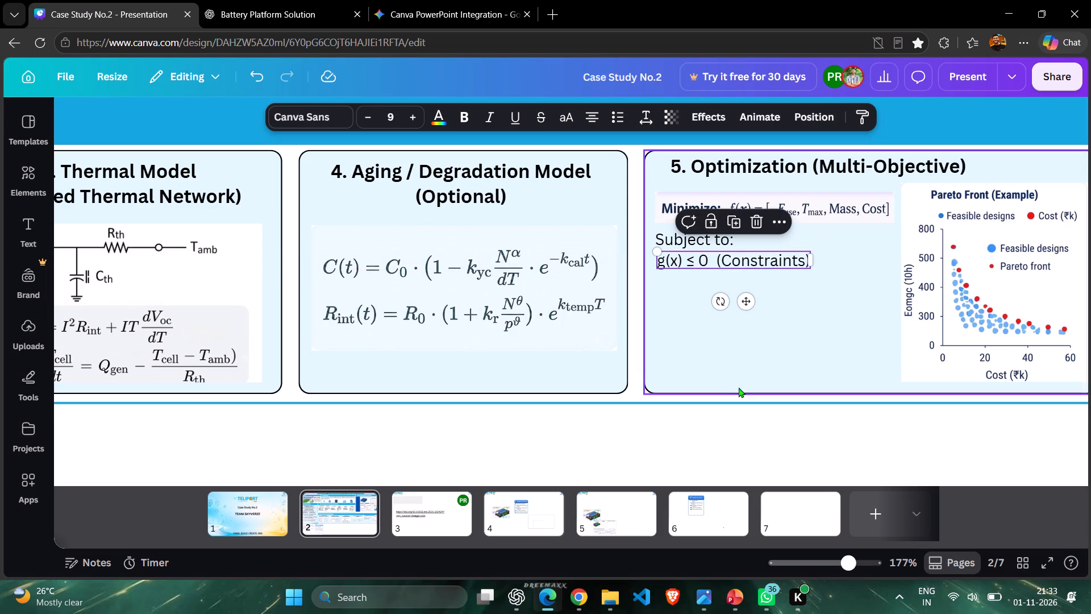
pyautogui.click(709, 440)
# Make the "Subject to:" text bold and deselect it.
pyautogui.click(680, 234)
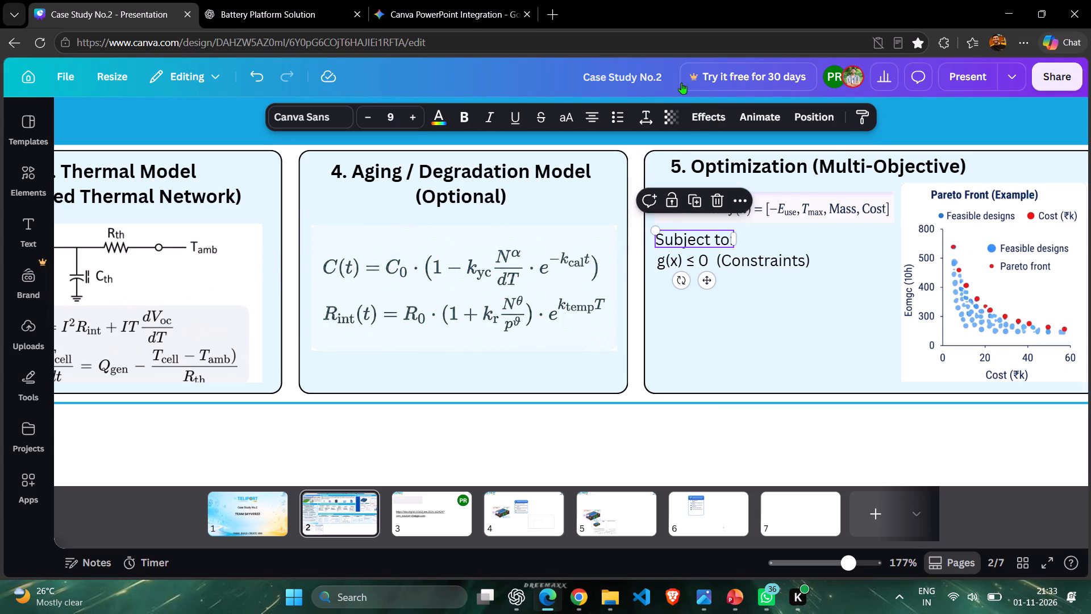
pyautogui.click(467, 113)
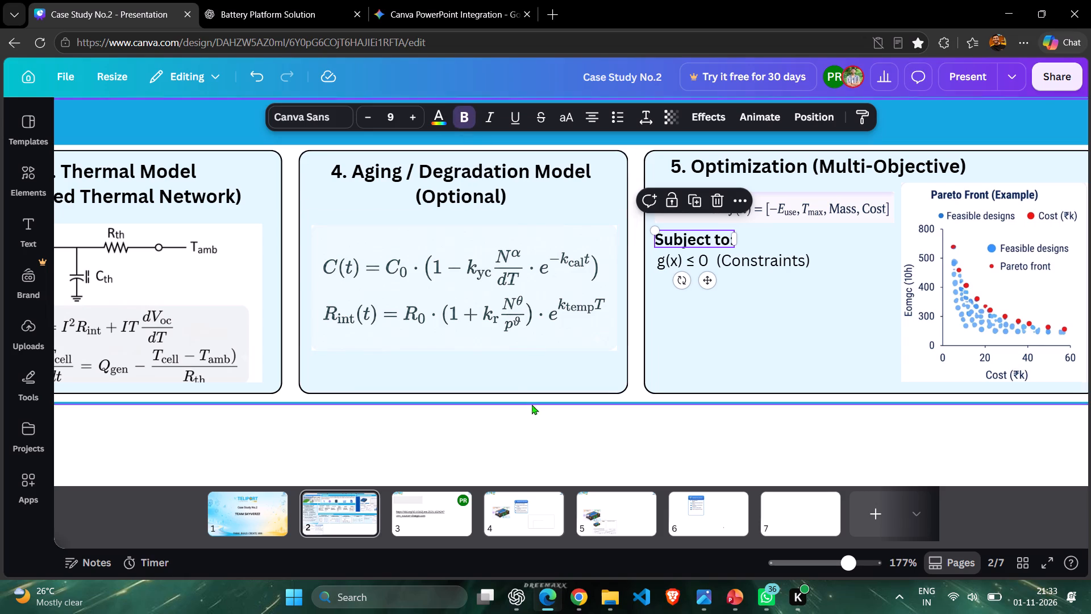
pyautogui.click(532, 446)
# Copy the four-bullet constraints list from the PowerPoint slide's Optimization box and return to the Canva poster.
pyautogui.hotkey('alt', 'Tab')
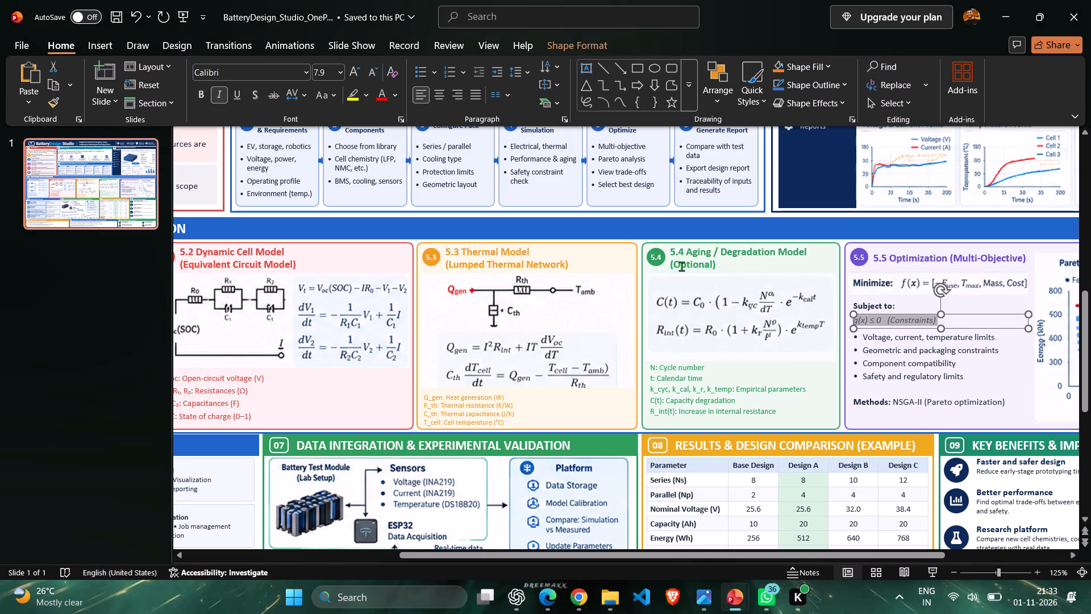
pyautogui.click(937, 362)
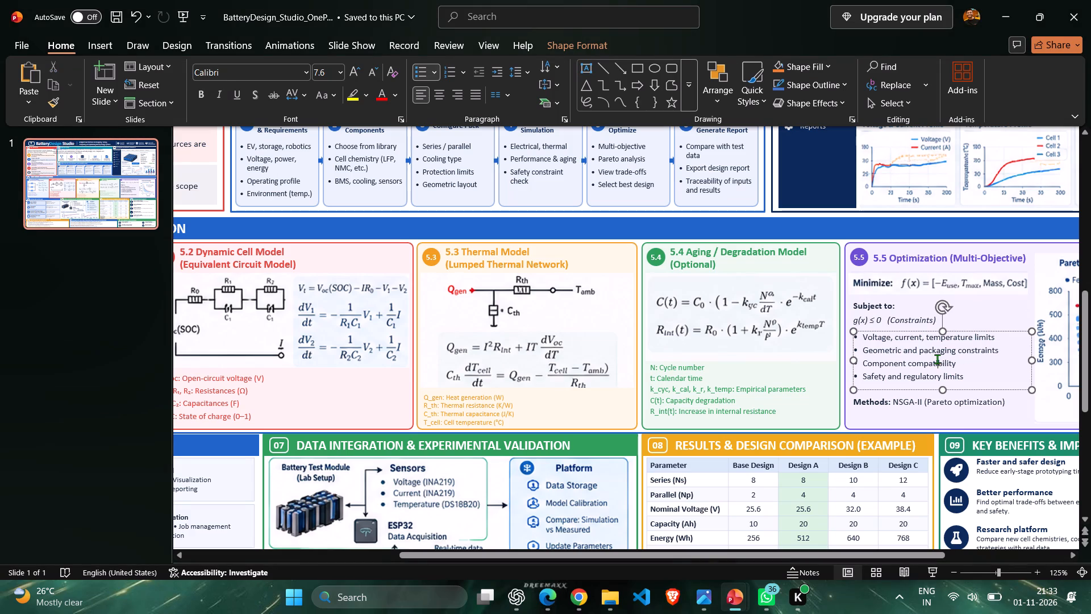
pyautogui.hotkey('ctrl', 'a')
pyautogui.hotkey('ctrl', 'c')
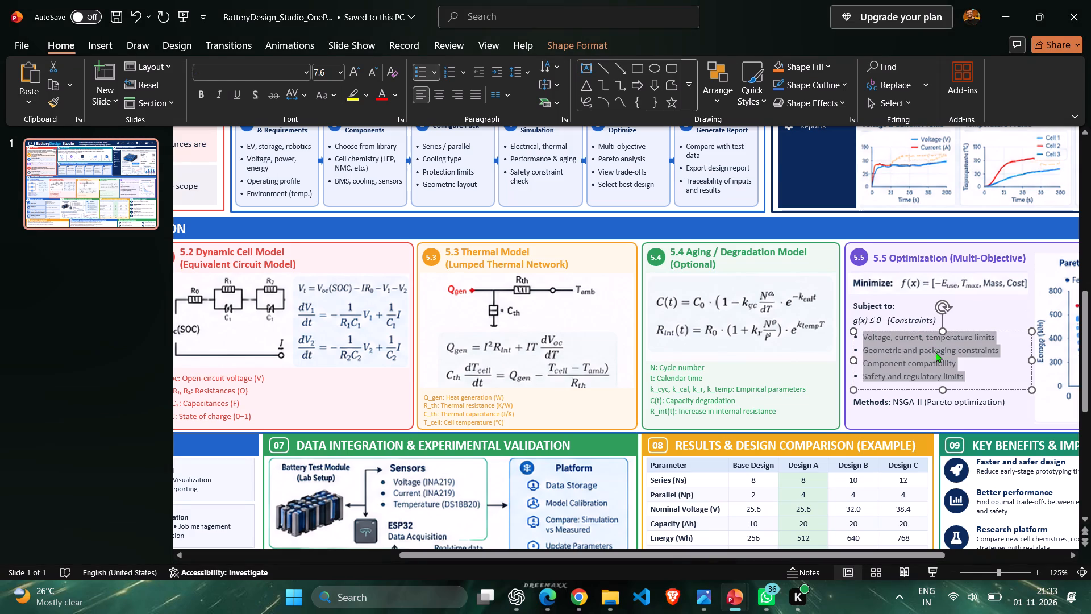
pyautogui.hotkey('alt', 'Tab')
# Duplicate the "g(x) ≤ 0 (Constraints)" line and align the copy directly beneath the original.
pyautogui.click(710, 253)
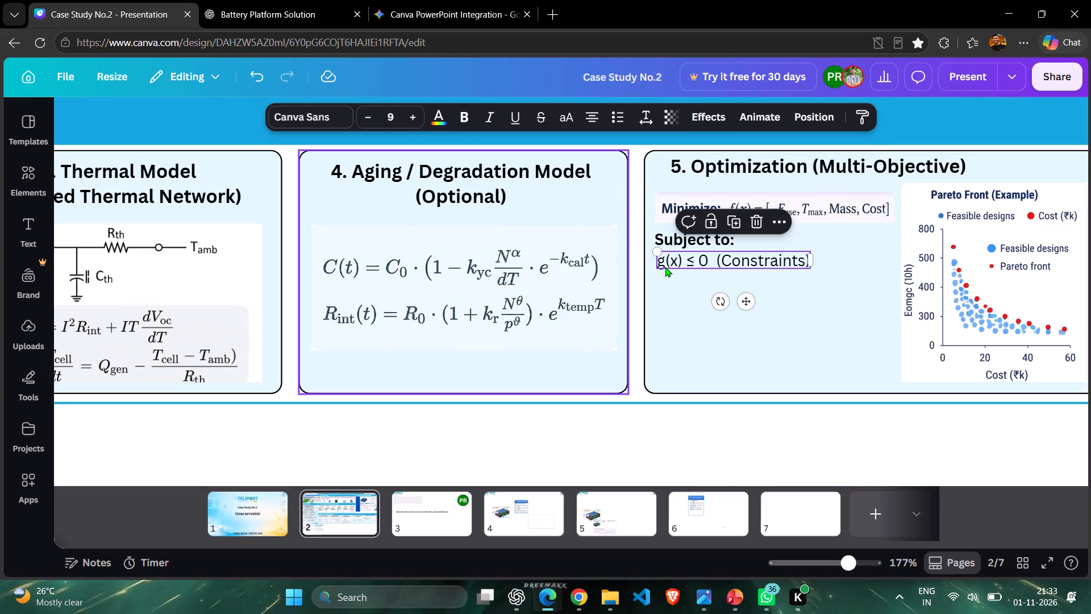
pyautogui.hotkey('ctrl', 'd')
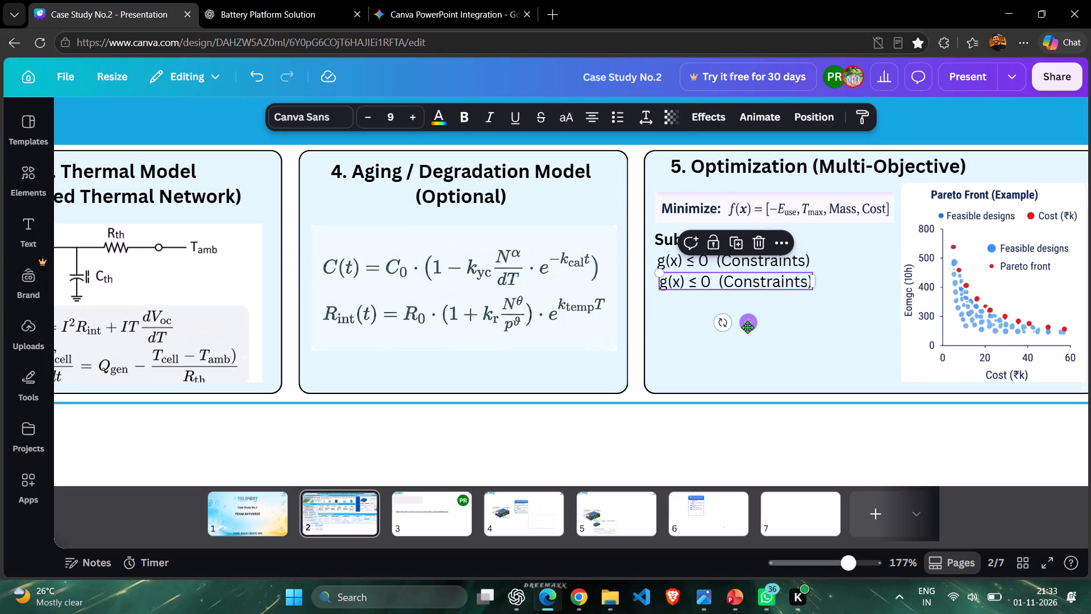
pyautogui.press('Left')
pyautogui.press('Left')
pyautogui.press('Left')
pyautogui.press('Left')
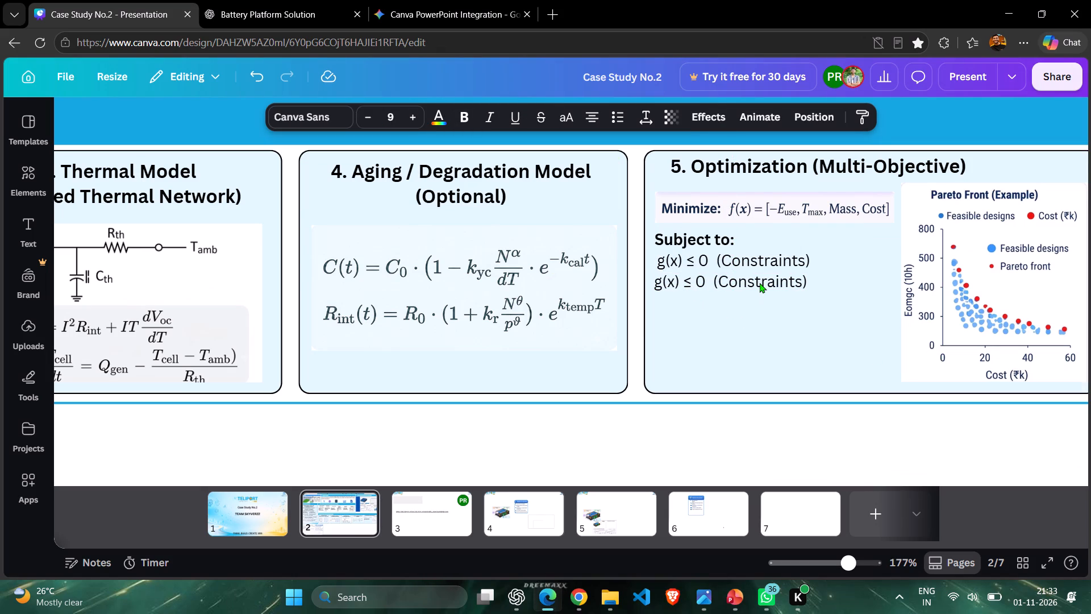
pyautogui.press('Right')
pyautogui.press('Right')
# Widen the duplicated text box to just short of the Pareto chart and replace its text with the copied constraints list.
pyautogui.click(760, 283)
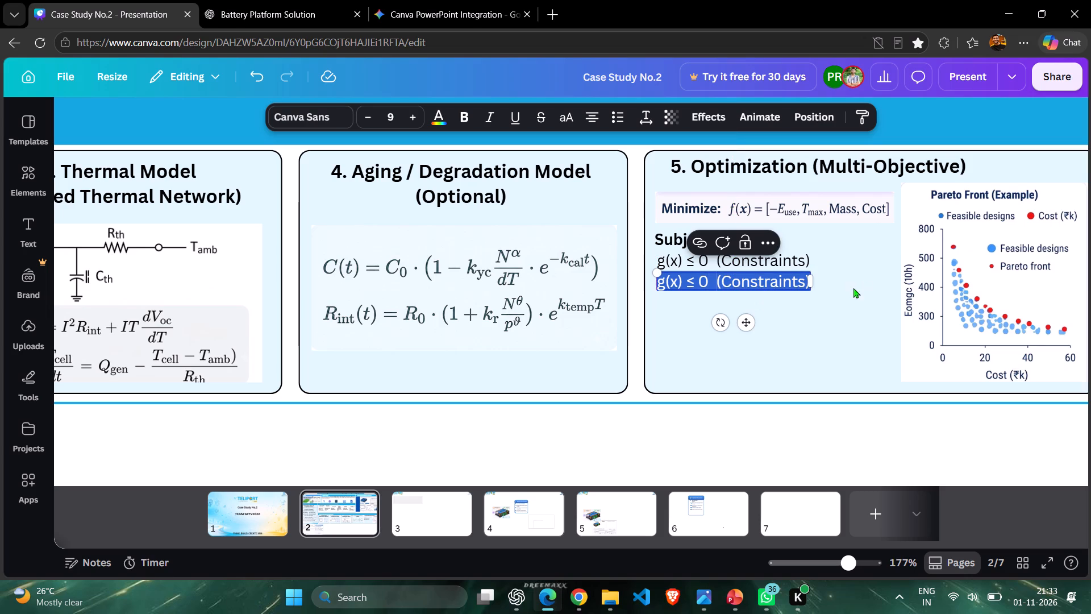
pyautogui.moveTo(816, 281); pyautogui.dragTo(896, 280)
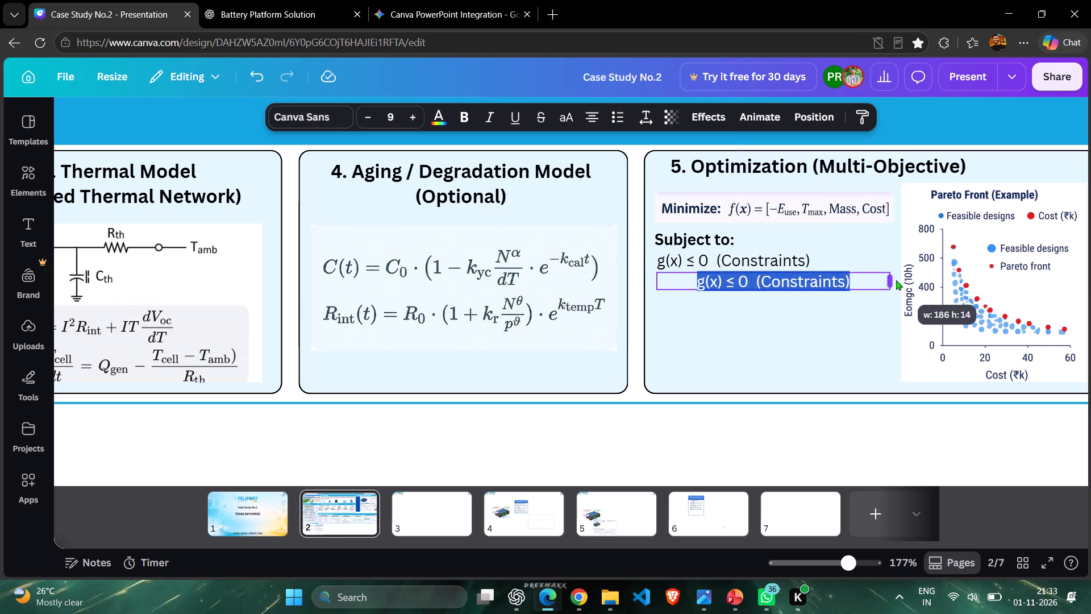
pyautogui.moveTo(896, 280); pyautogui.dragTo(901, 280)
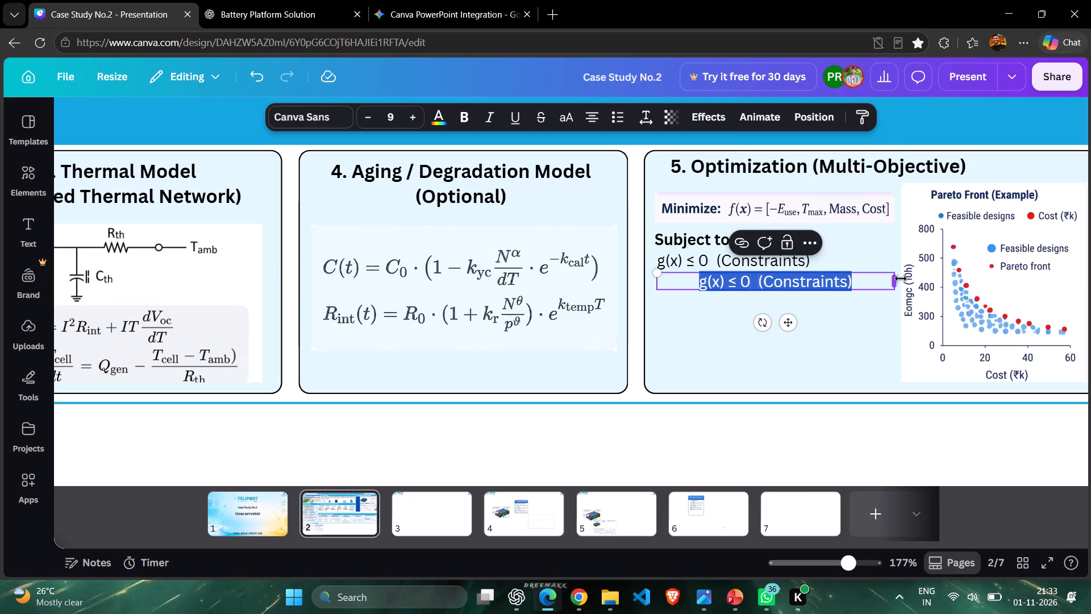
pyautogui.hotkey('ctrl', 'v')
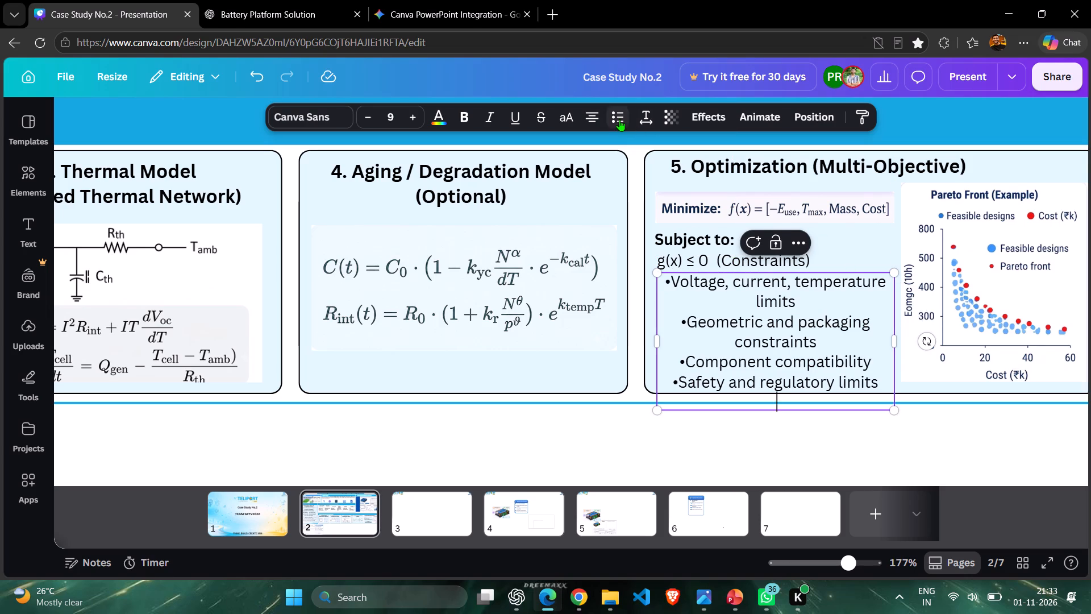
# Change the text alignment of the entire pasted constraints list in the Optimization box.
pyautogui.click(583, 110)
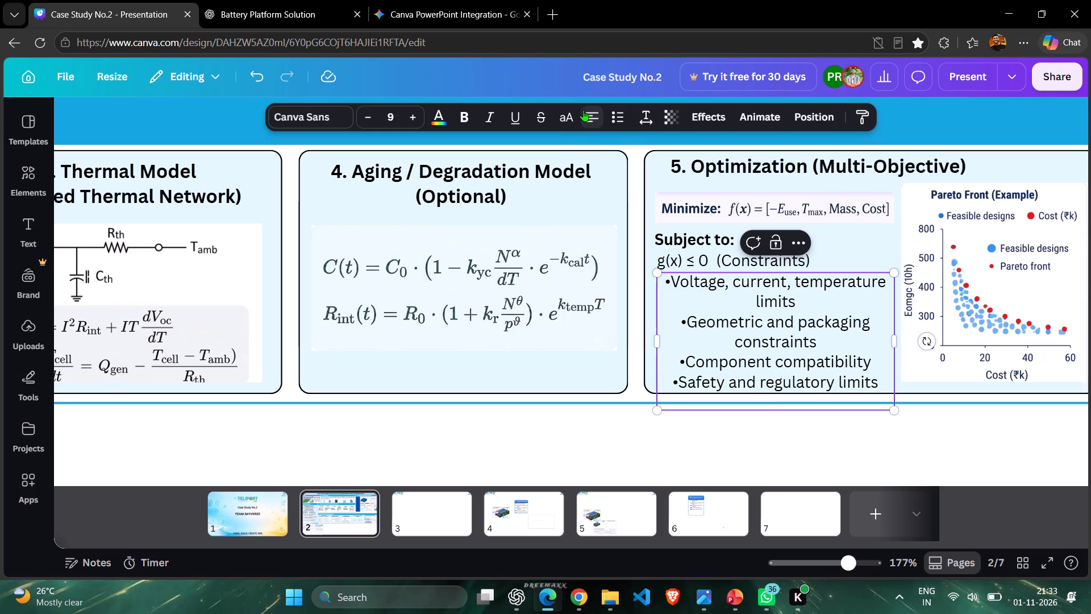
pyautogui.click(583, 110)
pyautogui.doubleClick(686, 310)
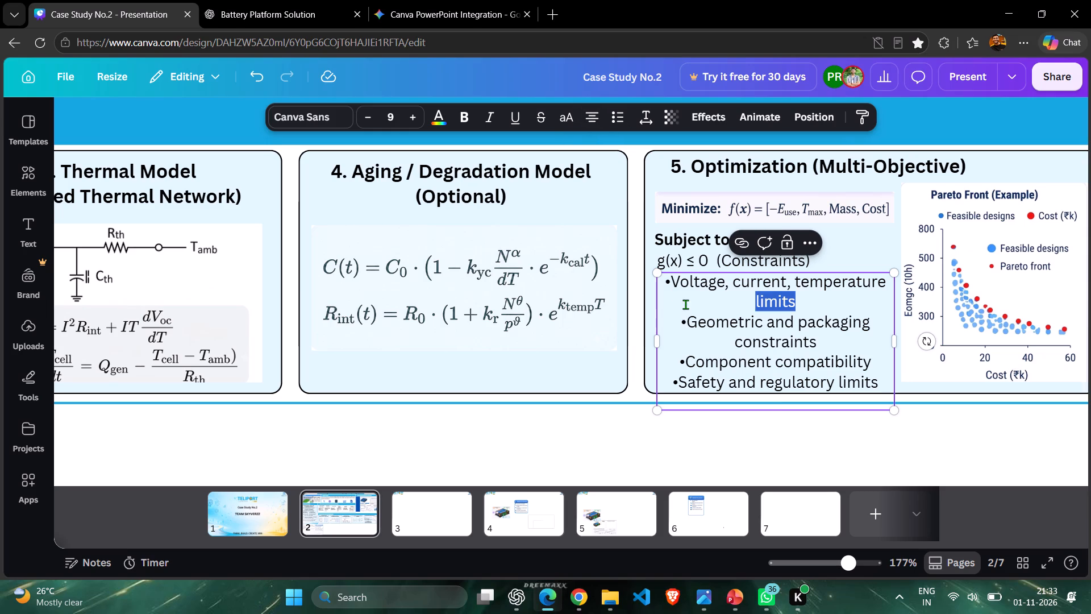
pyautogui.hotkey('ctrl', 'a')
pyautogui.click(597, 111)
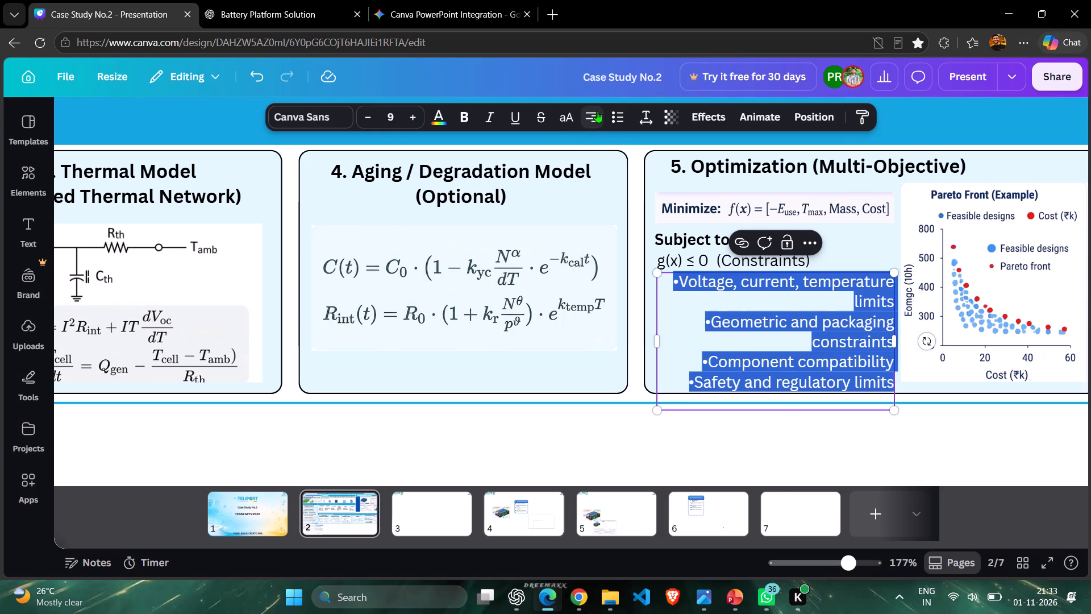
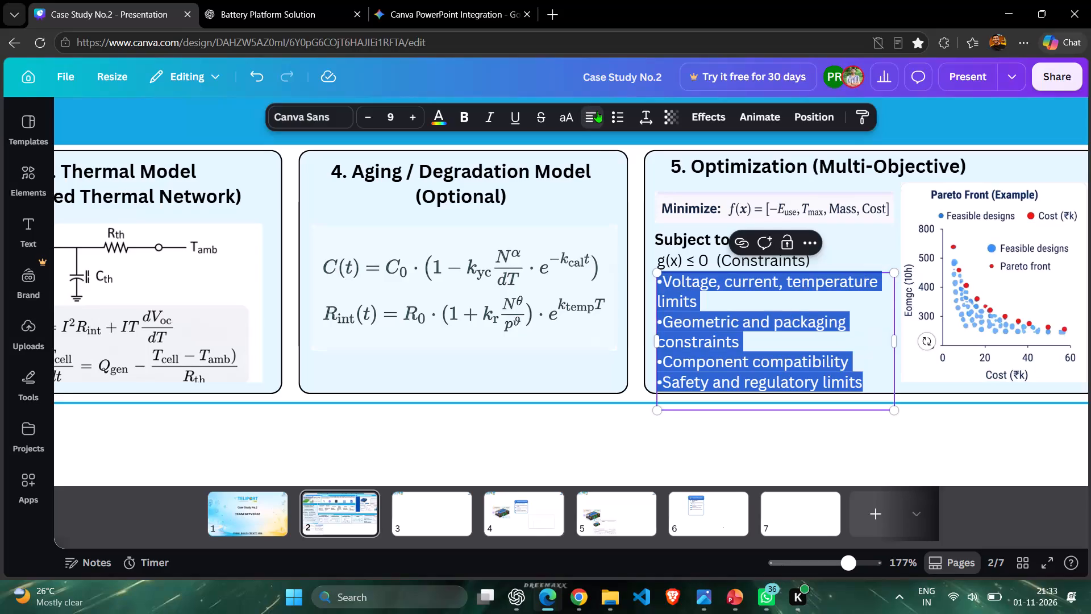
# Reduce the font size of the bulleted constraints list in the Optimization box to 8.
pyautogui.click(585, 416)
pyautogui.click(699, 313)
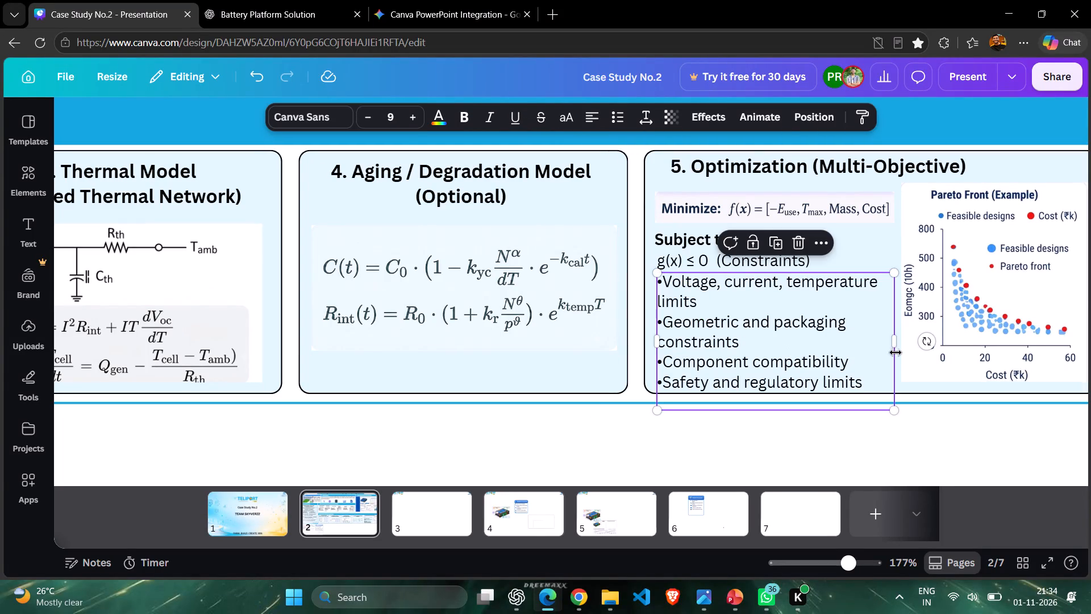
pyautogui.click(370, 121)
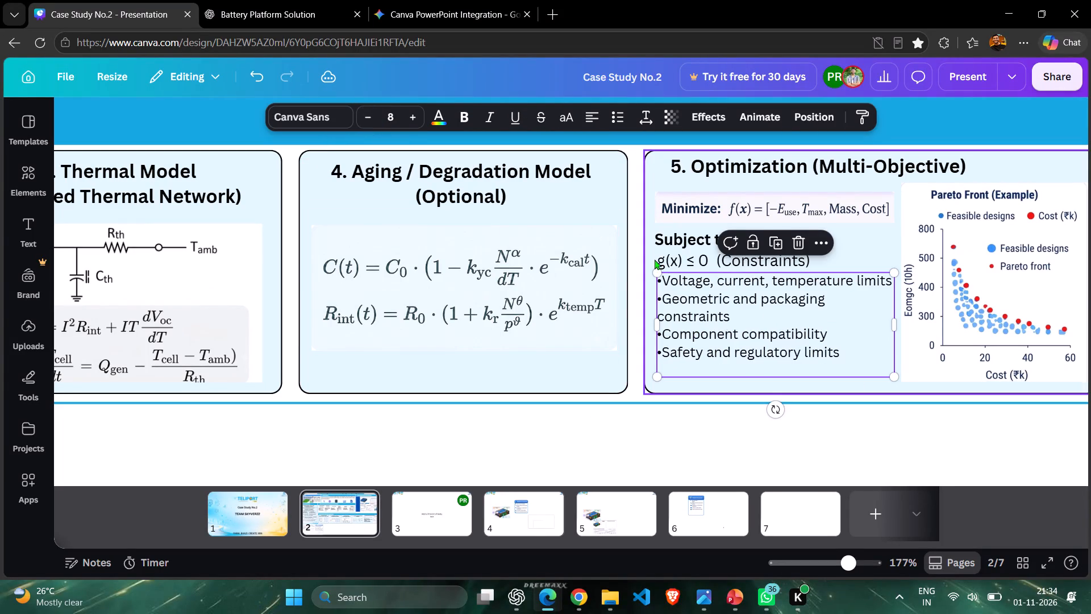
# Reduce the font size of the "g(x) ≤ 0 (Constraints)" line to 8.
pyautogui.click(659, 259)
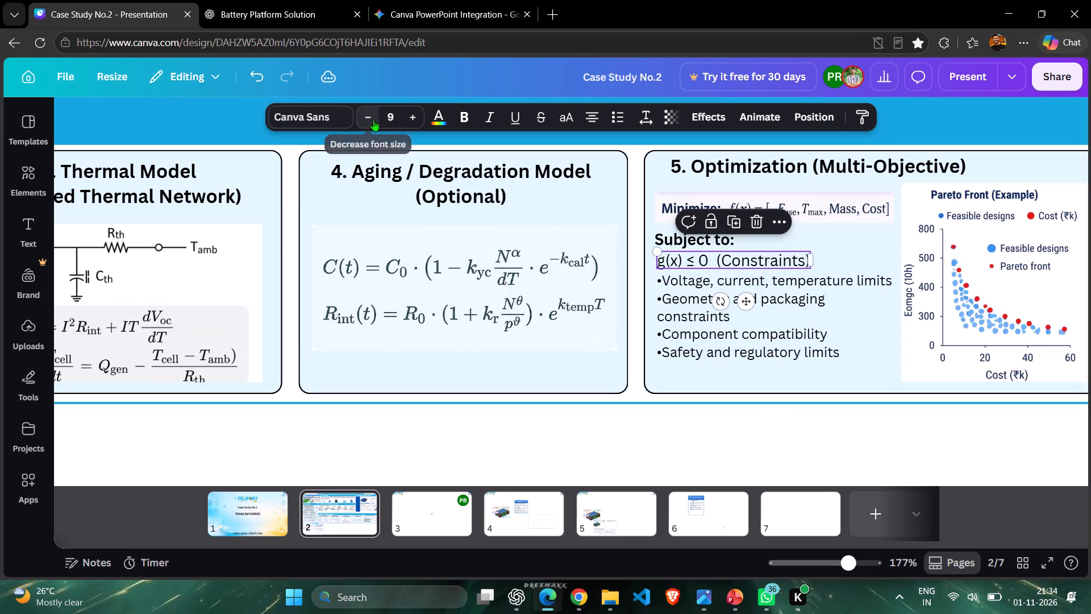
pyautogui.click(373, 119)
pyautogui.click(632, 436)
# Nudge the "g(x) ≤ 0 (Constraints)" line left and slightly up so it sits just beneath the "Subject to:" heading, near its left edge.
pyautogui.click(697, 255)
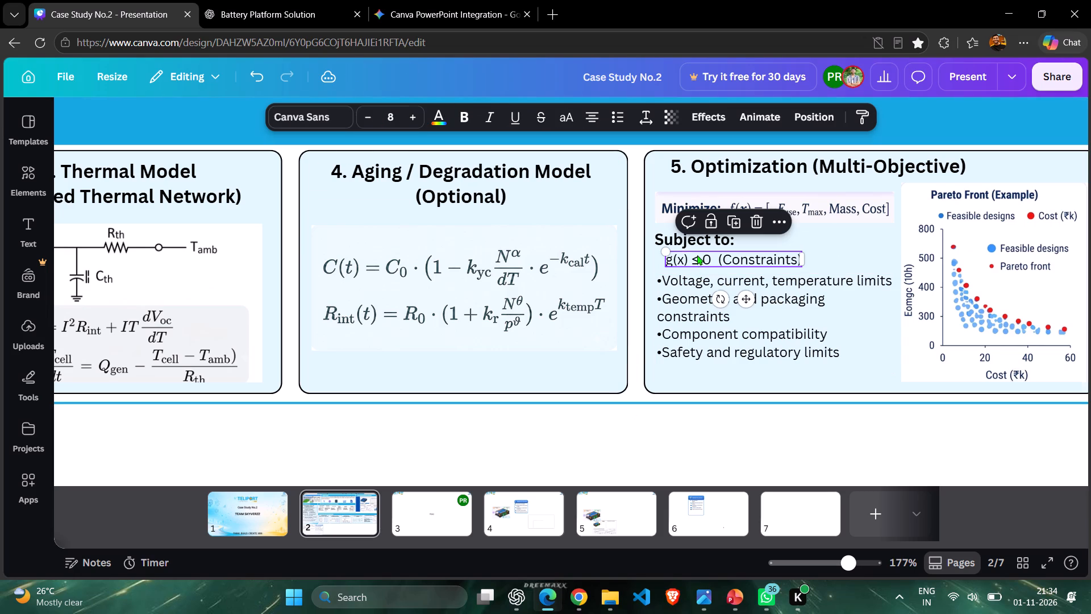
pyautogui.press('Left')
pyautogui.press('Left')
pyautogui.press('Left')
pyautogui.press('Left')
pyautogui.press('Left')
pyautogui.press('Left')
pyautogui.press('Left')
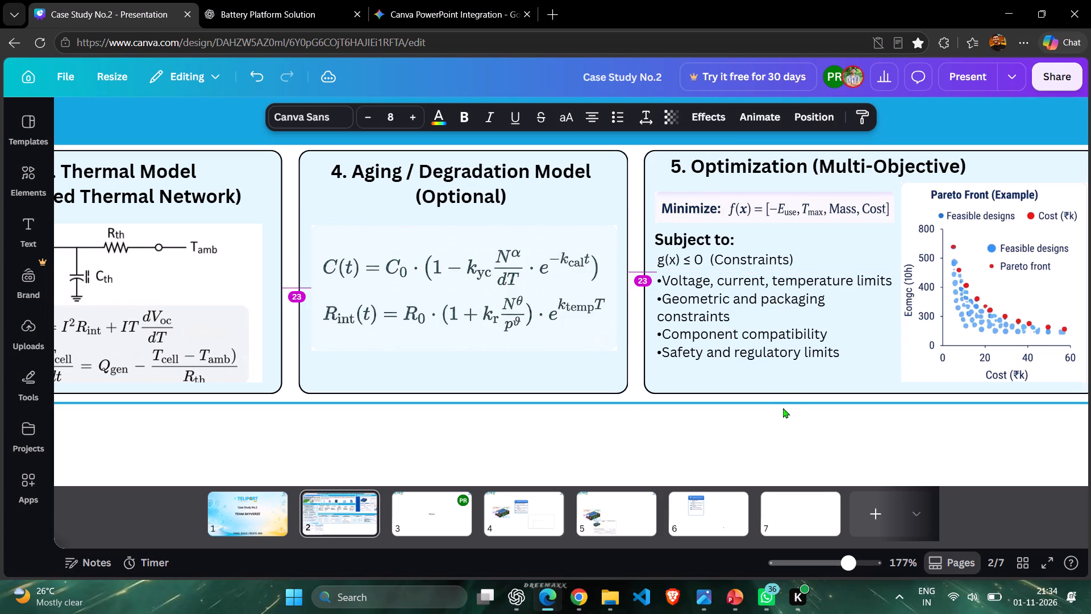
pyautogui.press('Right')
pyautogui.press('Up')
pyautogui.press('Up')
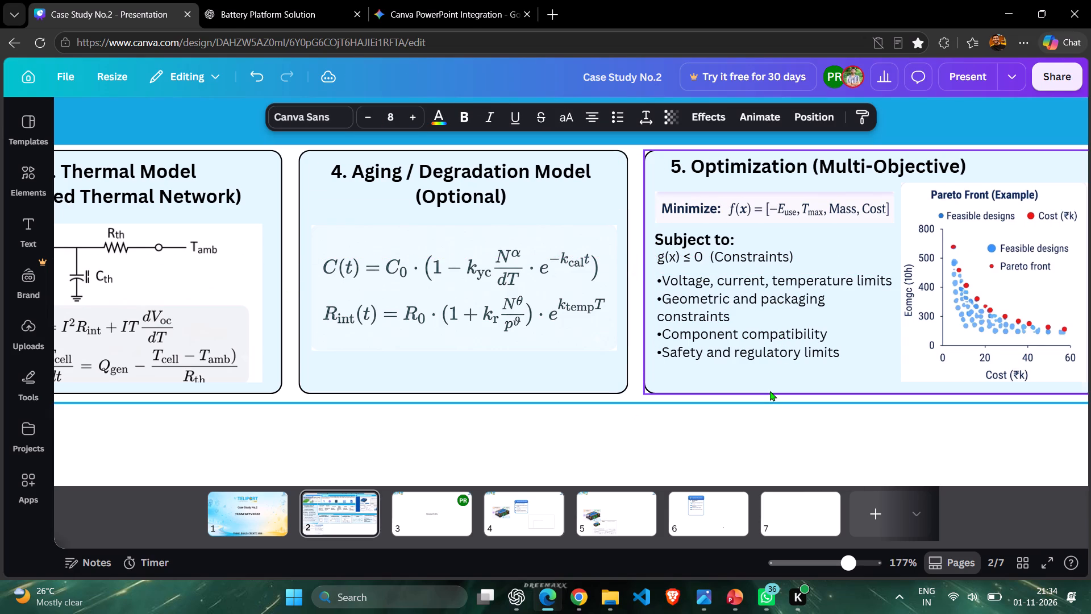
pyautogui.press('Up')
pyautogui.press('Left')
pyautogui.press('Down')
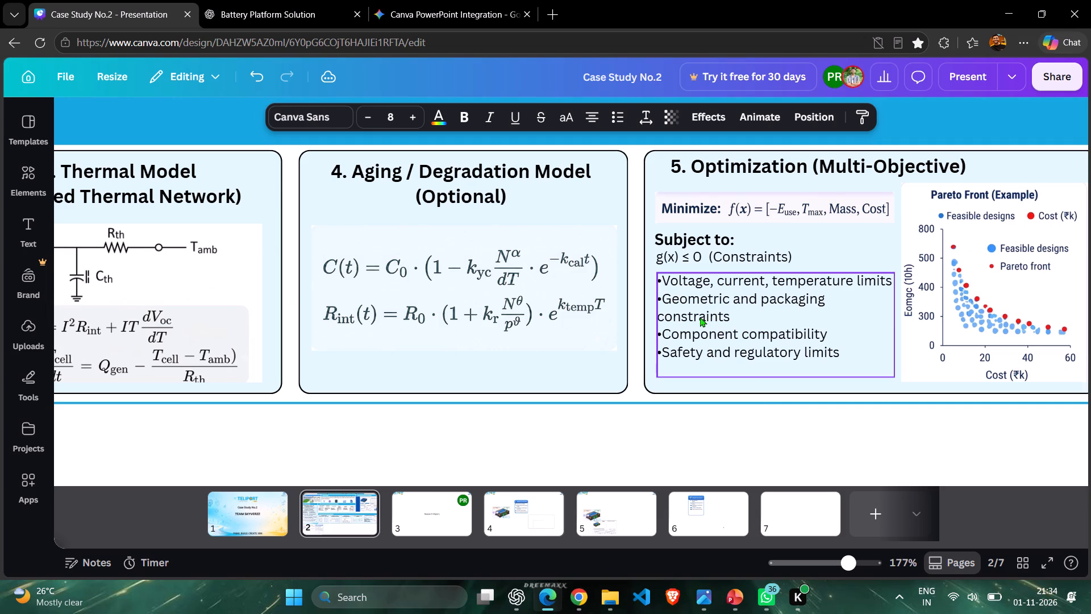
# Nudge the bulleted constraints list up and slightly left, closer beneath the "g(x) ≤ 0 (Constraints)" line.
pyautogui.click(700, 317)
pyautogui.press('Up')
pyautogui.press('Up')
pyautogui.press('Up')
pyautogui.press('Up')
pyautogui.press('Left')
pyautogui.press('Left')
pyautogui.press('Left')
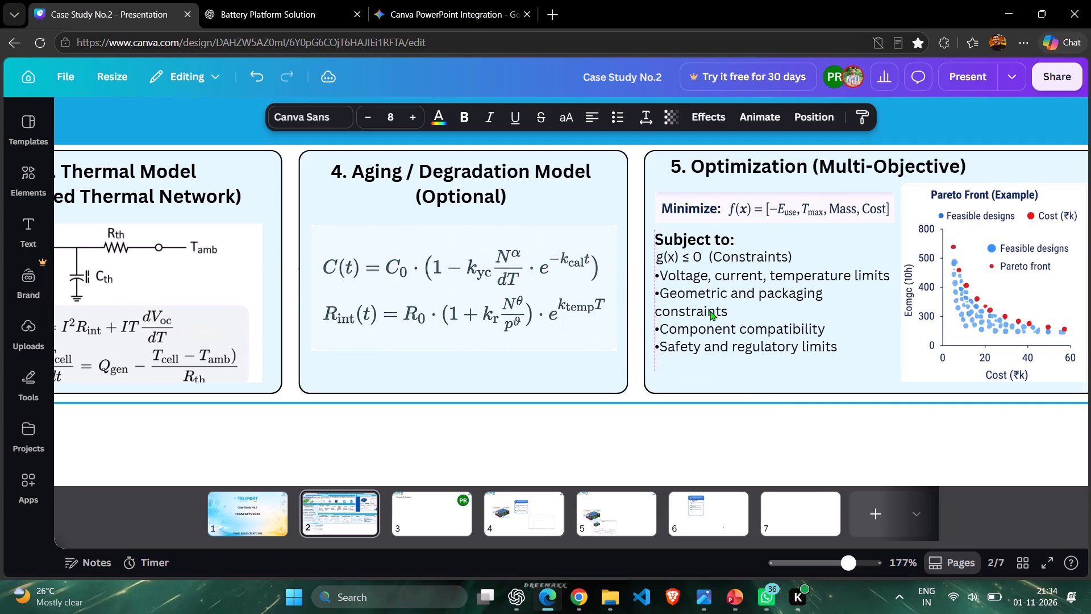
pyautogui.press('Left')
pyautogui.press('Left')
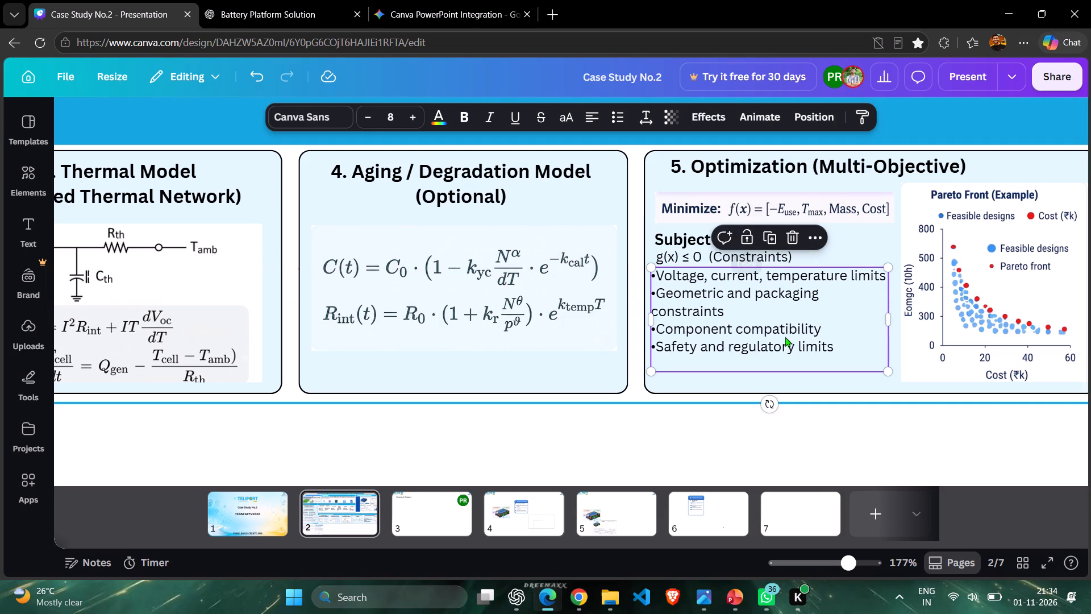
# Deselect the bulleted constraints list in the Optimization box.
pyautogui.click(718, 457)
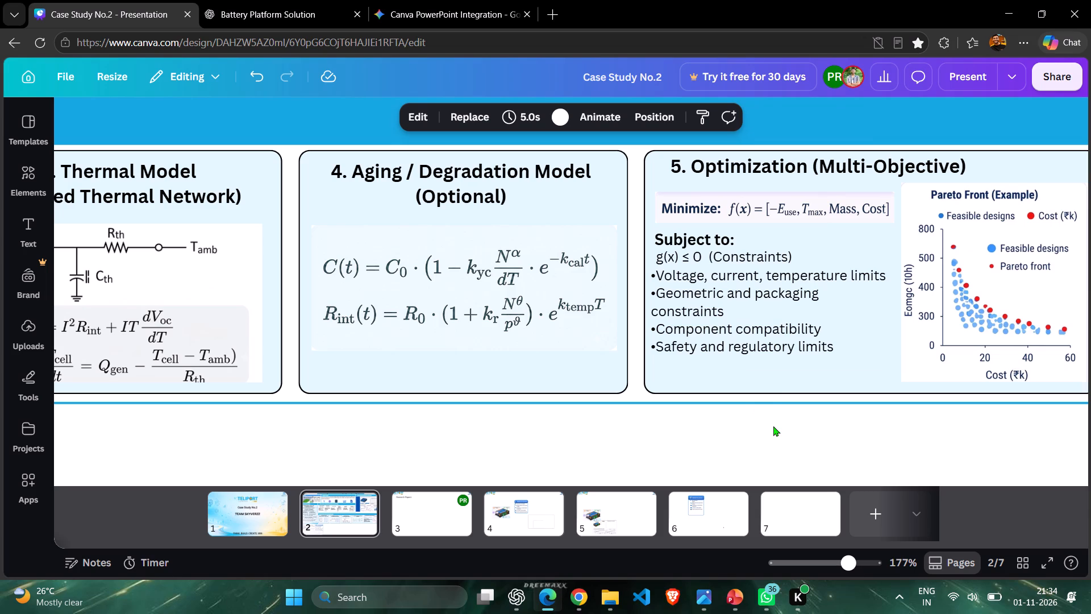
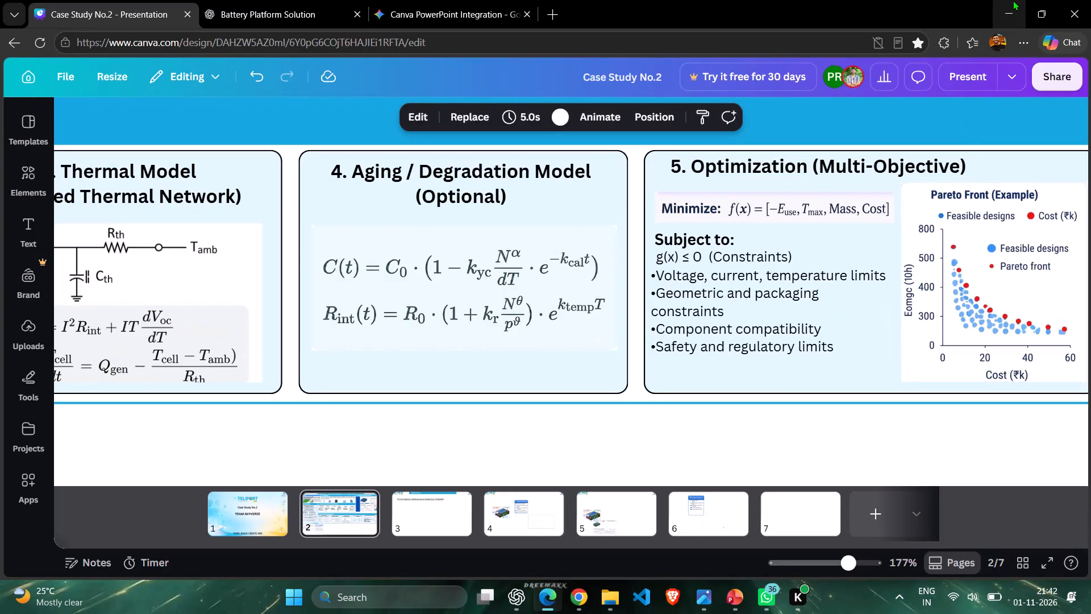
# Minimize the open Canva, PowerPoint and Gemini windows to clear the desktop.
pyautogui.click(1003, 0)
pyautogui.click(1009, 0)
pyautogui.click(1009, 0)
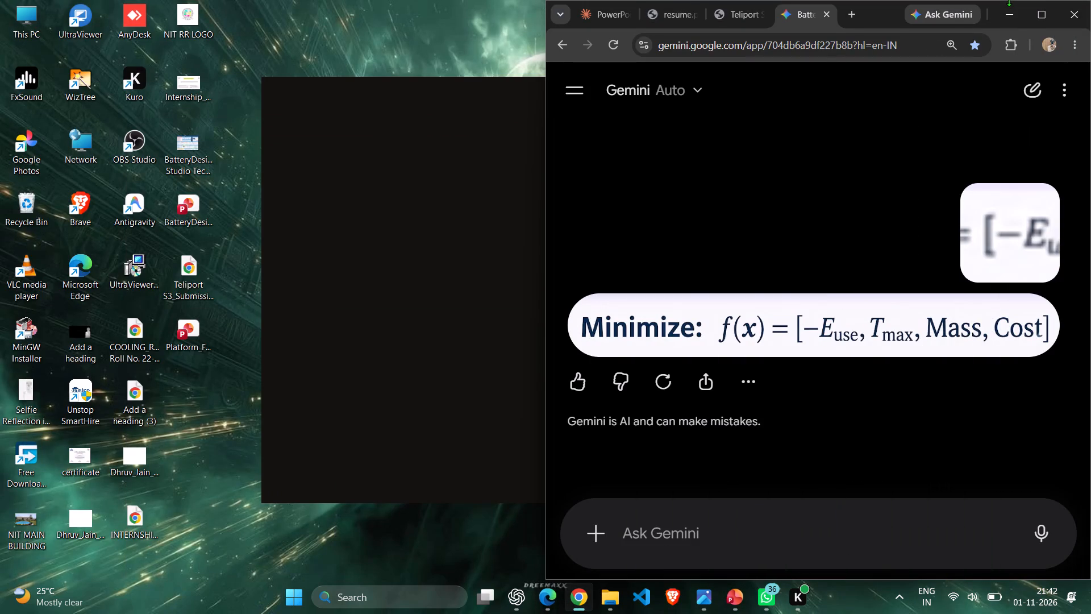
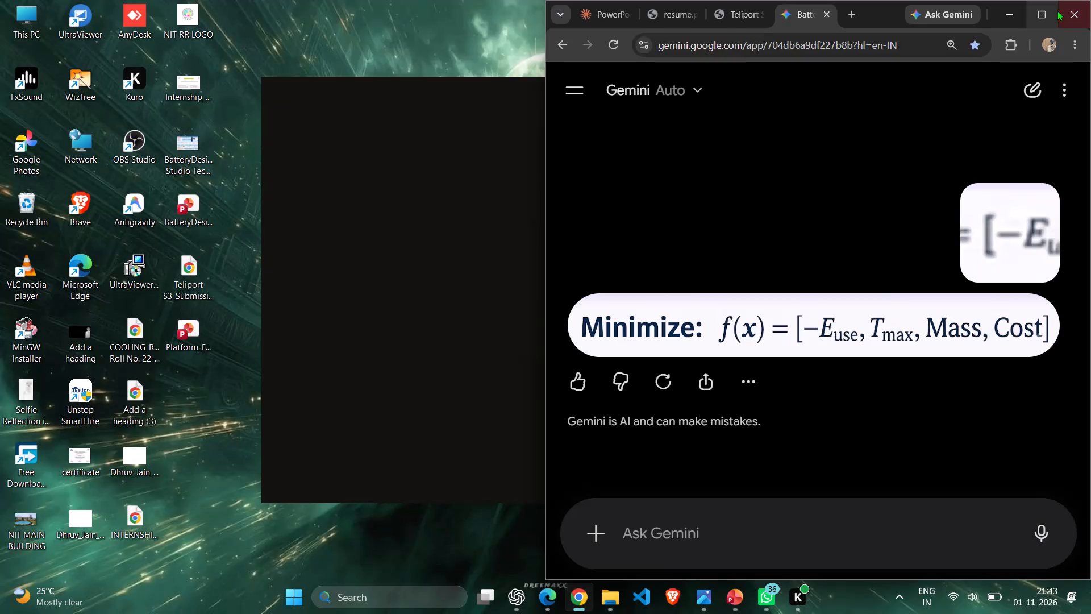
# Maximize the Chrome window and open a new blank tab, ready for entering a search or address.
pyautogui.click(1054, 10)
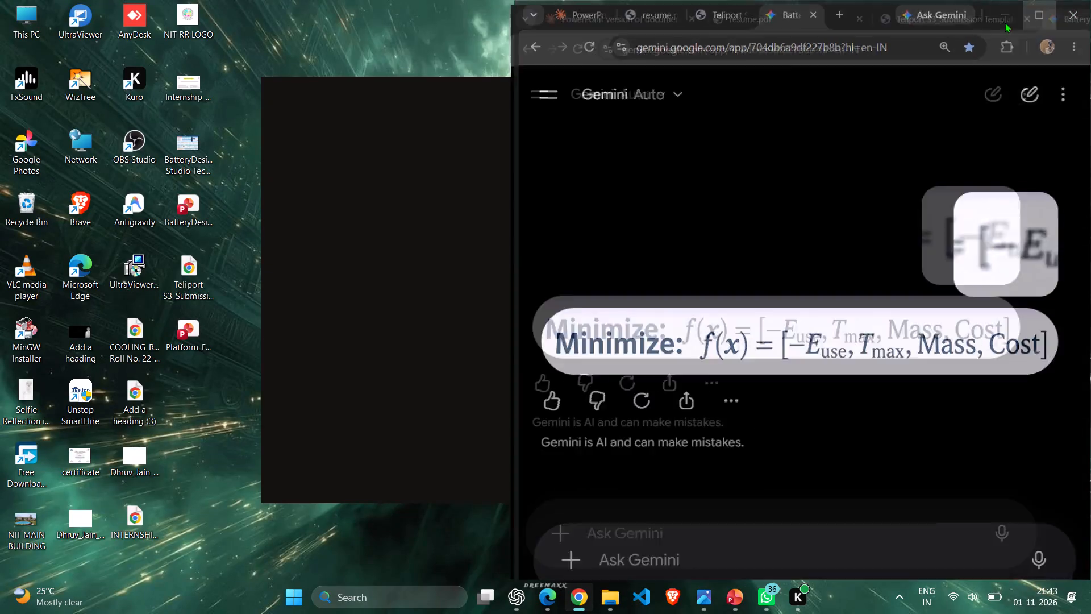
pyautogui.click(711, 12)
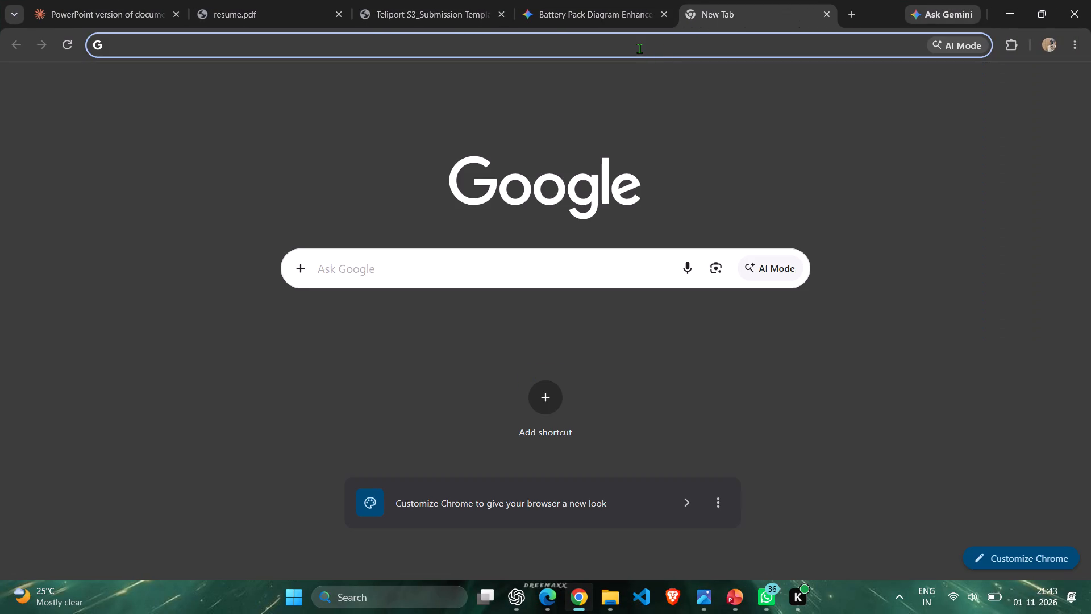
pyautogui.click(639, 48)
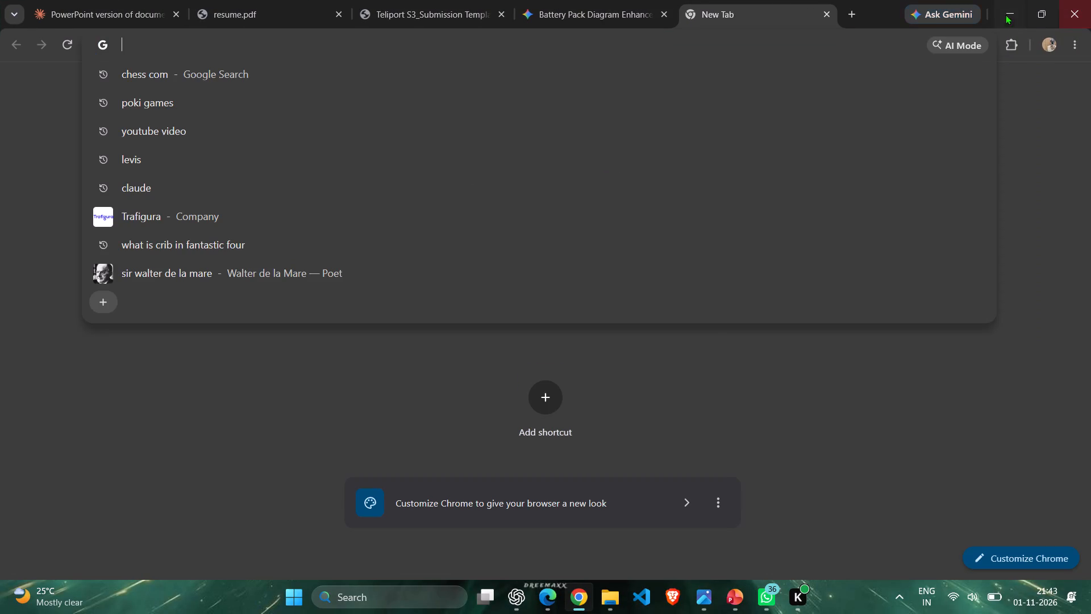